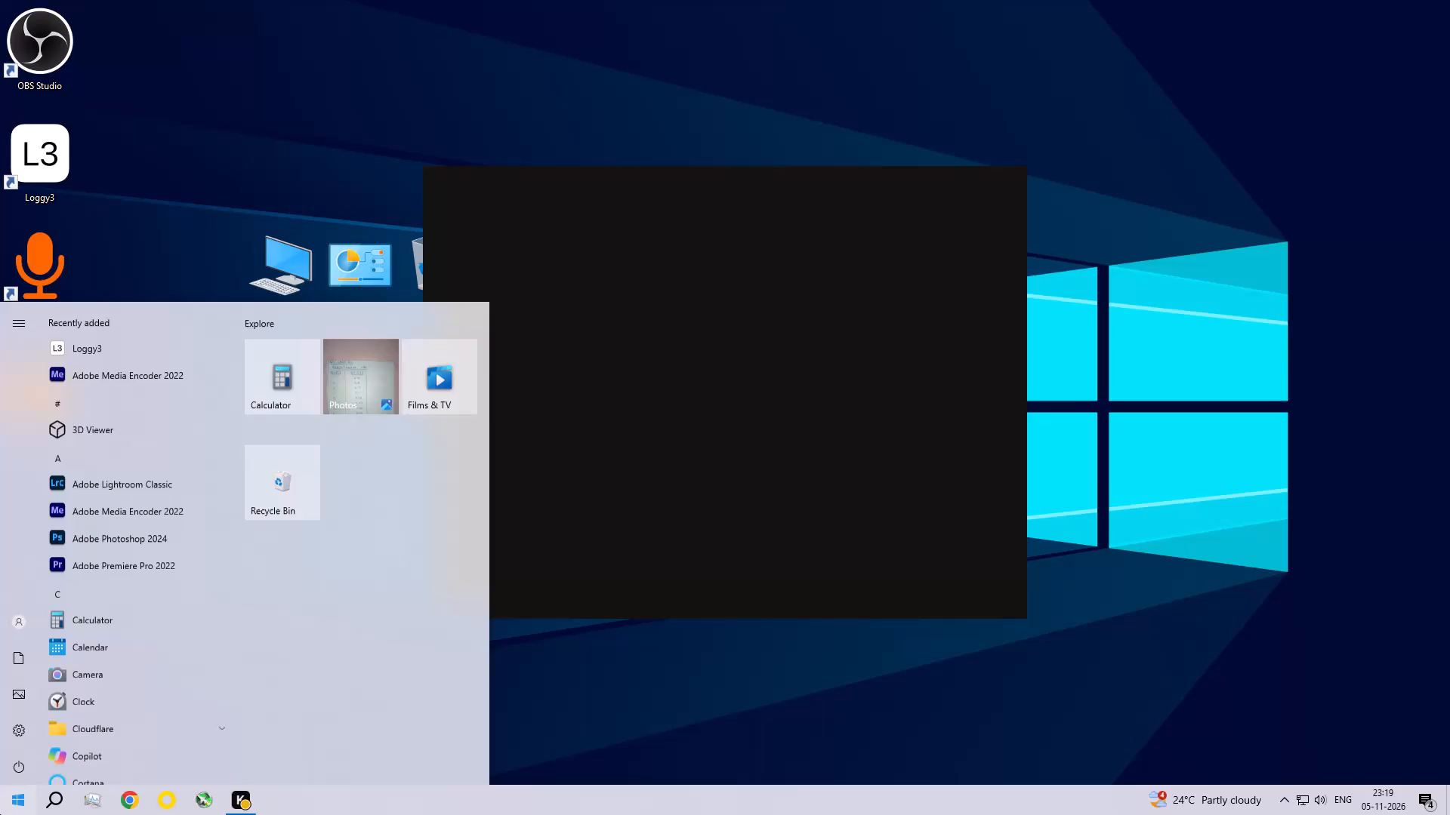
Launch Adobe Photoshop 2024 and go from its home screen to the empty editing workspace.
{"action": "left_click", "coordinate": [662, 712]}
{"action": "left_click", "coordinate": [0, 799]}
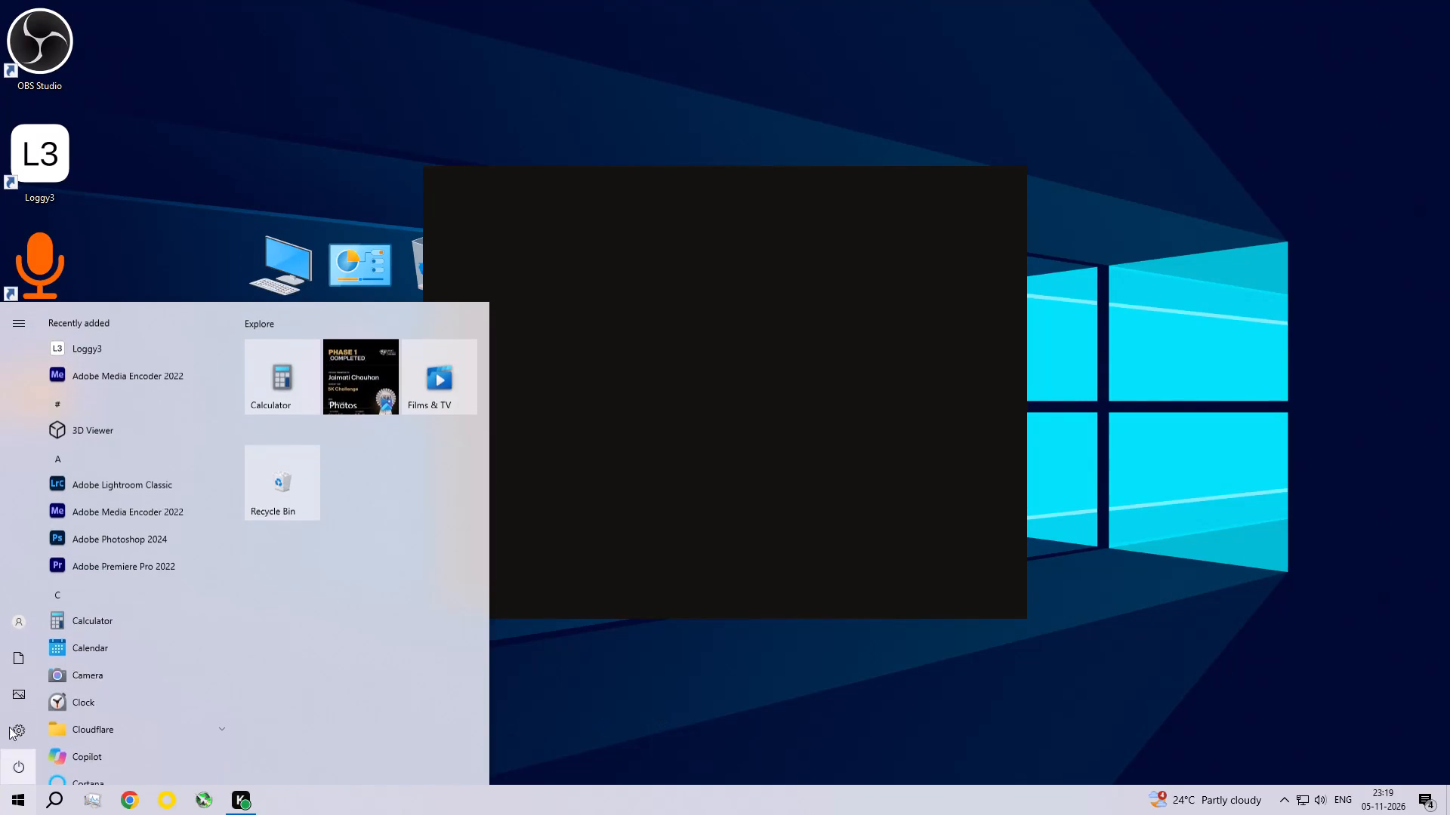
{"action": "left_click", "coordinate": [84, 531]}
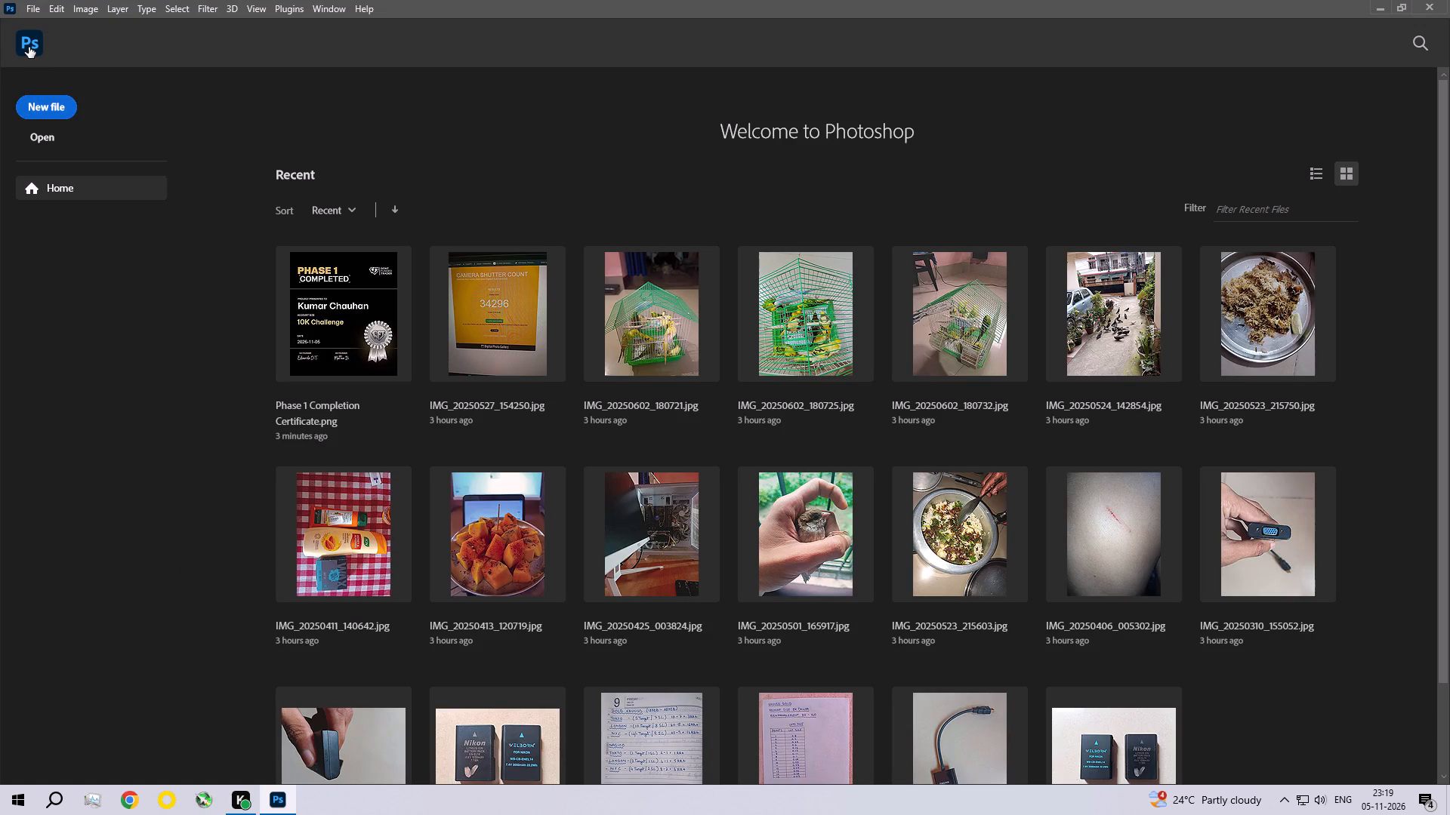
{"action": "left_click", "coordinate": [29, 47]}
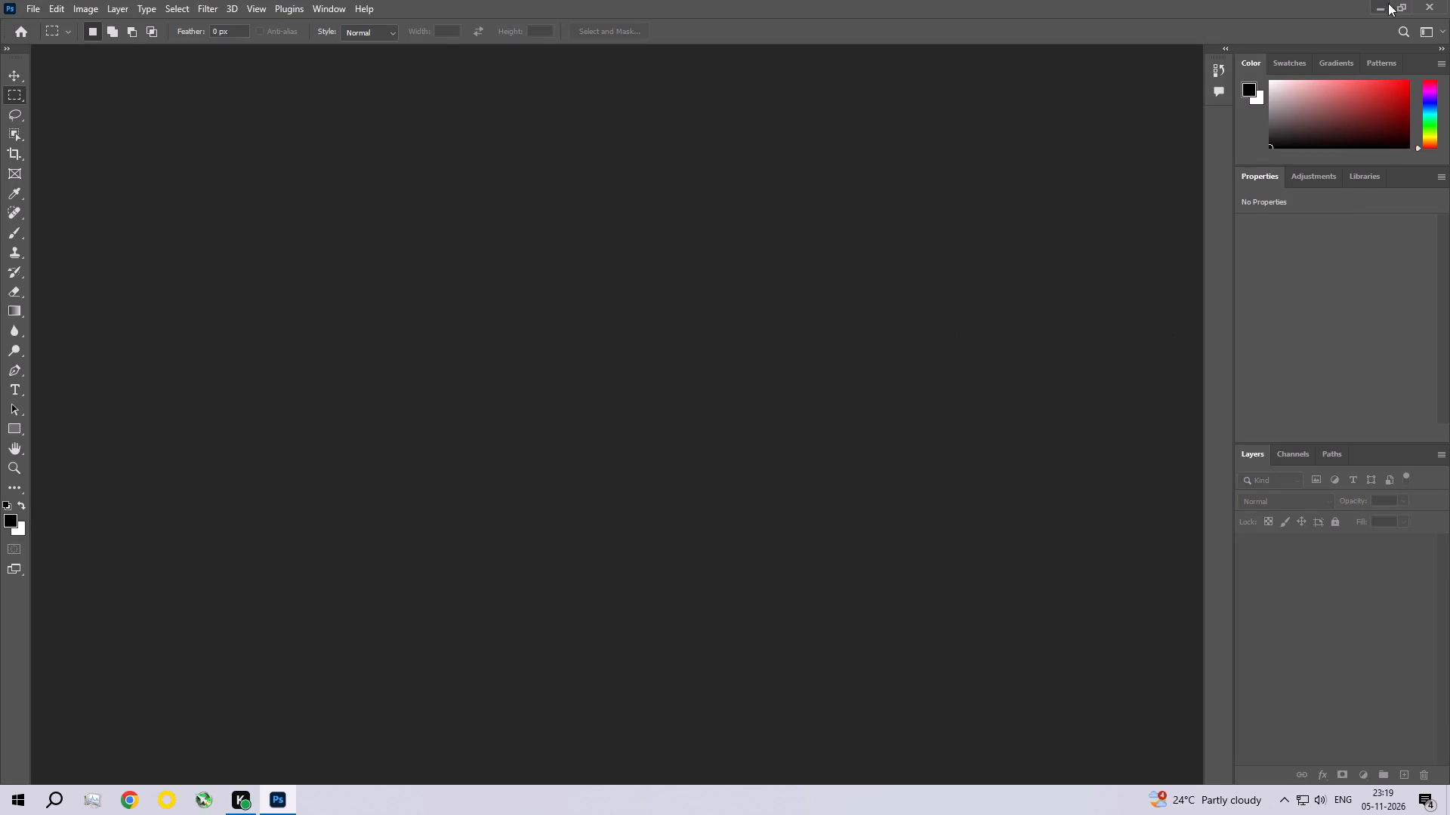
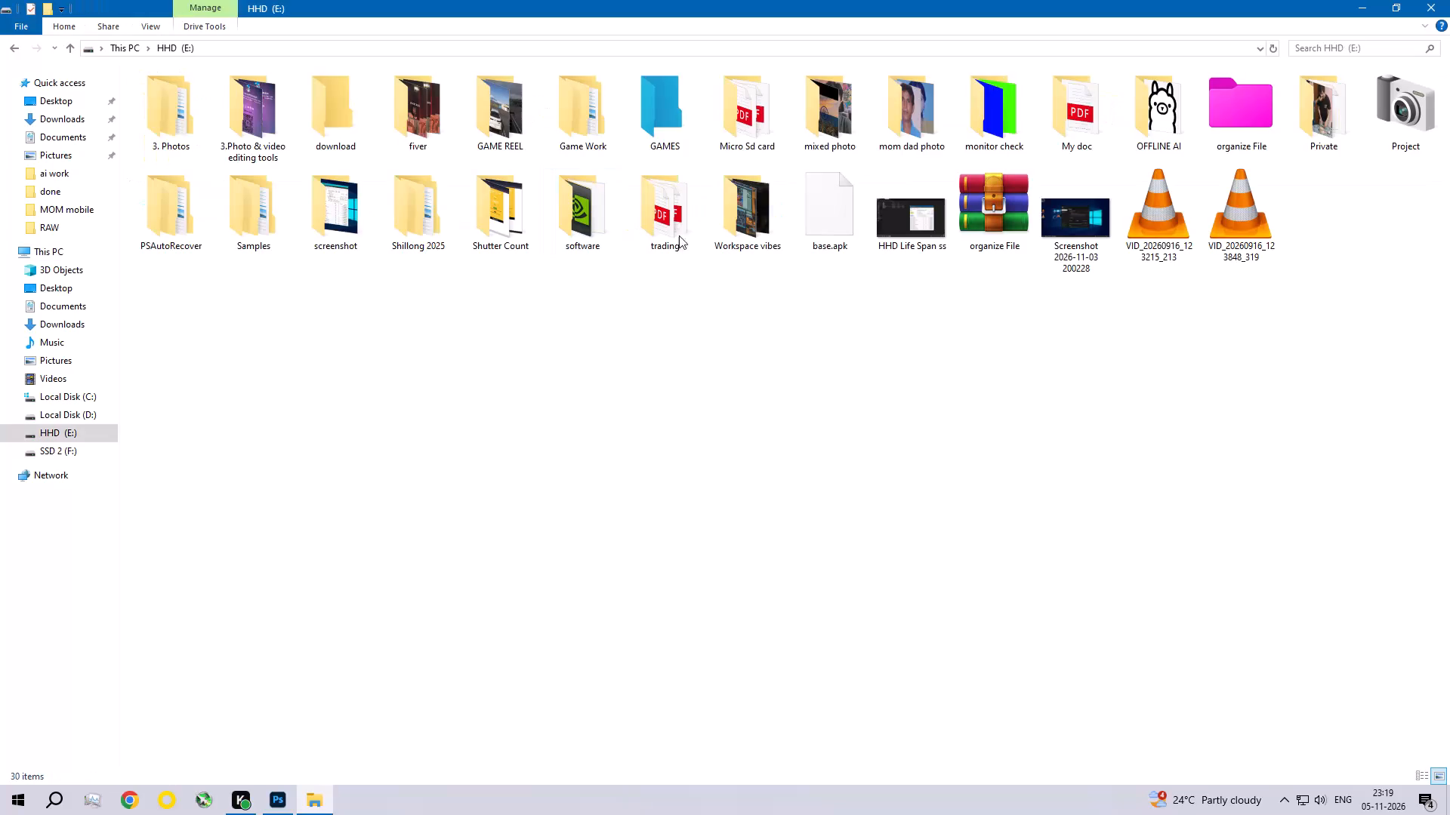
Open the RAW folder inside the ai work folder on the SSD 2 (F:) drive.
{"action": "left_click", "coordinate": [16, 45]}
{"action": "double_click", "coordinate": [816, 210]}
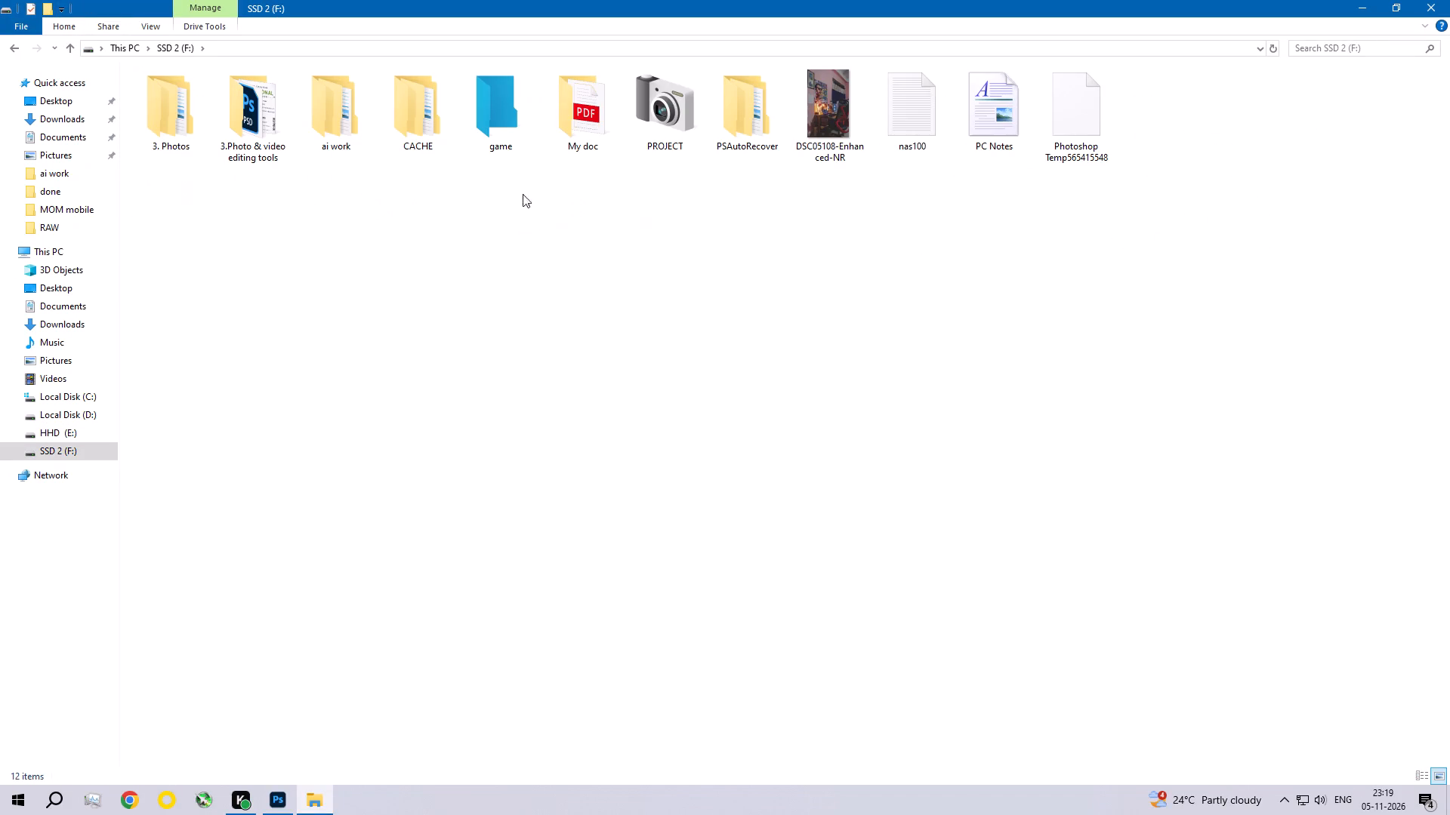
{"action": "double_click", "coordinate": [329, 121]}
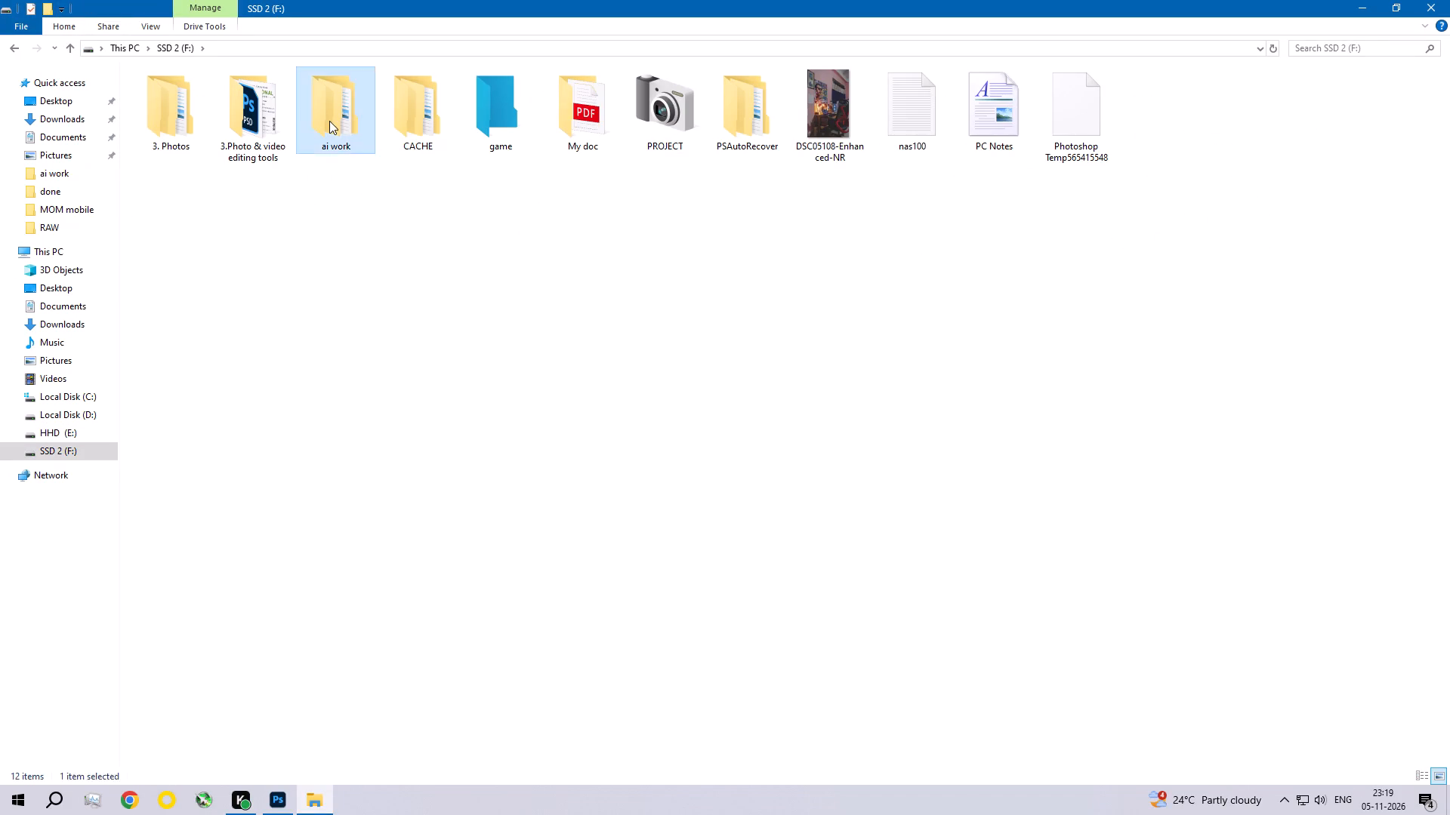
{"action": "double_click", "coordinate": [451, 220]}
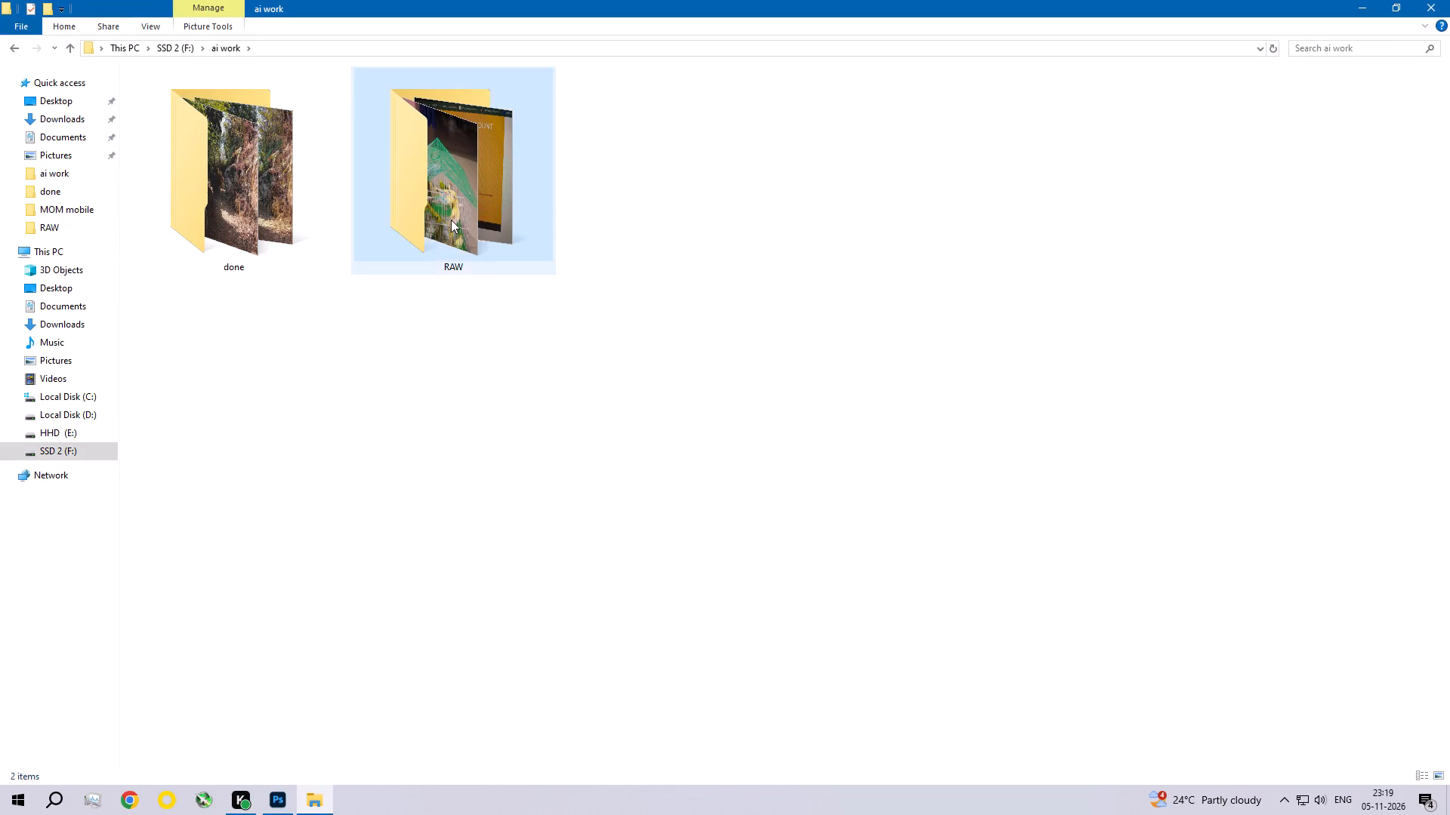
Load the six photos from IMG_20250607_095600 through IMG_20250623_213456 into Photoshop as separate documents.
{"action": "scroll", "coordinate": [542, 312], "scroll_direction": "down", "scroll_amount": 1}
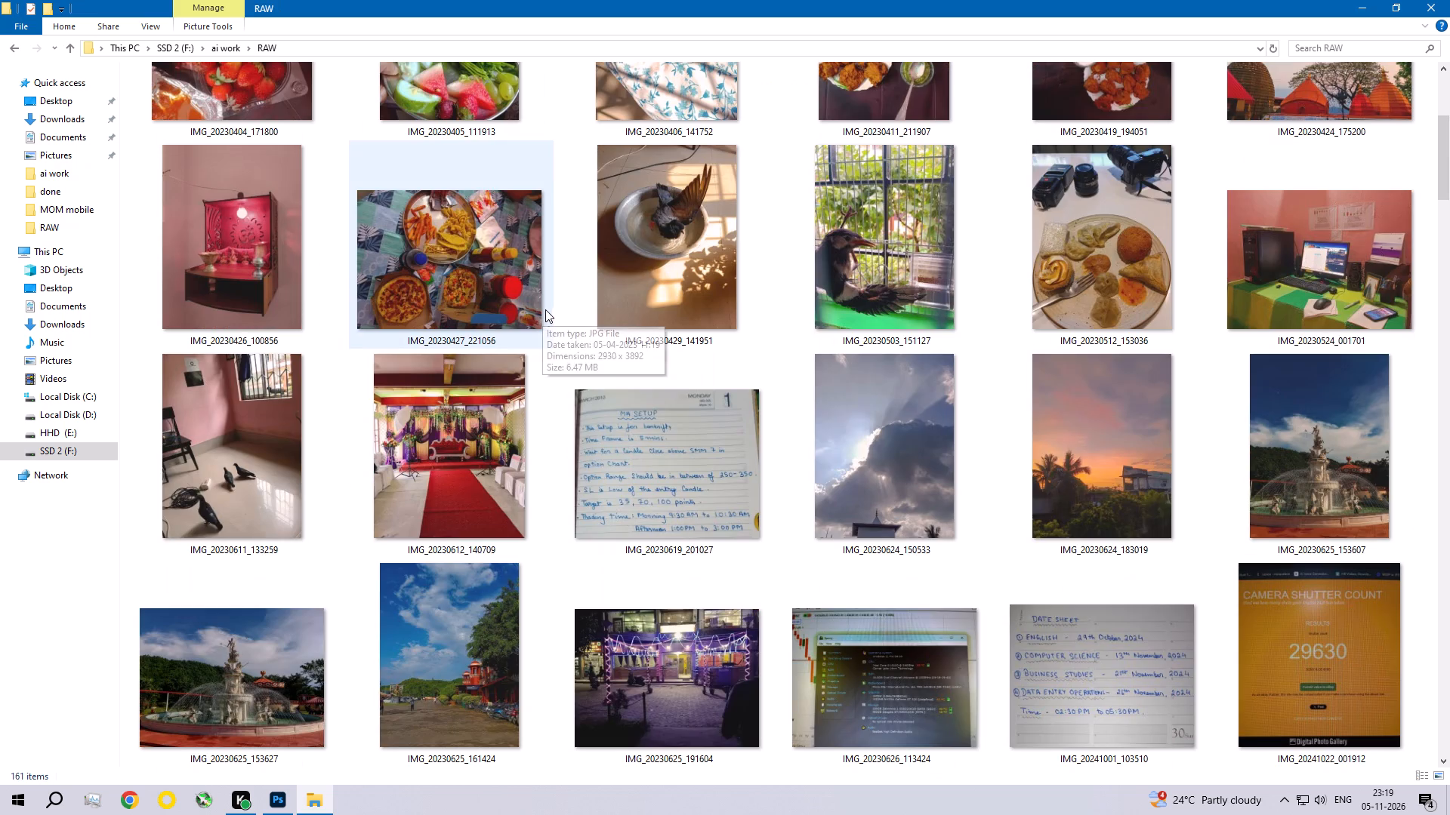
{"action": "scroll", "coordinate": [551, 306], "scroll_direction": "down", "scroll_amount": 3}
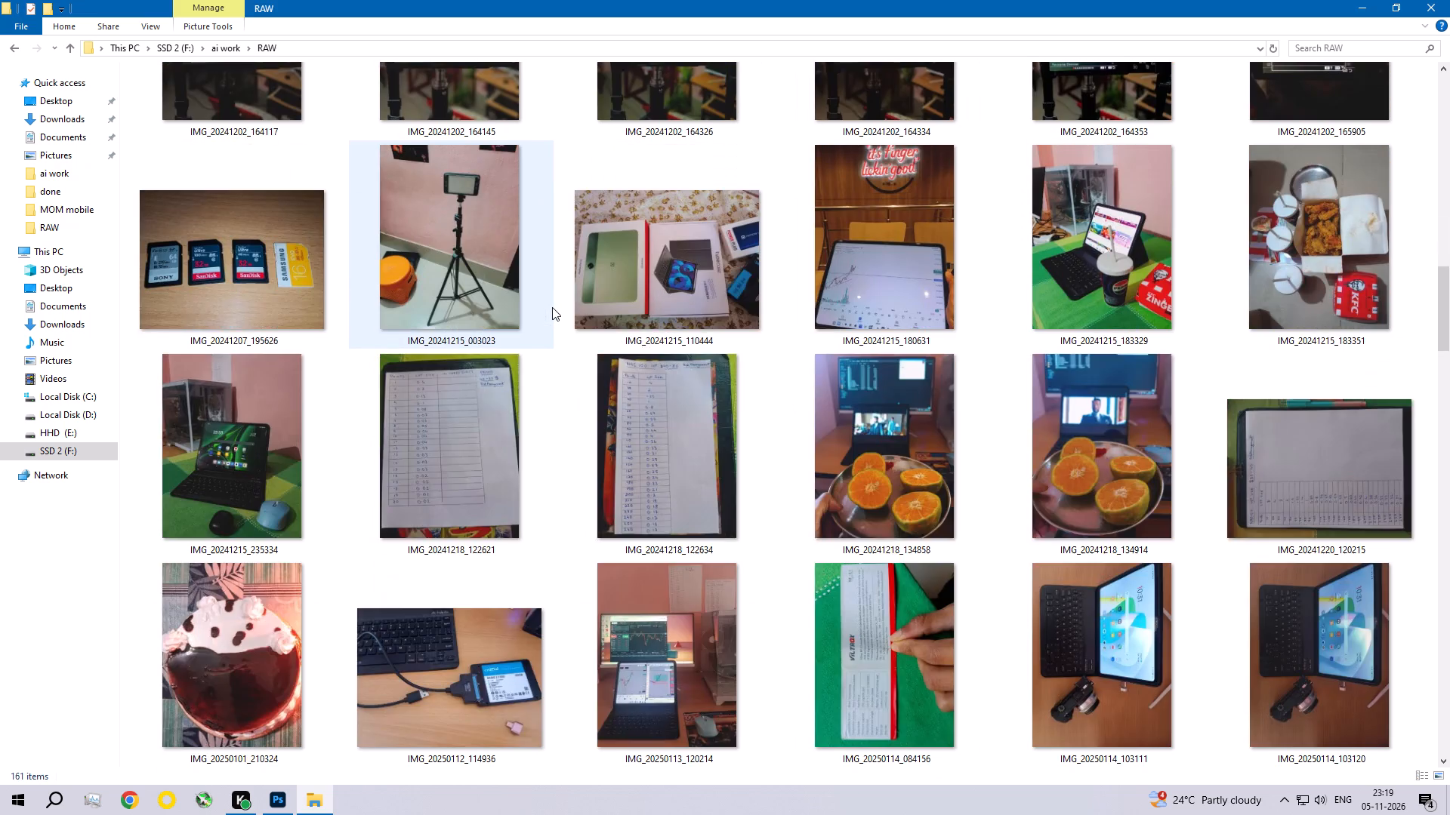
{"action": "scroll", "coordinate": [552, 307], "scroll_direction": "down", "scroll_amount": 3}
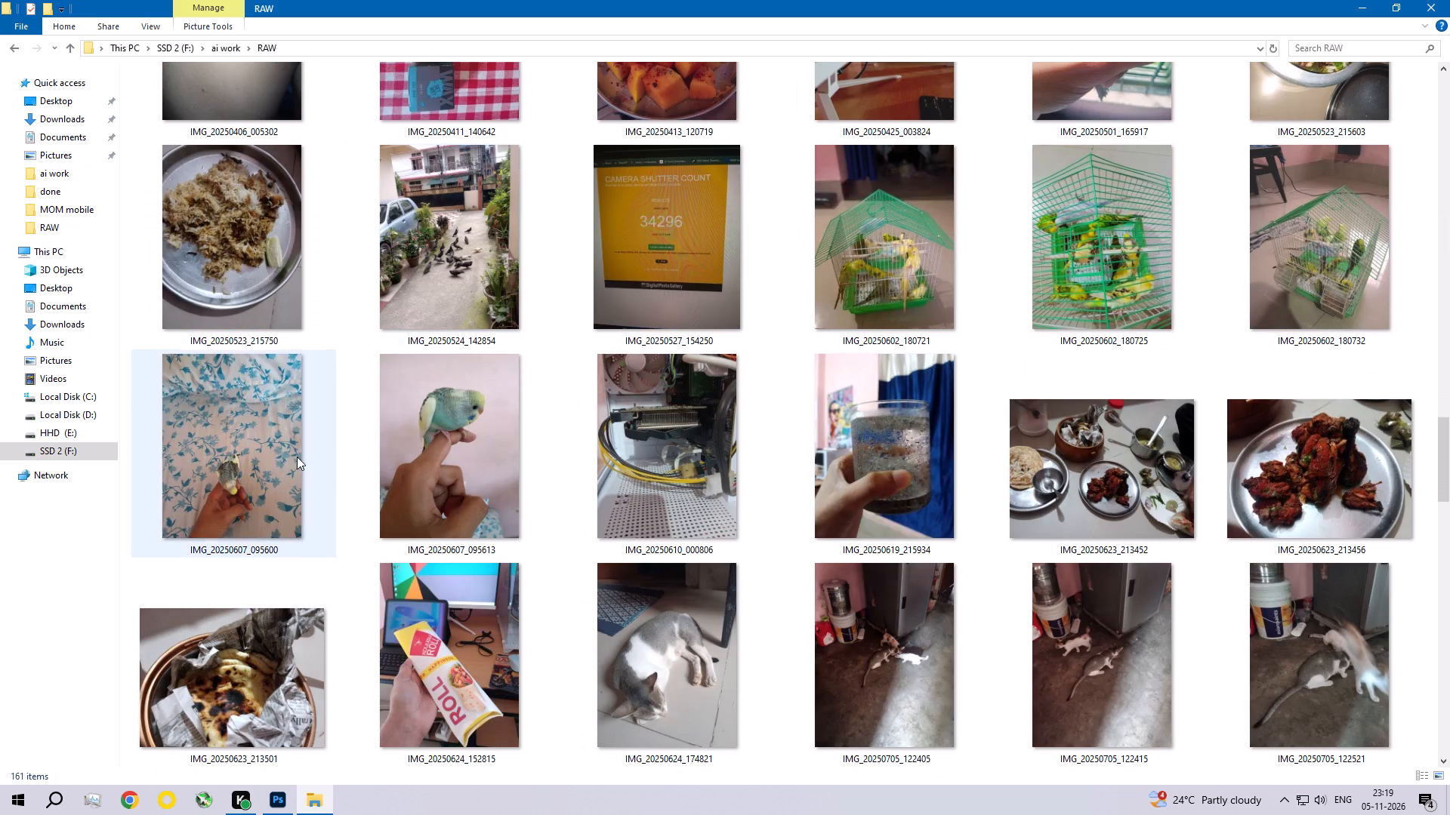
{"action": "left_click", "coordinate": [201, 495]}
{"action": "left_click", "coordinate": [1328, 487], "text": "shift"}
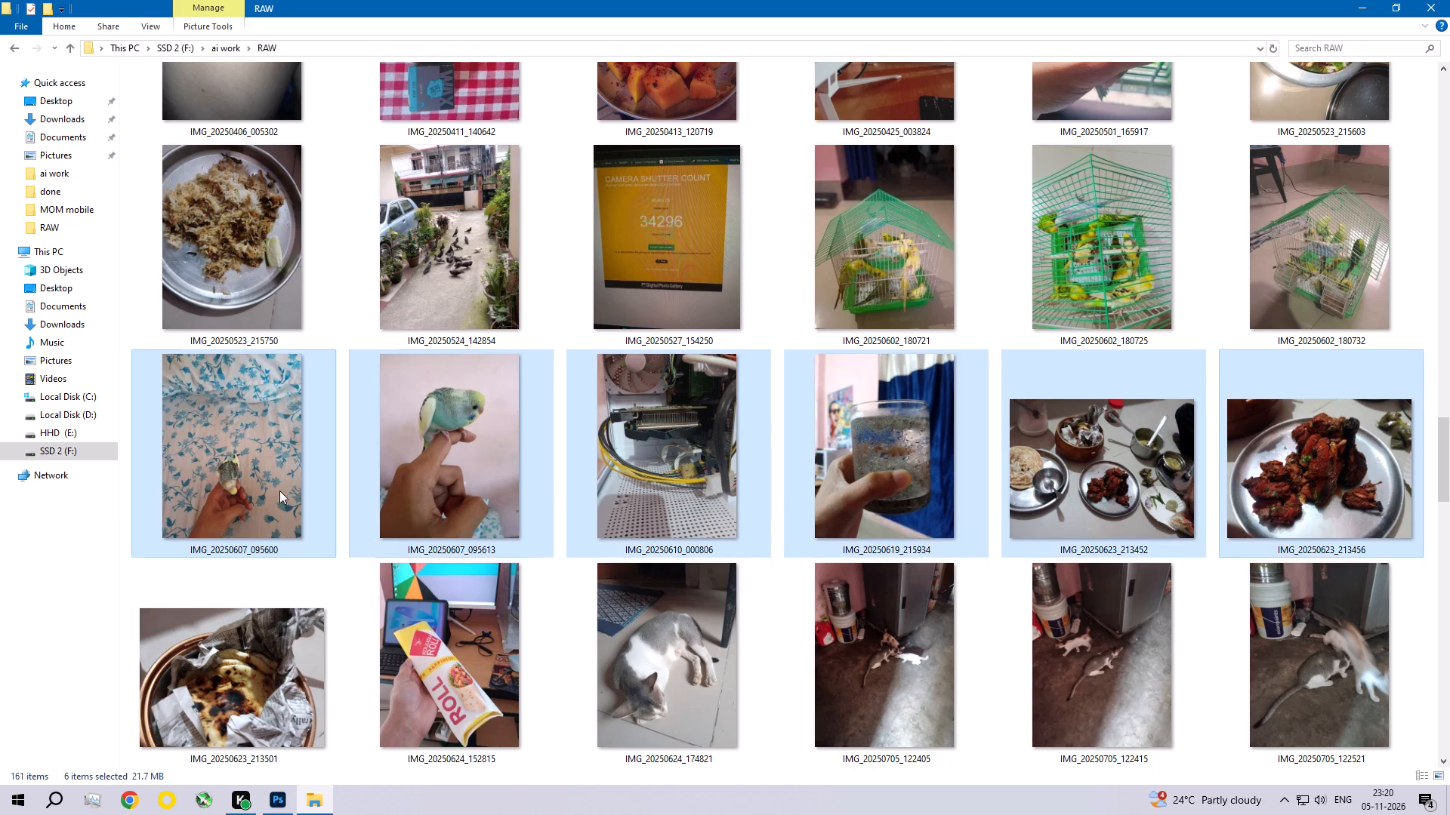
{"action": "left_click_drag", "start_coordinate": [237, 452], "coordinate": [650, 479]}
{"action": "key", "text": "alt+Tab"}
{"action": "key", "text": "alt+Tab"}
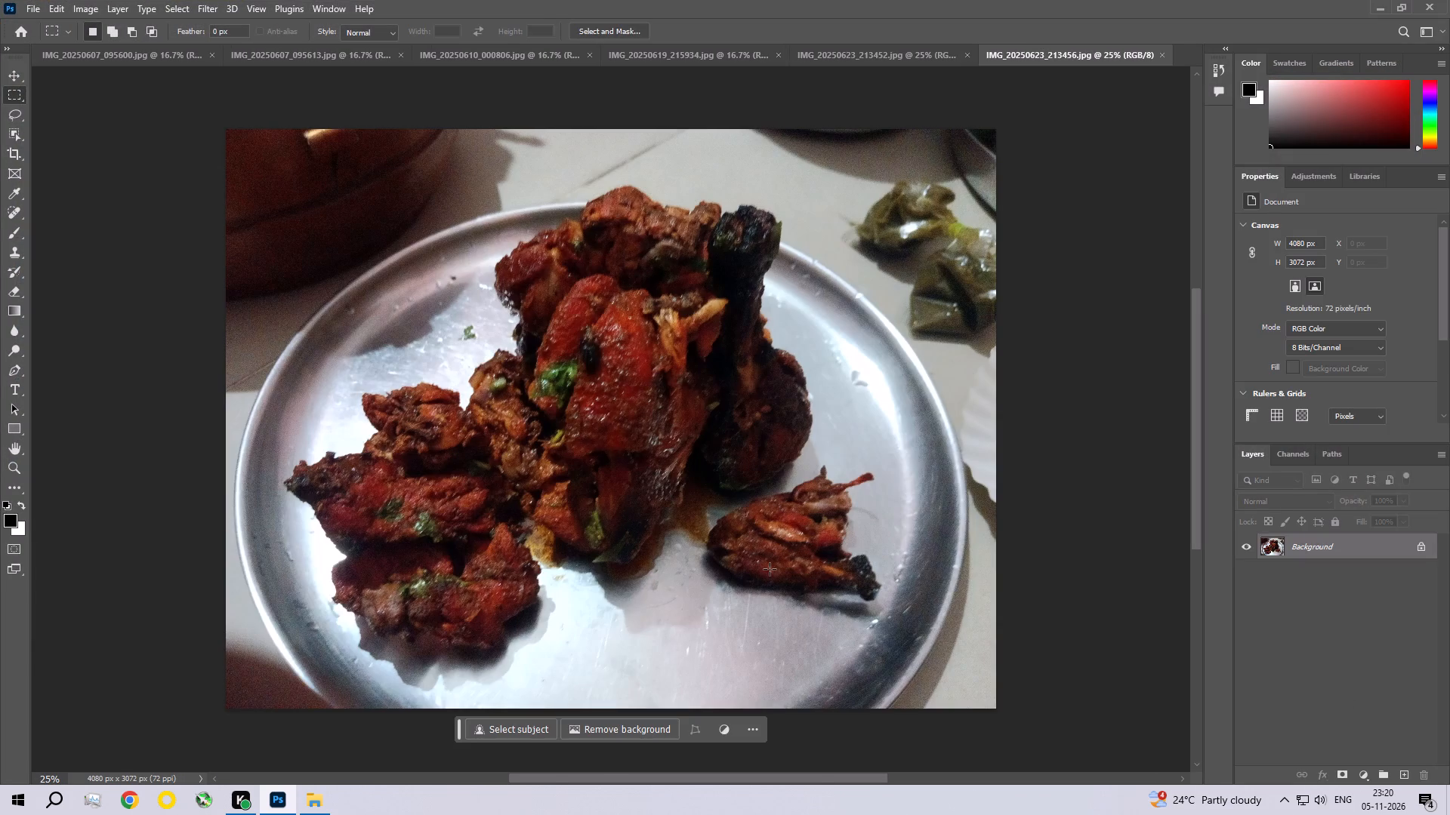
Start the Camera Raw Filter on IMG_20250623_213456 and set Noise Reduction to 86 and Color Noise Reduction to 90.
{"action": "left_click", "coordinate": [206, 13]}
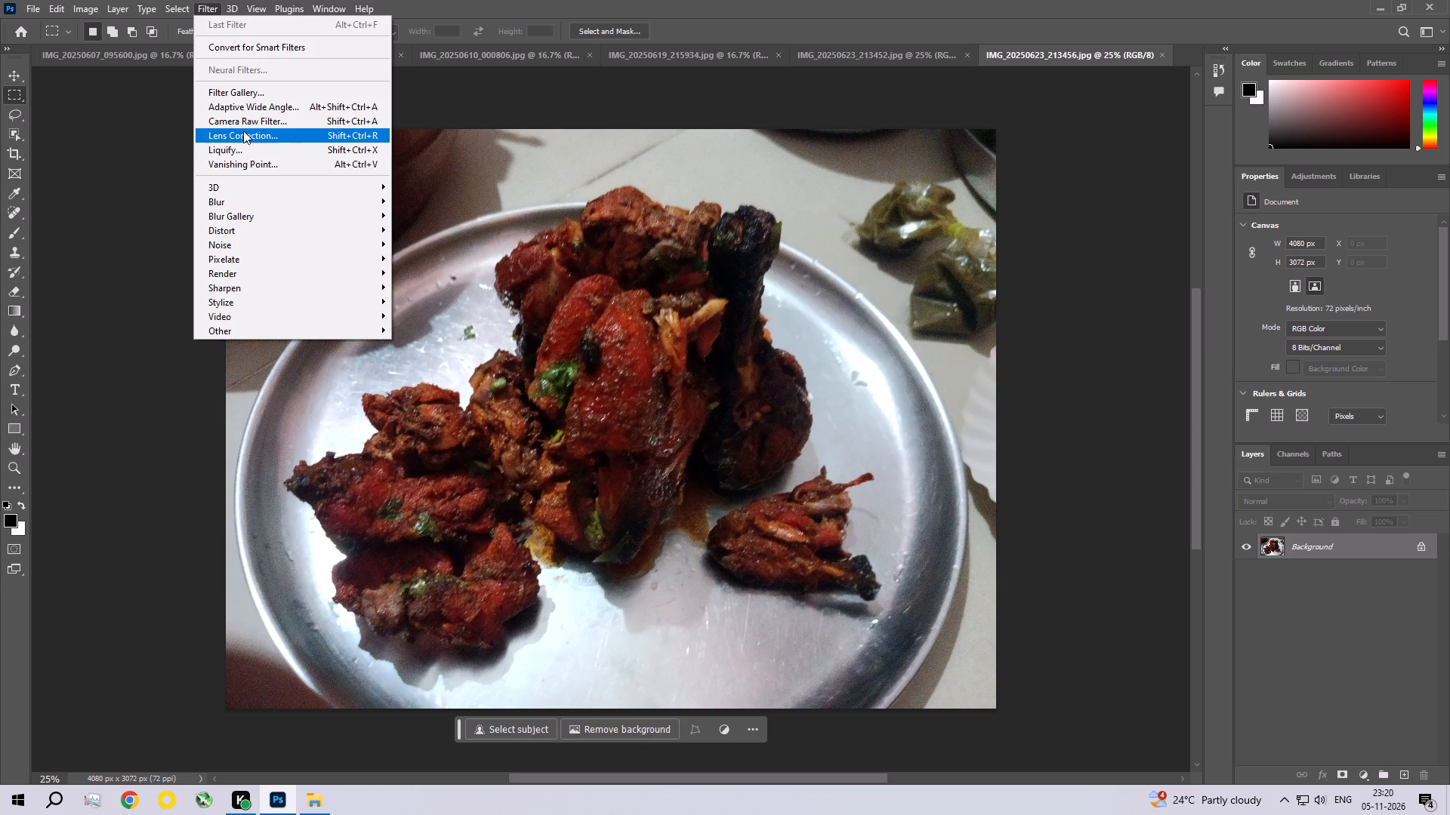
{"action": "left_click", "coordinate": [244, 122]}
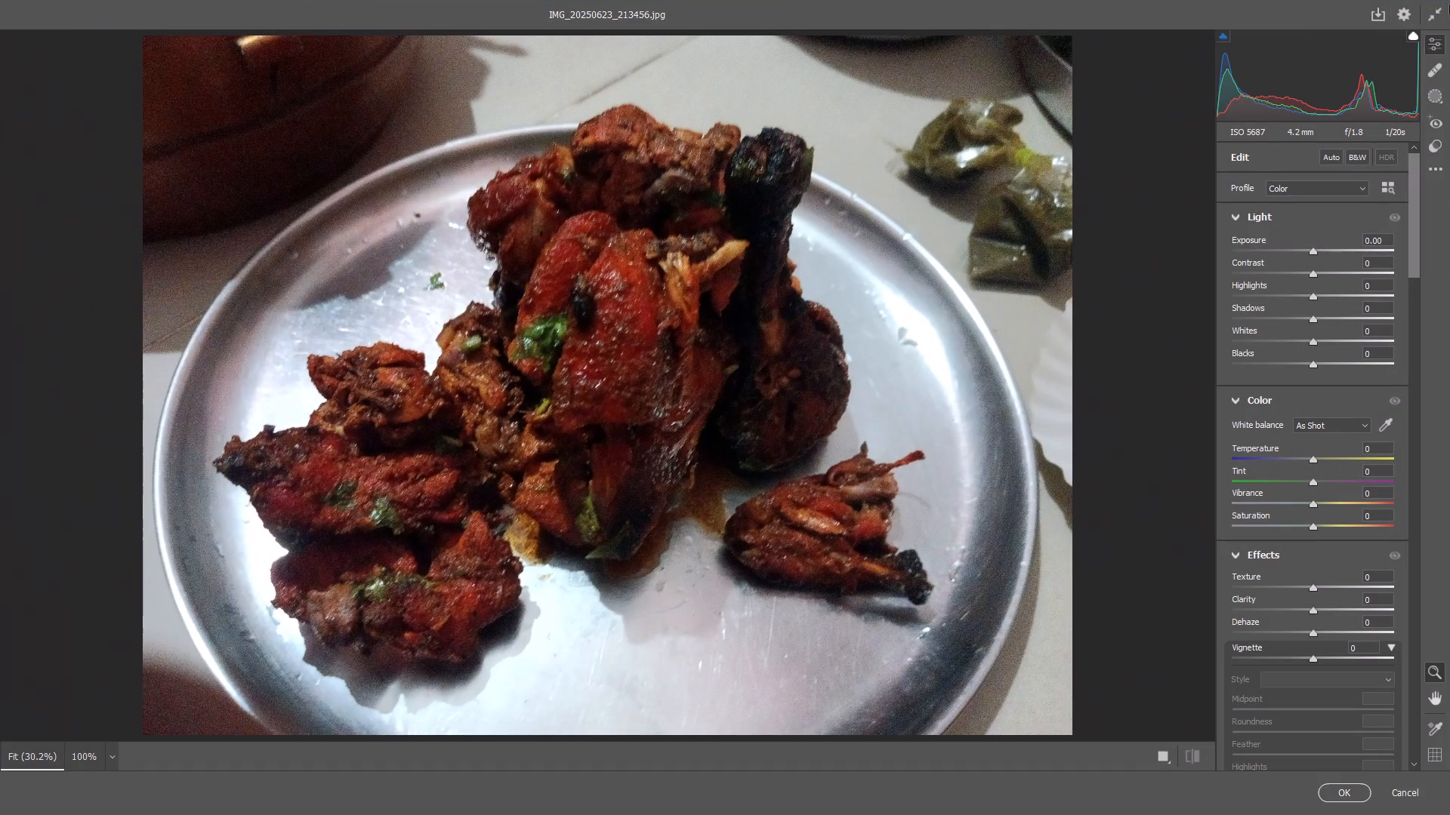
{"action": "left_click_drag", "start_coordinate": [1412, 197], "coordinate": [1439, 507]}
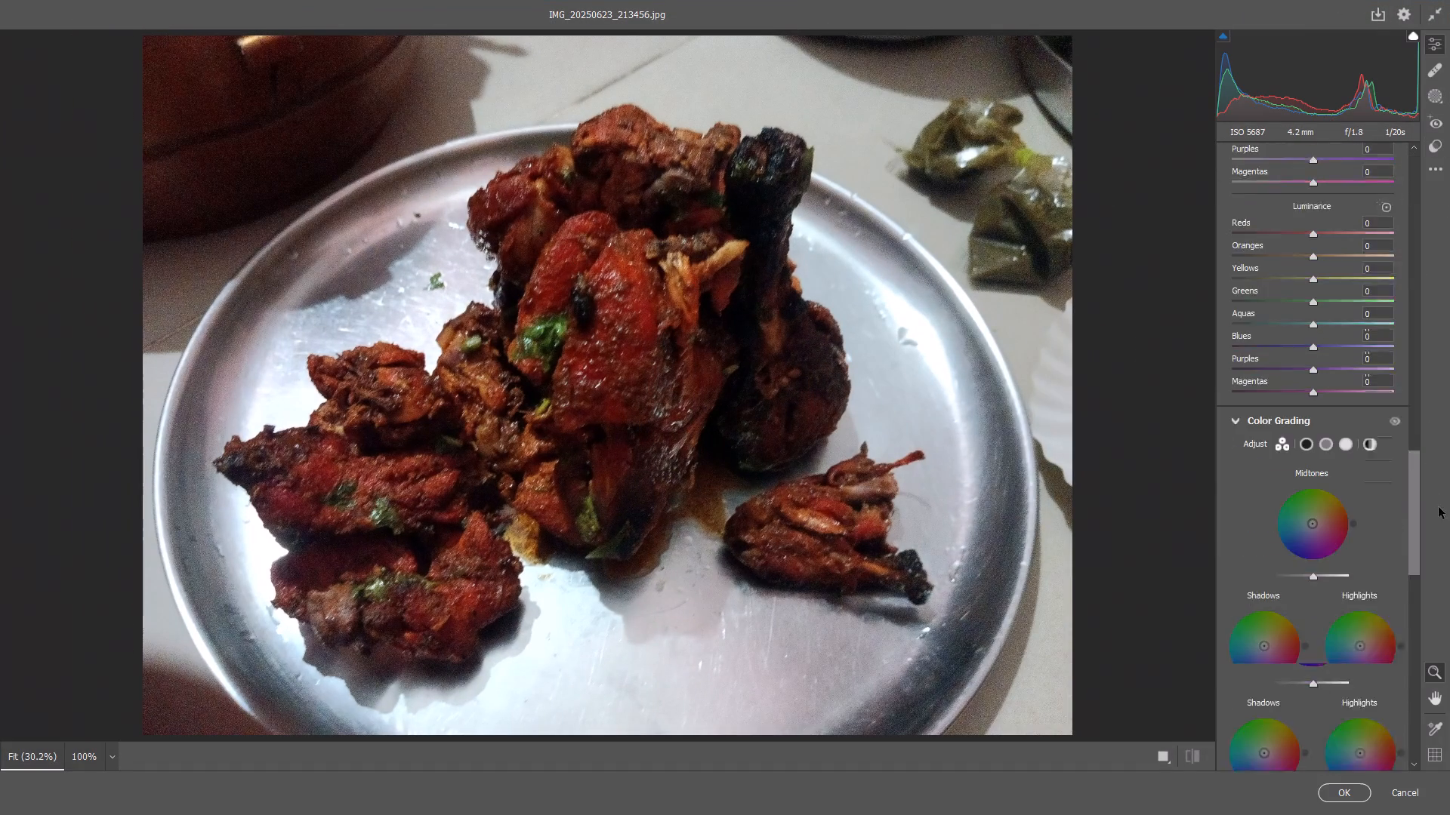
{"action": "left_click_drag", "start_coordinate": [1439, 507], "coordinate": [1449, 589]}
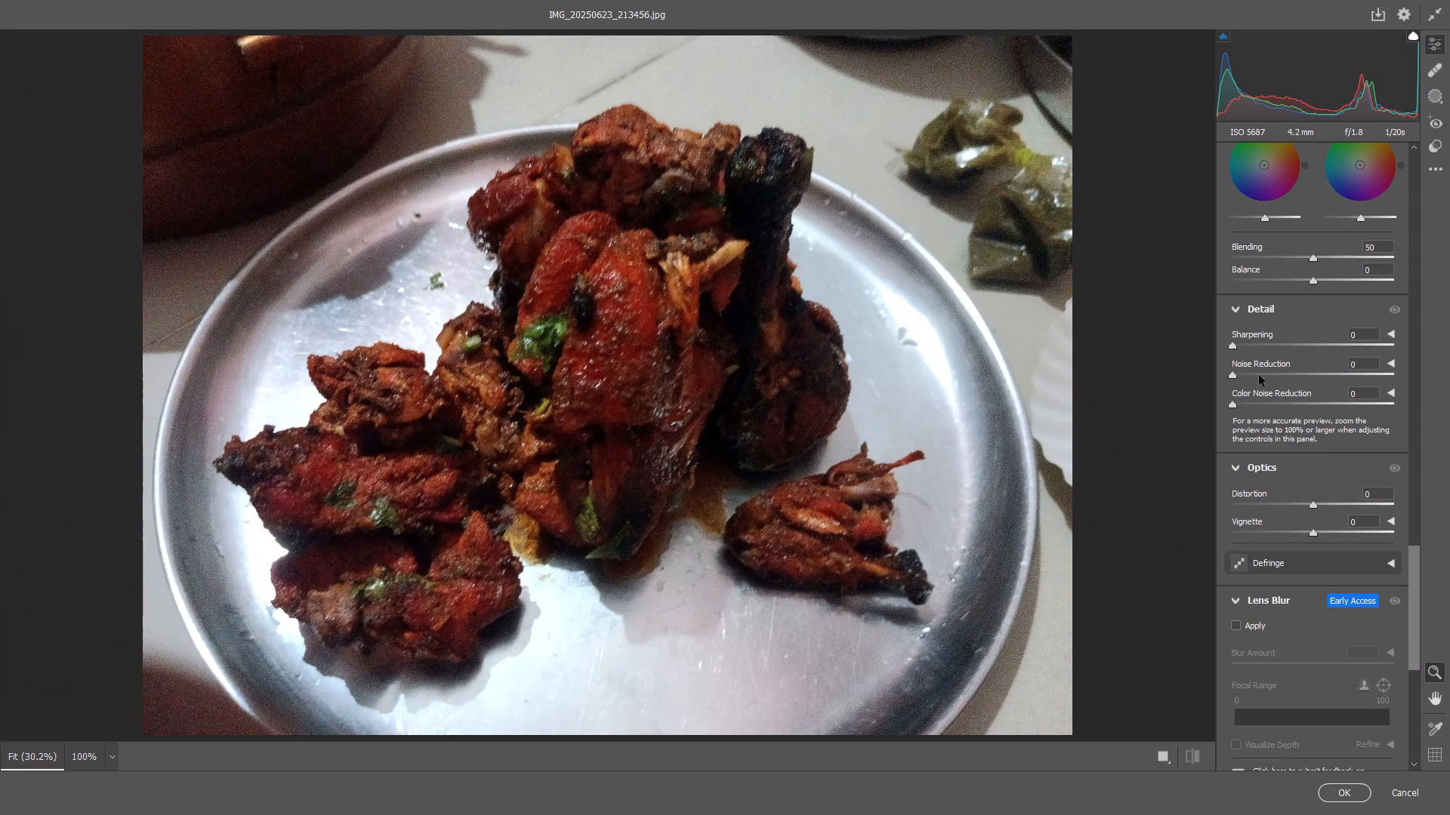
{"action": "left_click_drag", "start_coordinate": [1259, 375], "coordinate": [1288, 384]}
{"action": "left_click_drag", "start_coordinate": [1285, 404], "coordinate": [1291, 406]}
{"action": "left_click_drag", "start_coordinate": [1291, 406], "coordinate": [1296, 408]}
{"action": "left_click_drag", "start_coordinate": [1301, 373], "coordinate": [1334, 383]}
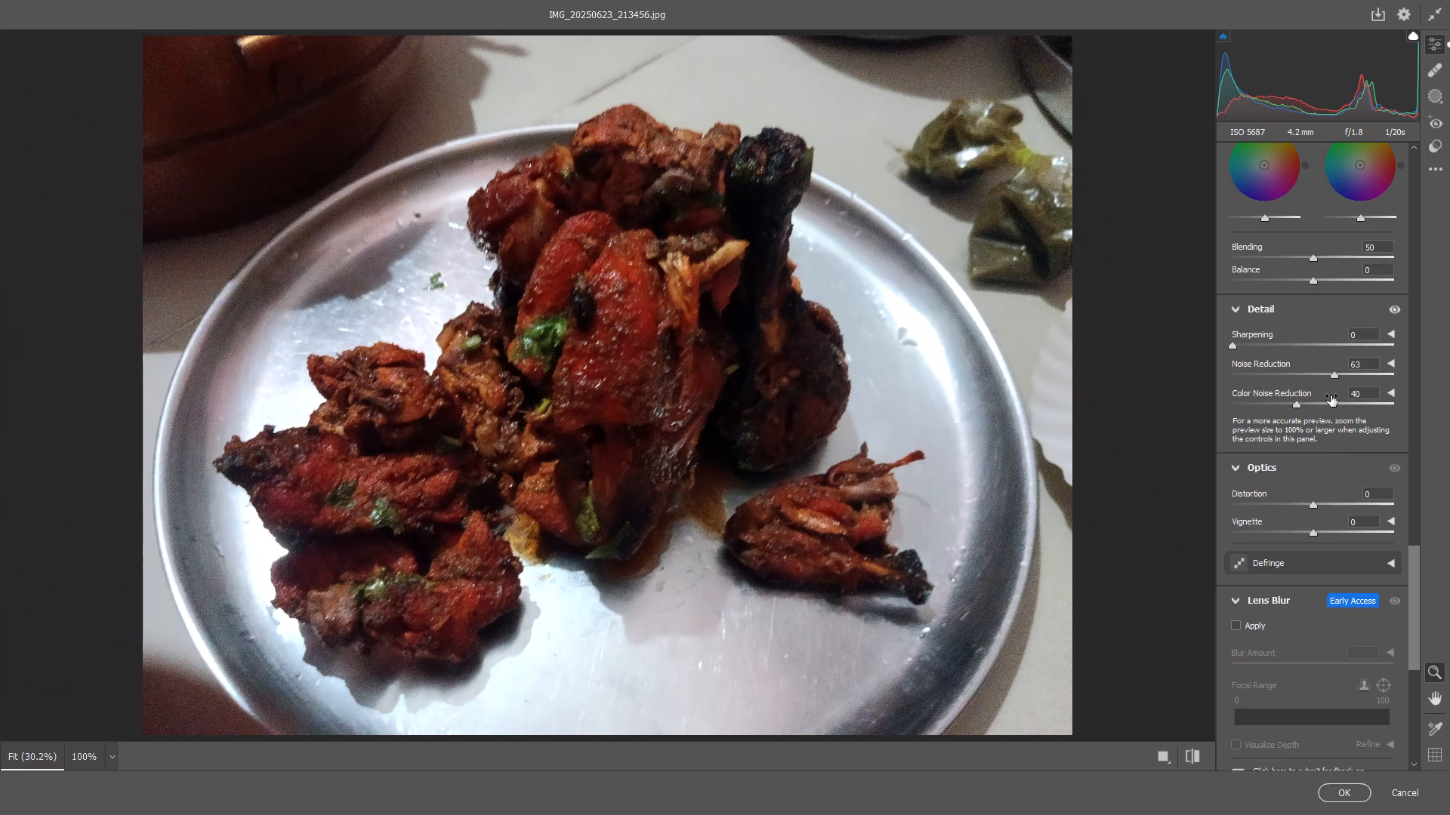
{"action": "left_click_drag", "start_coordinate": [1335, 405], "coordinate": [1350, 412]}
{"action": "left_click_drag", "start_coordinate": [1346, 376], "coordinate": [1368, 388]}
{"action": "left_click", "coordinate": [1371, 377]}
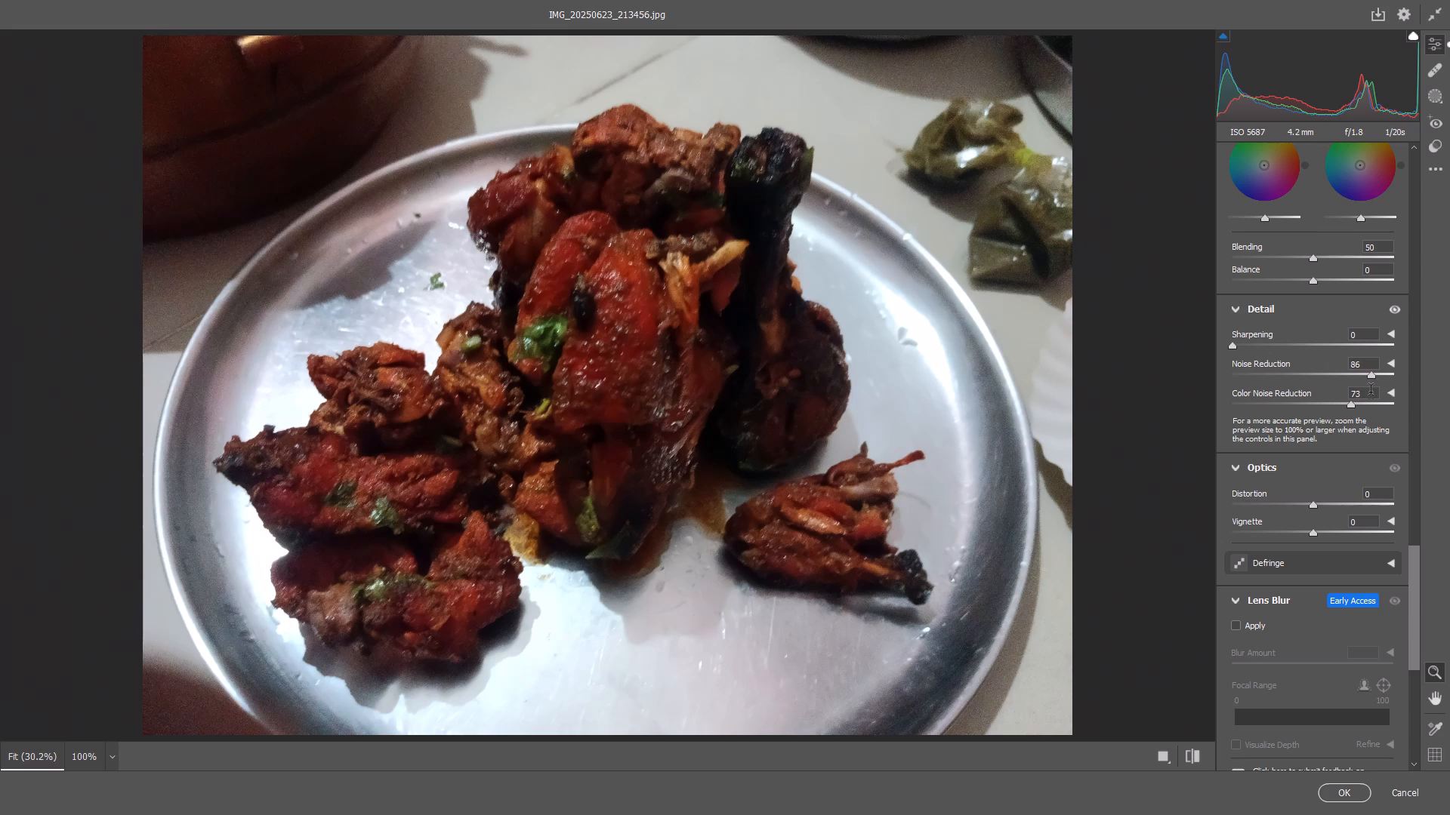
{"action": "left_click", "coordinate": [1372, 406]}
Adjust the photo's light: Contrast +25, Highlights -32, Shadows +20, Whites -24 and Blacks +10.
{"action": "left_click_drag", "start_coordinate": [1415, 613], "coordinate": [1424, 162]}
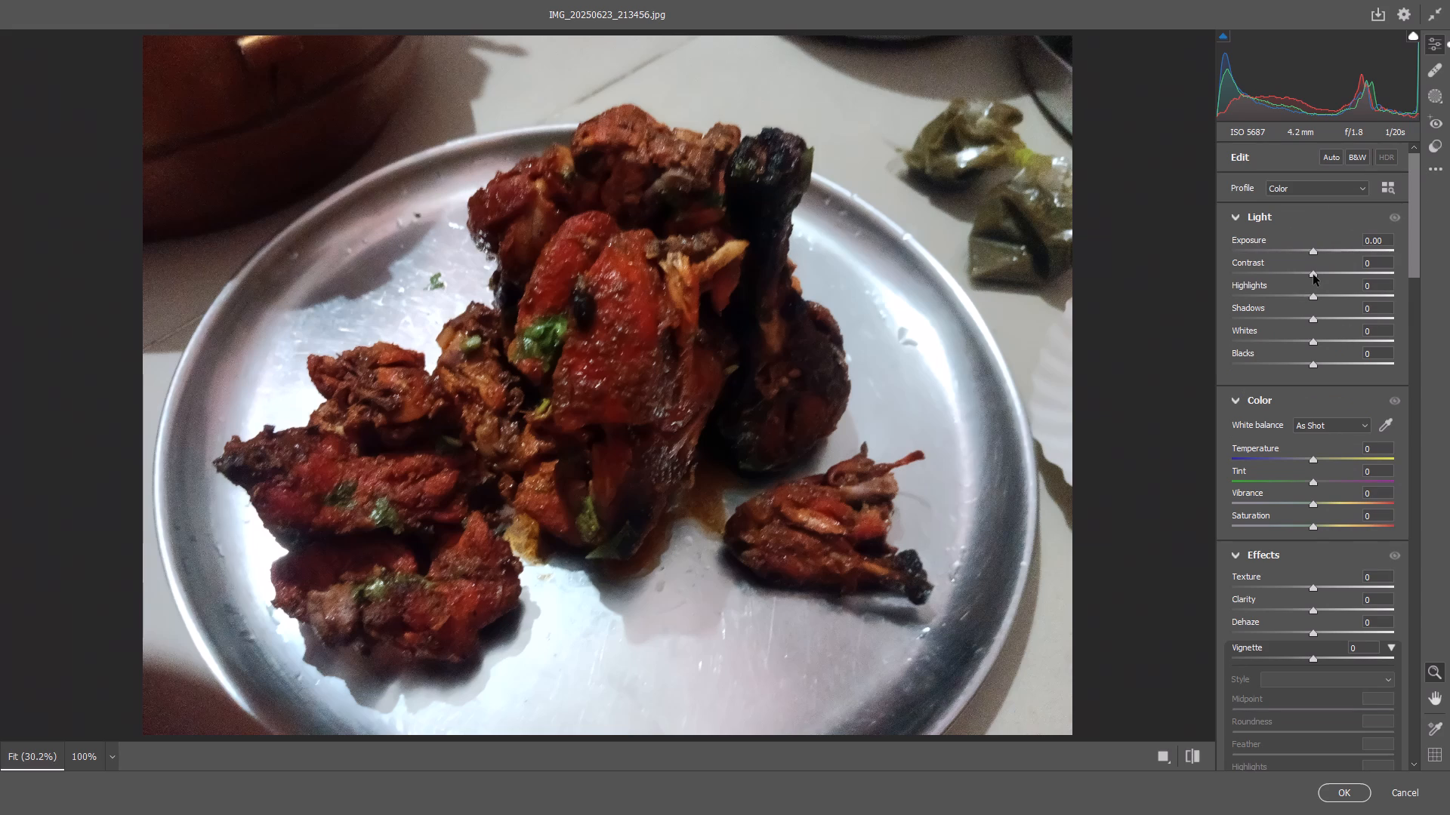
{"action": "left_click_drag", "start_coordinate": [1313, 274], "coordinate": [1334, 278]}
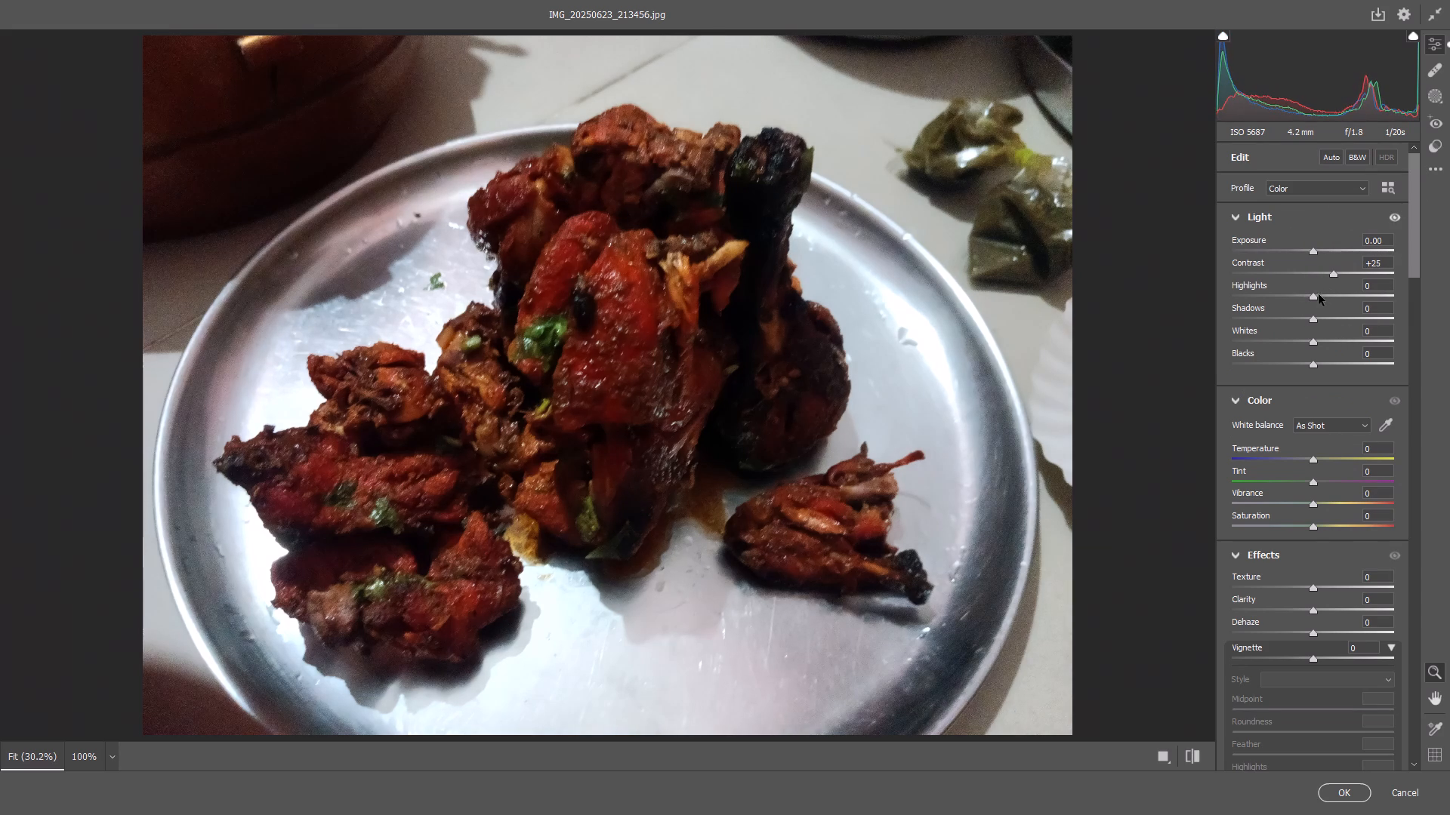
{"action": "left_click_drag", "start_coordinate": [1314, 297], "coordinate": [1288, 297]}
{"action": "left_click_drag", "start_coordinate": [1313, 318], "coordinate": [1319, 318]}
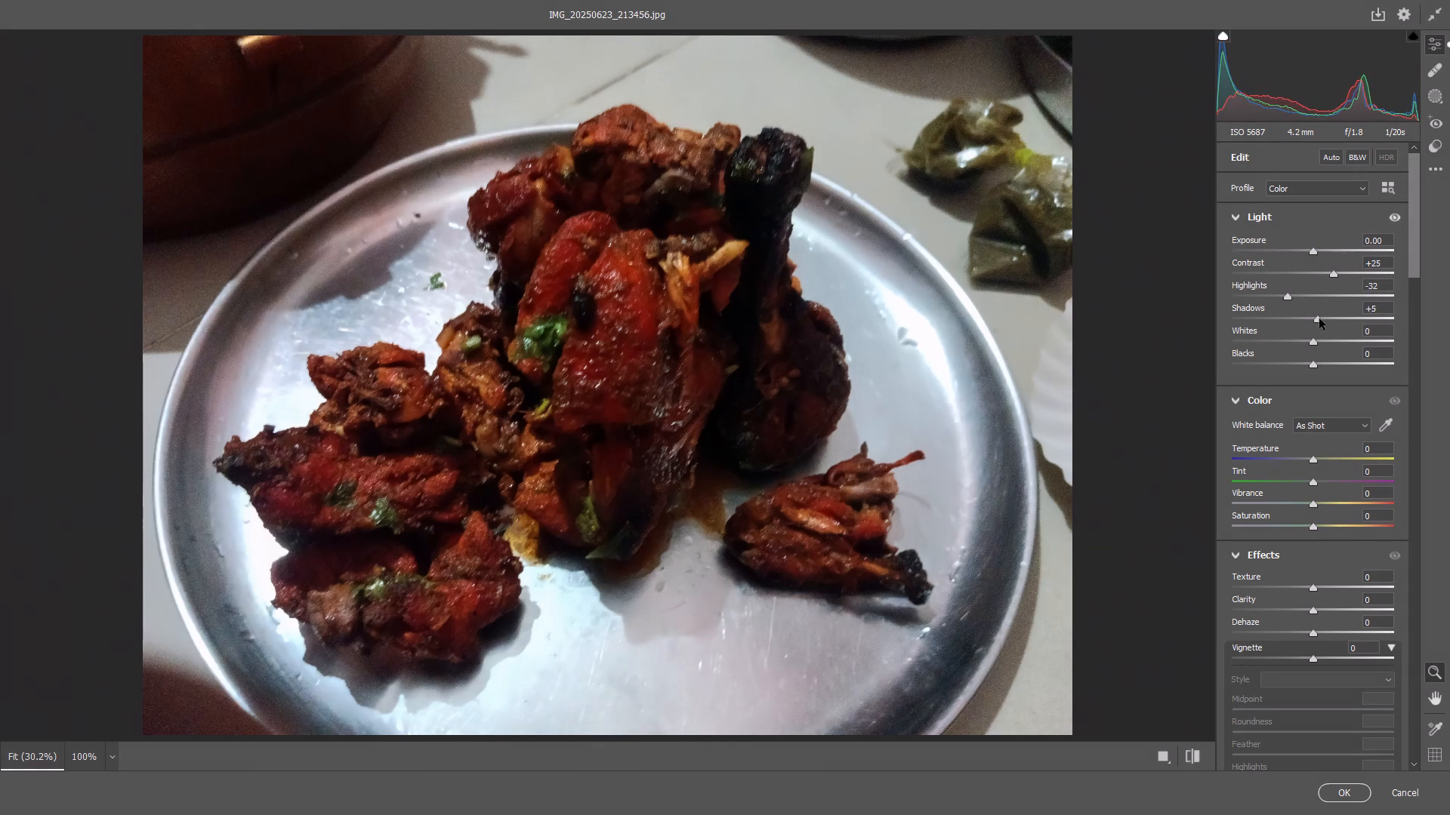
{"action": "left_click_drag", "start_coordinate": [1319, 318], "coordinate": [1329, 321]}
{"action": "left_click_drag", "start_coordinate": [1313, 344], "coordinate": [1307, 344]}
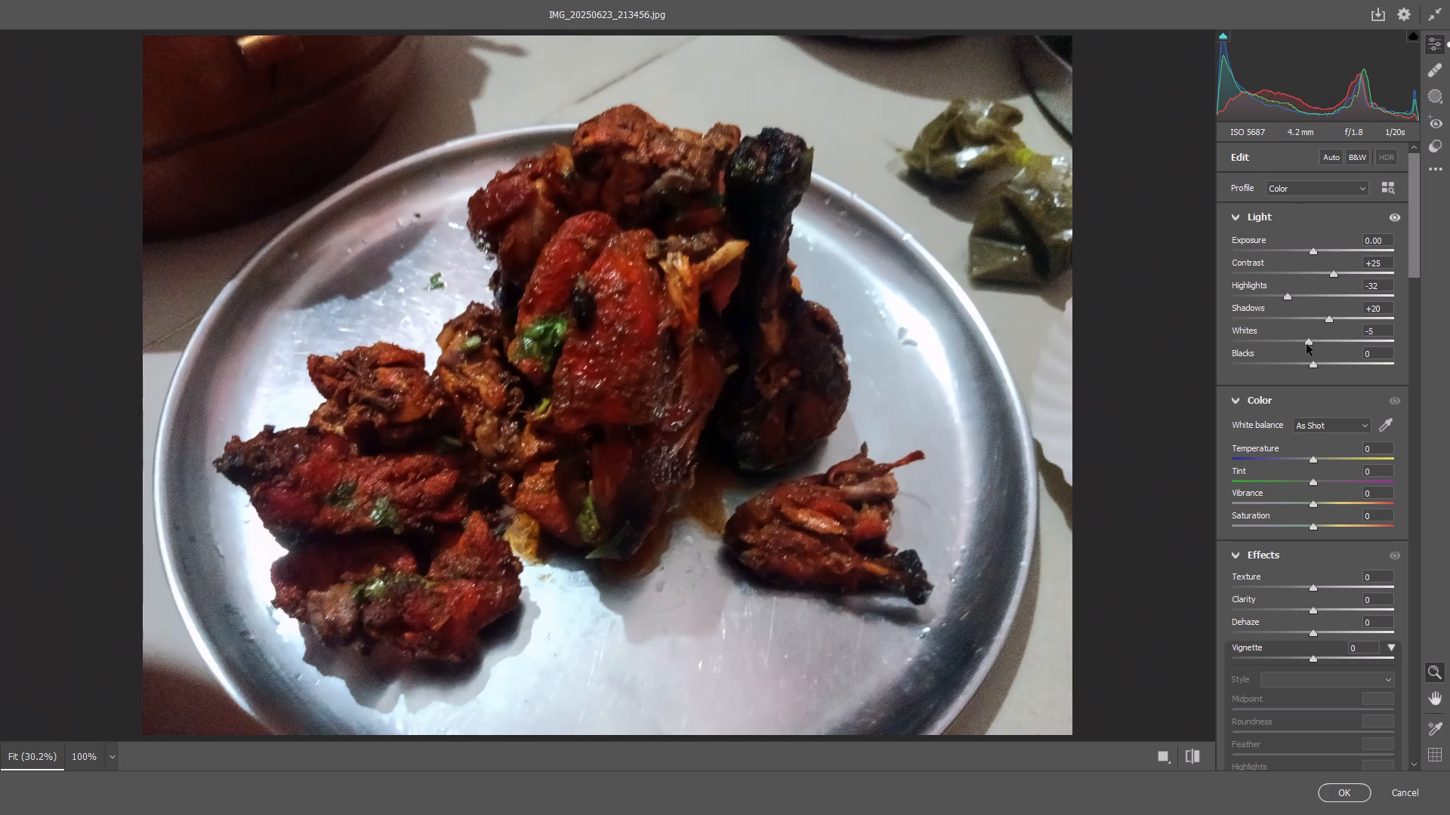
{"action": "left_click_drag", "start_coordinate": [1307, 344], "coordinate": [1293, 343]}
{"action": "left_click_drag", "start_coordinate": [1313, 365], "coordinate": [1318, 367]}
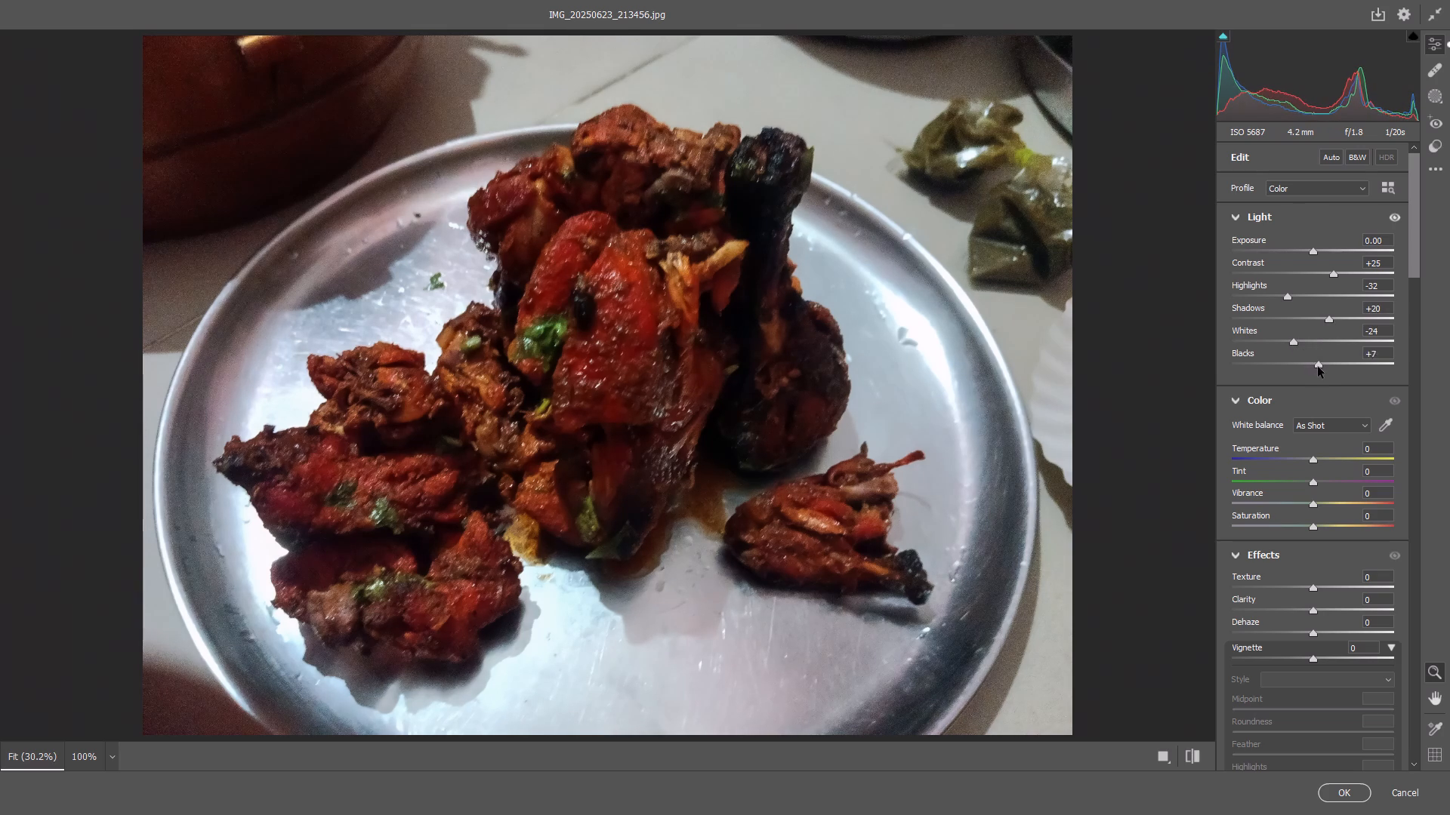
{"action": "left_click_drag", "start_coordinate": [1318, 367], "coordinate": [1321, 367]}
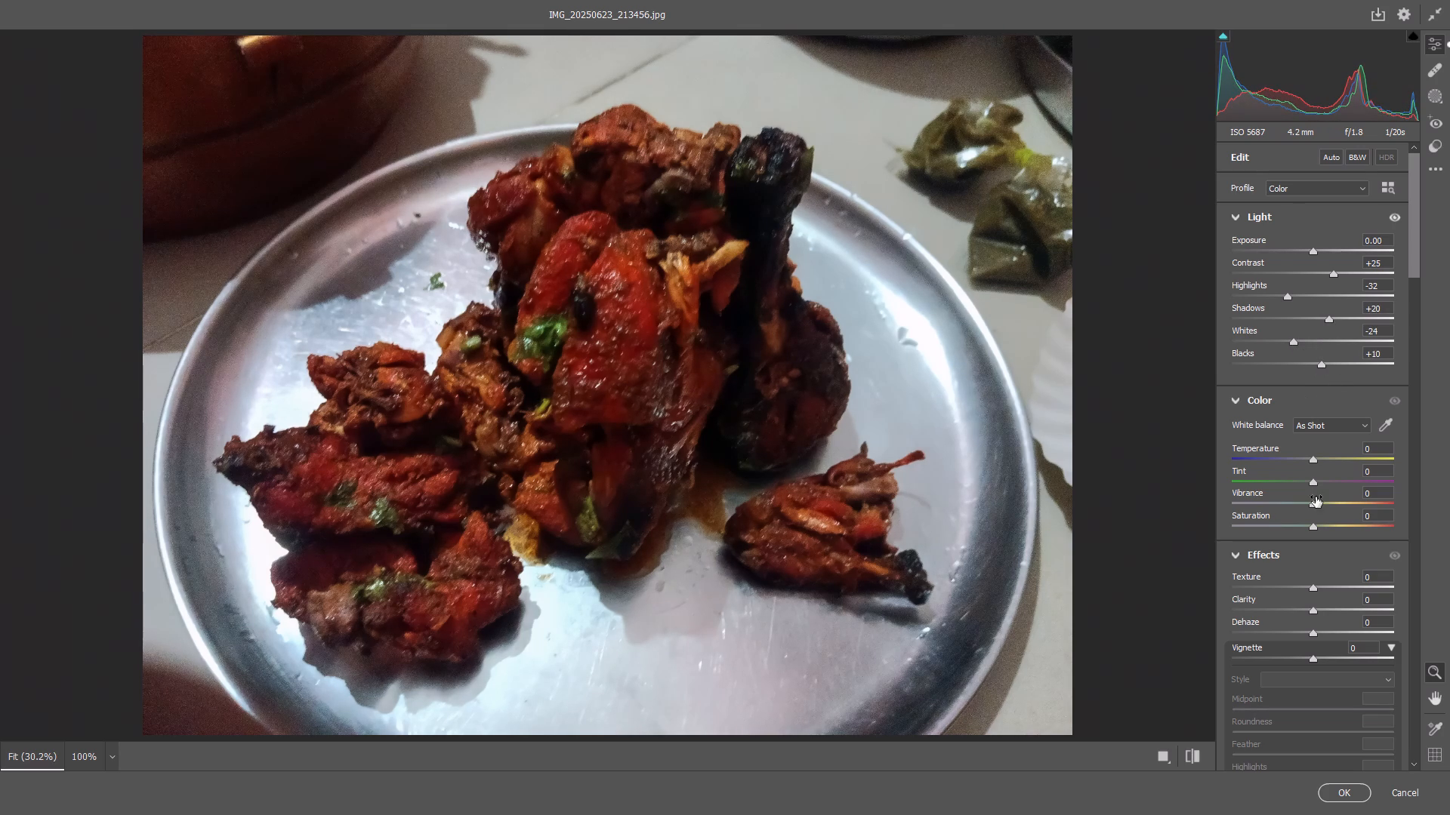
Boost the photo's color with Vibrance +11 and Saturation +16.
{"action": "left_click_drag", "start_coordinate": [1313, 506], "coordinate": [1322, 509]}
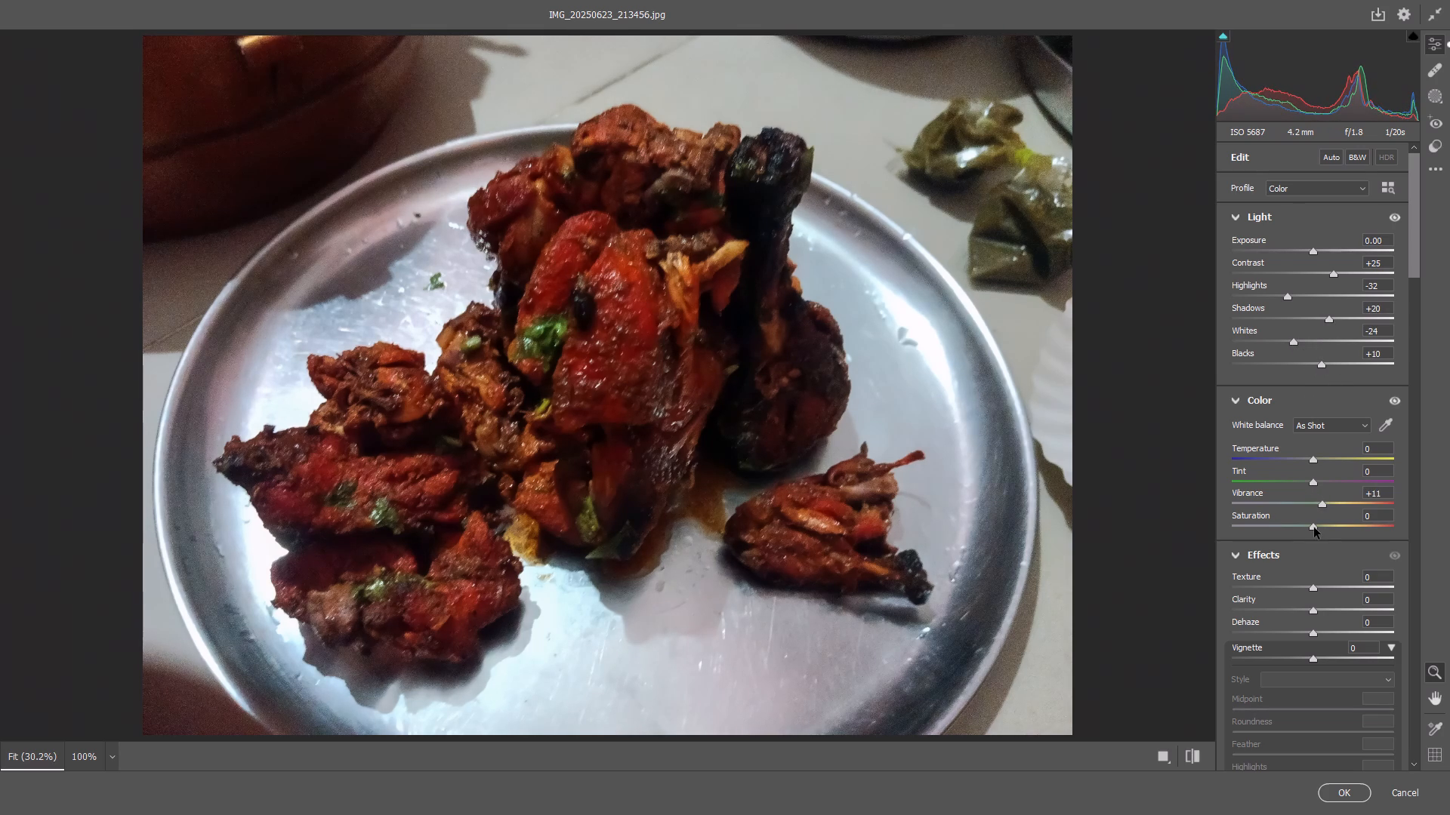
{"action": "left_click_drag", "start_coordinate": [1311, 527], "coordinate": [1324, 530]}
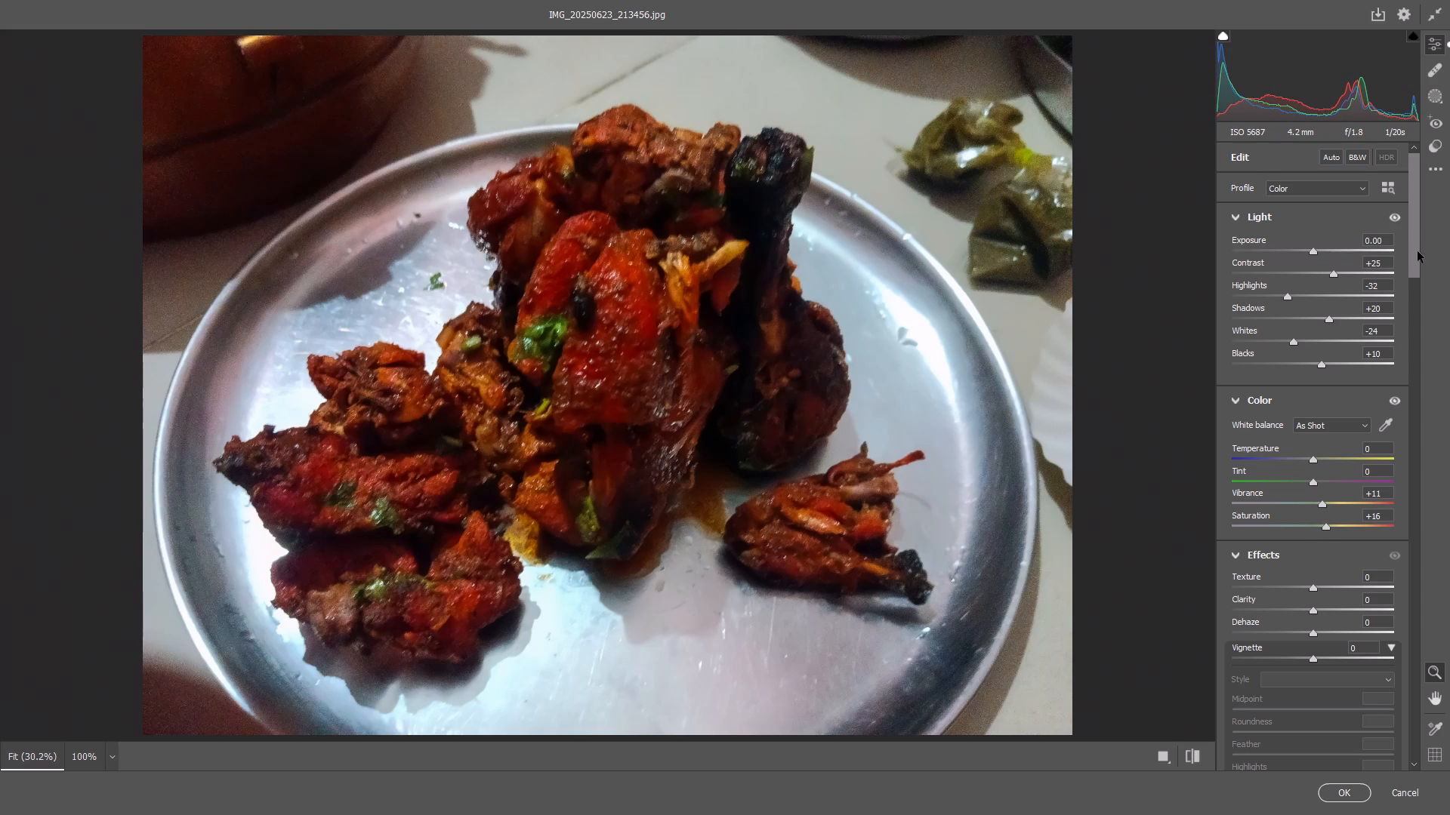
Set the effects values to Clarity +13, Texture +14 and Dehaze +9.
{"action": "left_click_drag", "start_coordinate": [1418, 247], "coordinate": [1417, 288]}
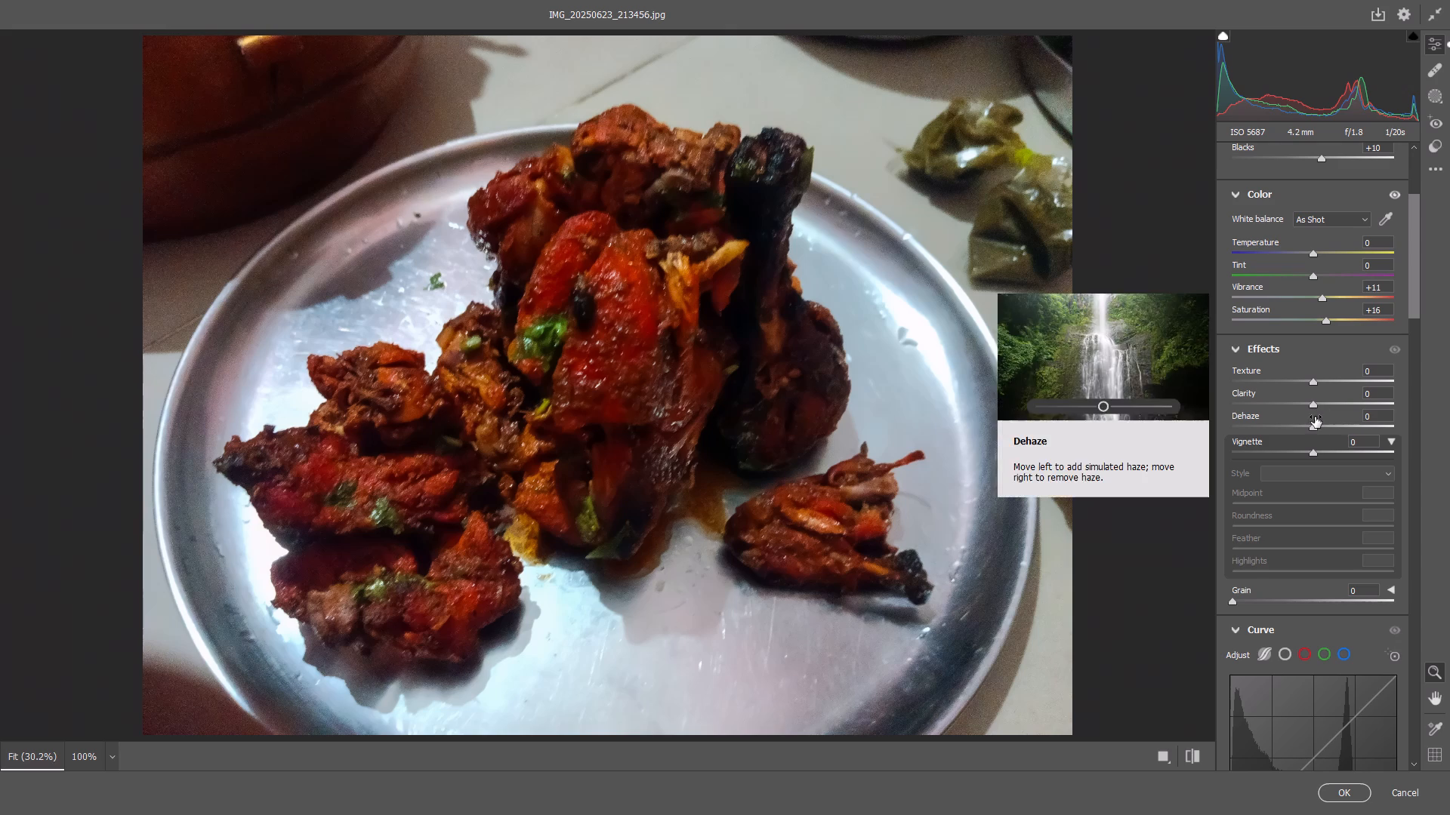
{"action": "left_click_drag", "start_coordinate": [1312, 405], "coordinate": [1322, 408]}
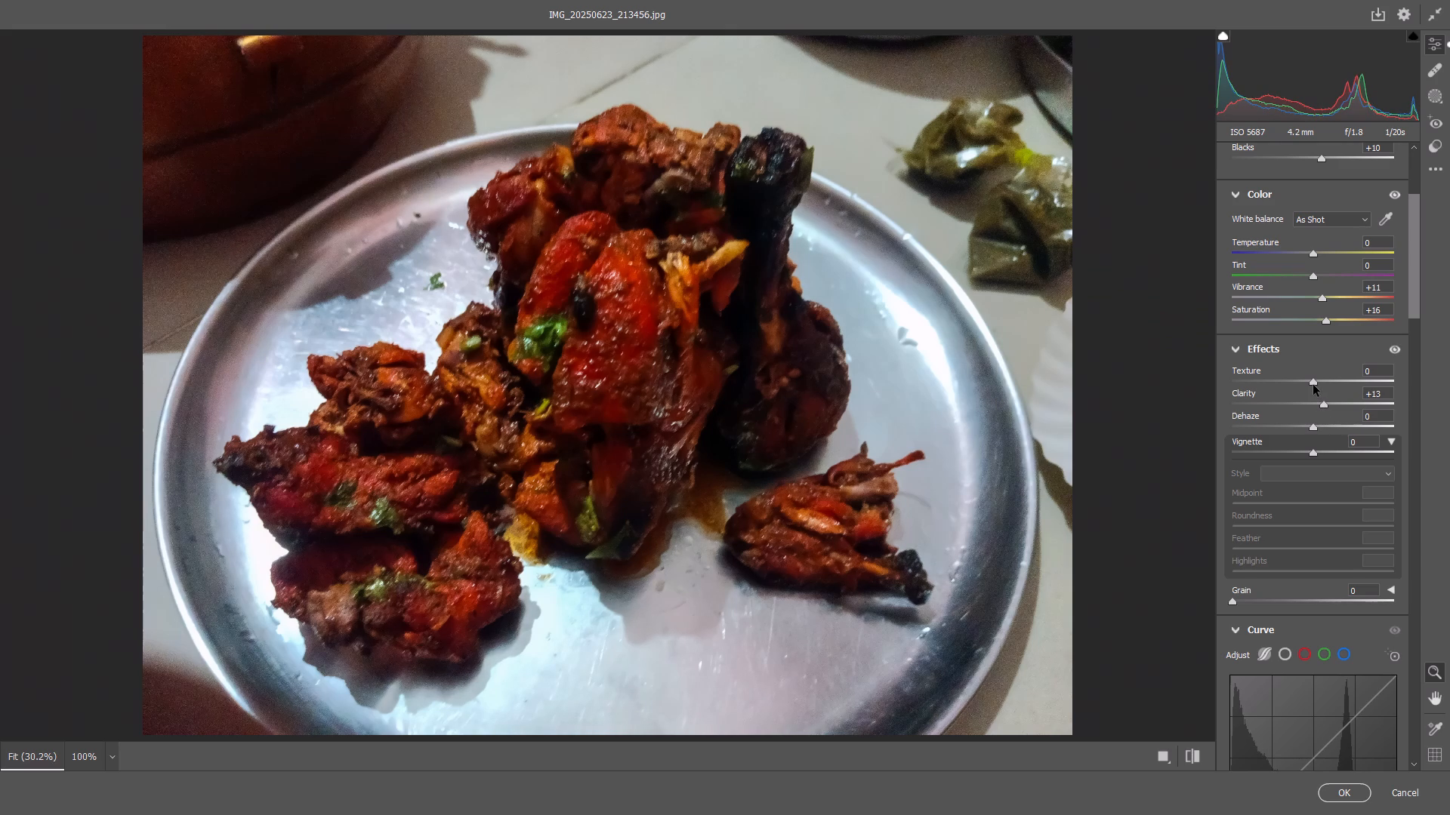
{"action": "left_click_drag", "start_coordinate": [1311, 383], "coordinate": [1322, 383]}
{"action": "left_click_drag", "start_coordinate": [1311, 426], "coordinate": [1301, 423]}
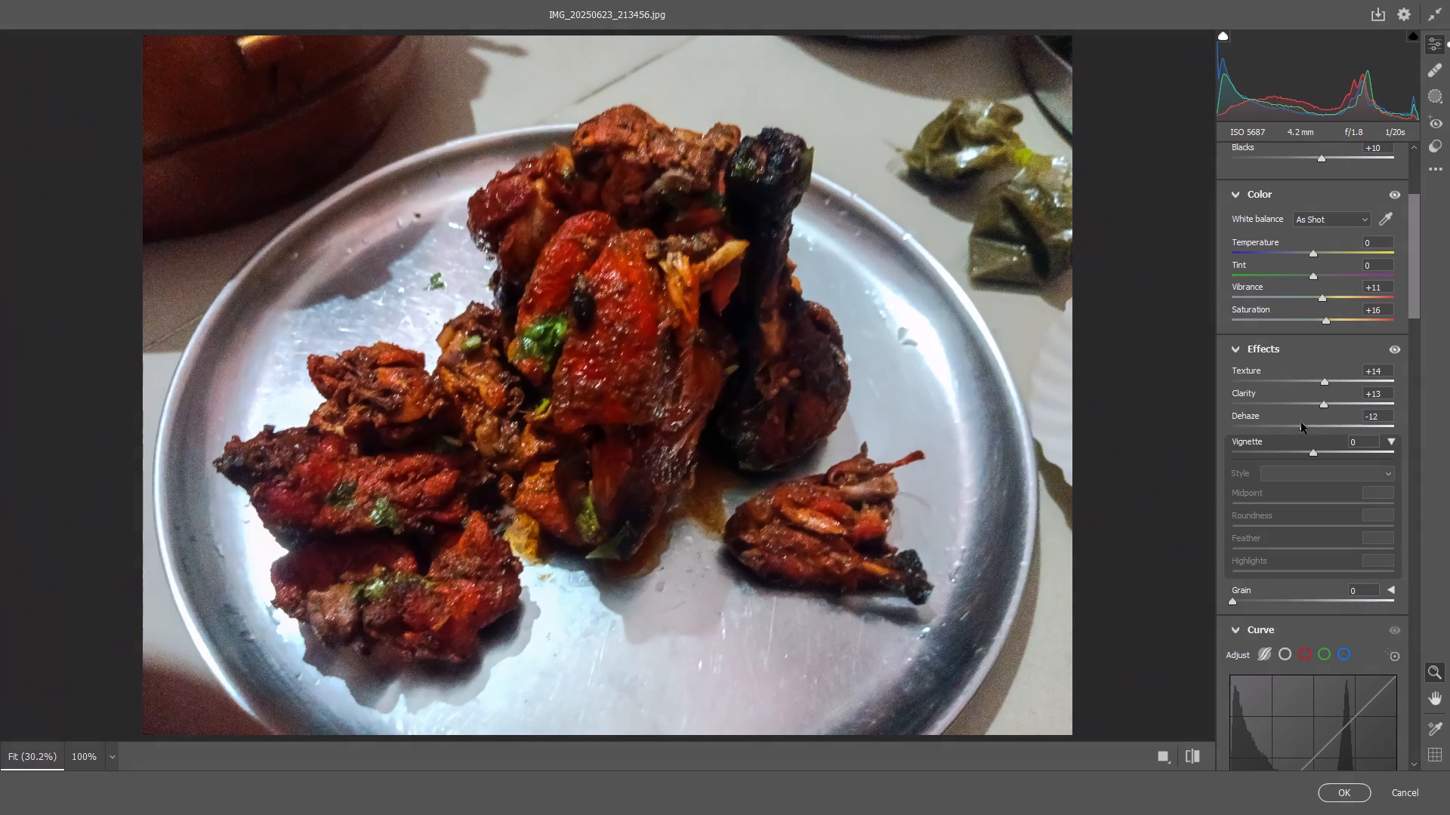
{"action": "left_click_drag", "start_coordinate": [1301, 423], "coordinate": [1319, 428]}
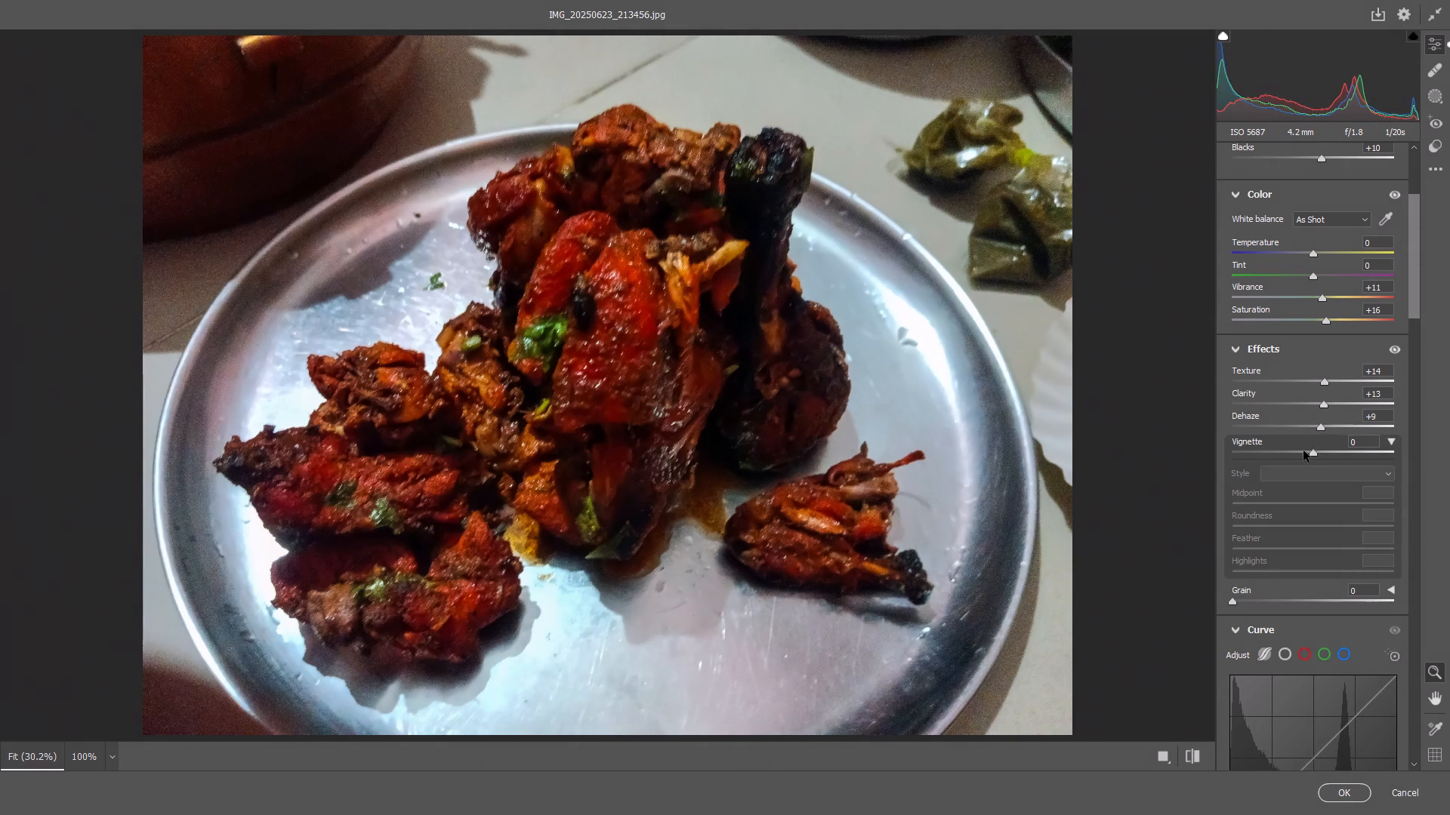
Lower the bright tones of the parametric curve, with Highlights at -33 and Lights at -23.
{"action": "left_click_drag", "start_coordinate": [1415, 269], "coordinate": [1415, 331]}
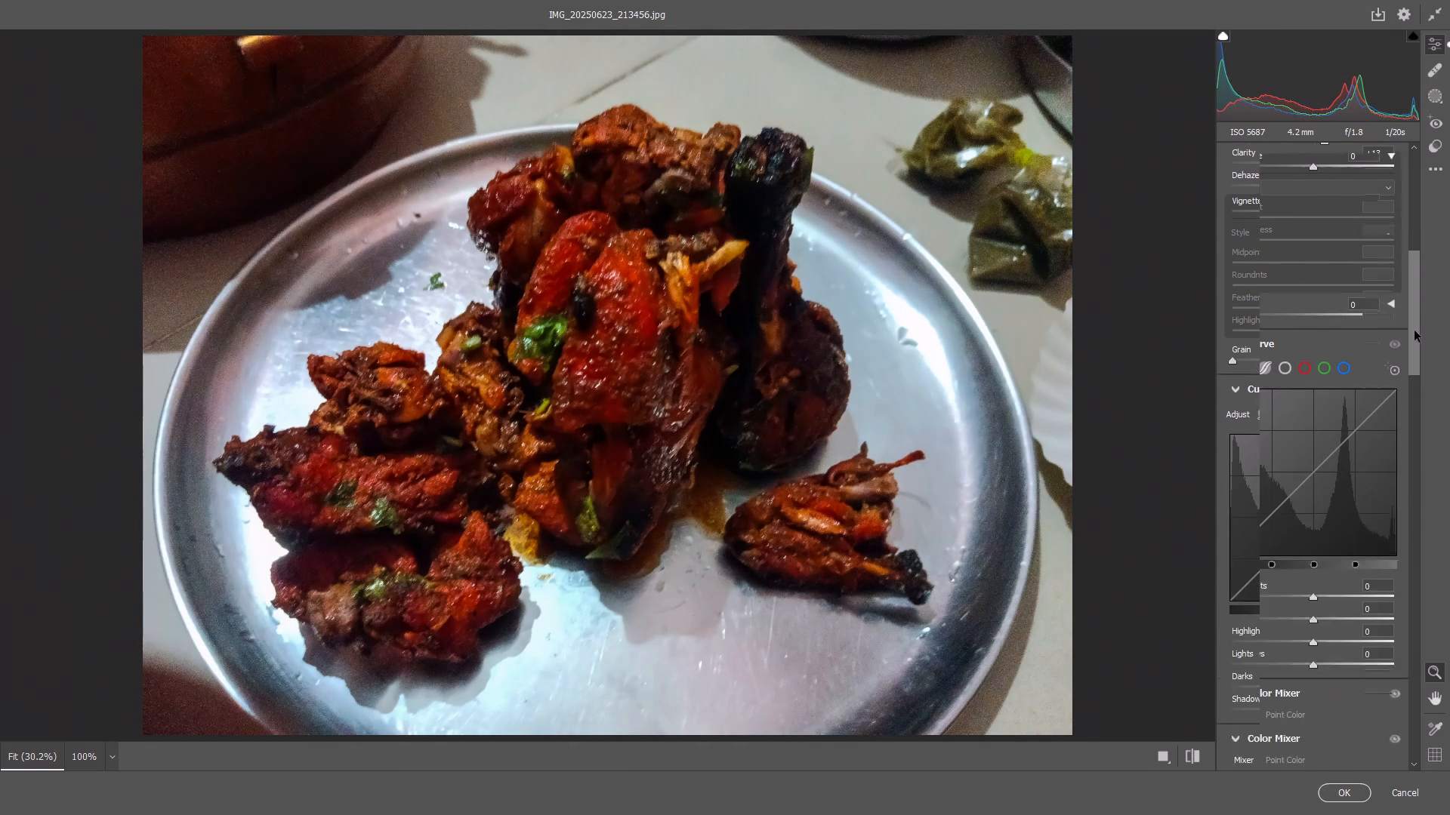
{"action": "left_click_drag", "start_coordinate": [1415, 331], "coordinate": [1415, 355]}
{"action": "left_click_drag", "start_coordinate": [1313, 446], "coordinate": [1294, 441]}
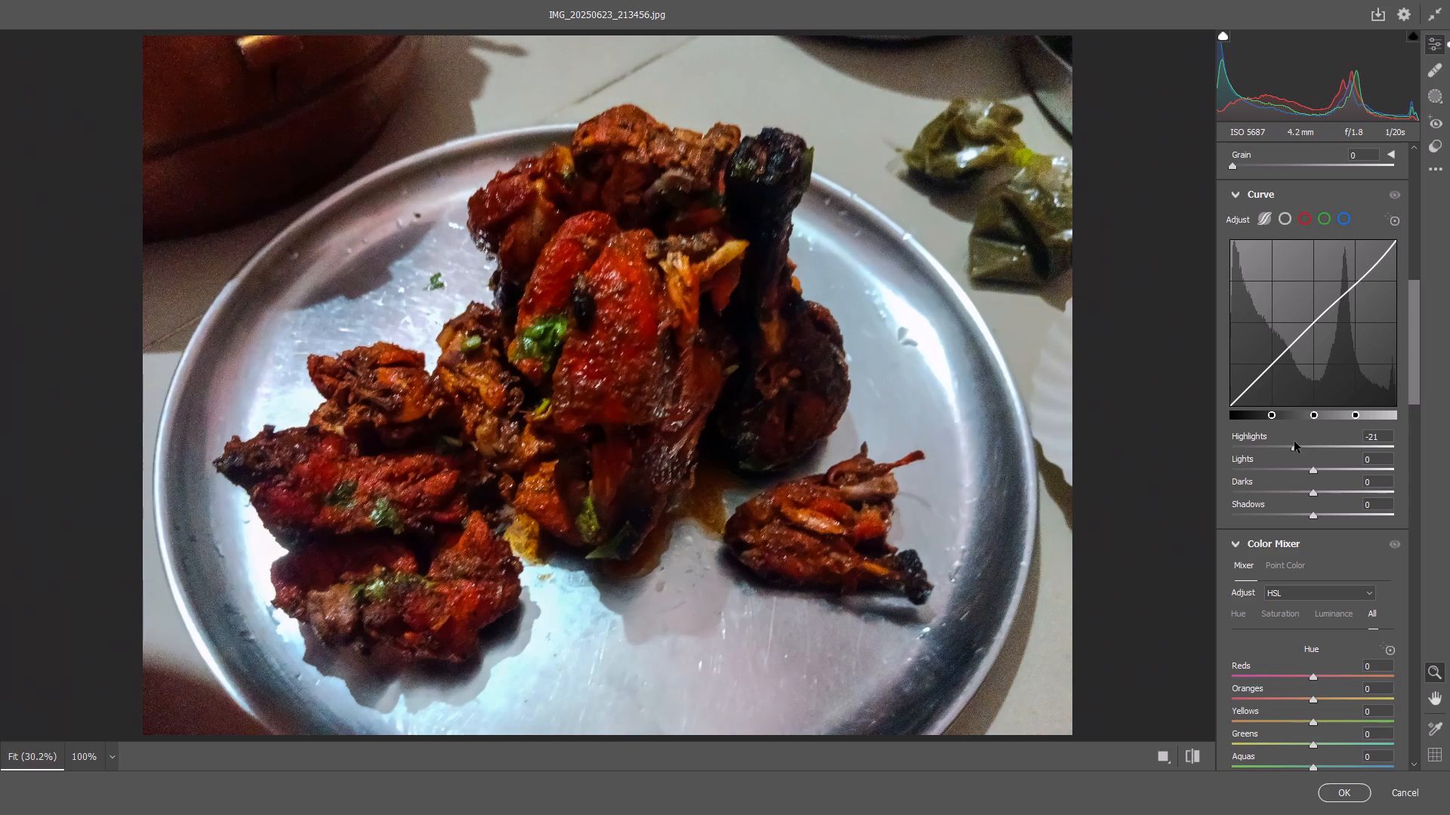
{"action": "left_click_drag", "start_coordinate": [1294, 441], "coordinate": [1294, 441]}
{"action": "left_click_drag", "start_coordinate": [1314, 469], "coordinate": [1295, 471]}
{"action": "left_click_drag", "start_coordinate": [1294, 449], "coordinate": [1287, 451]}
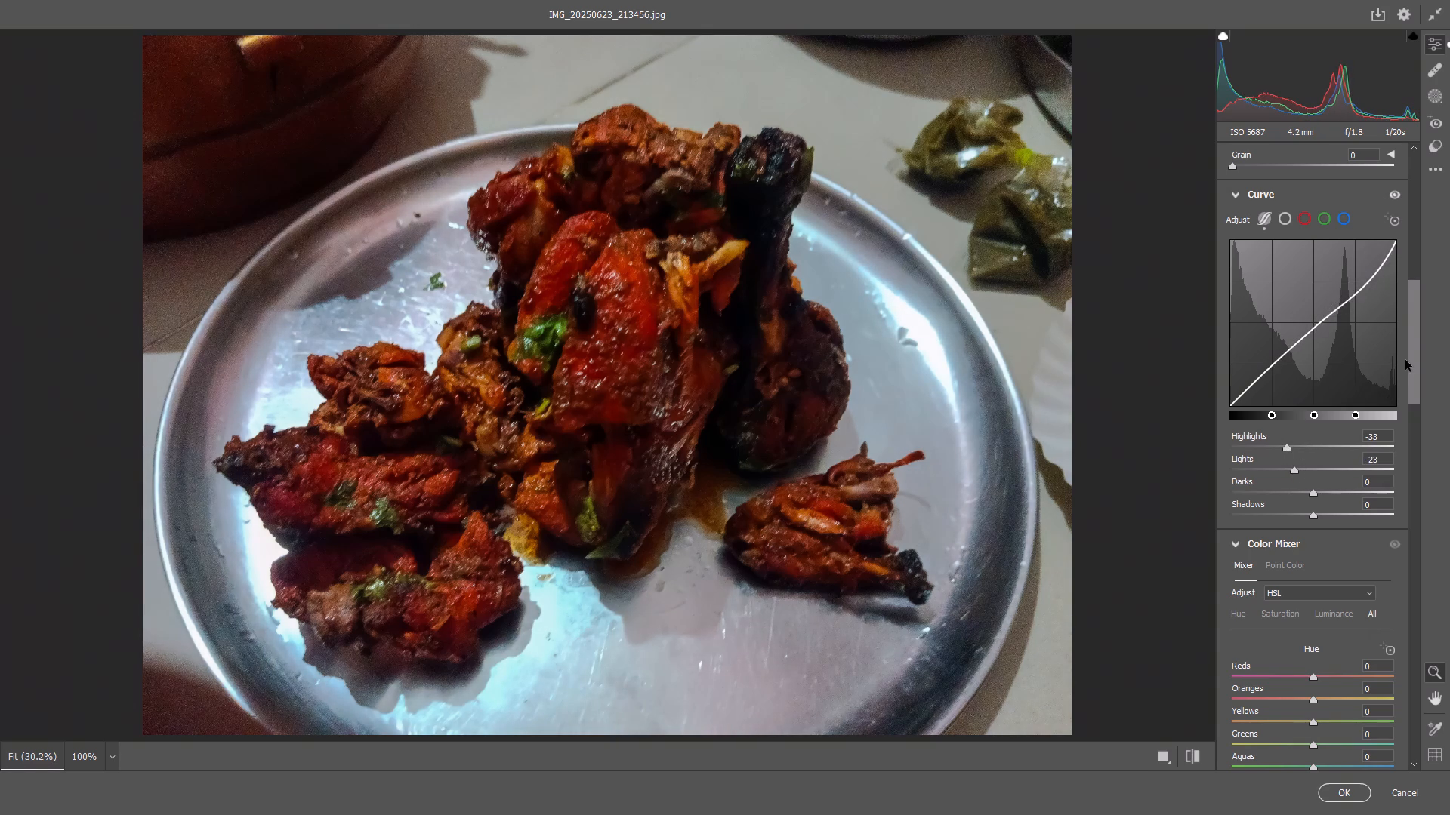
Set the Oranges luminance to -4 in the Color Mixer.
{"action": "left_click_drag", "start_coordinate": [1410, 344], "coordinate": [1398, 497]}
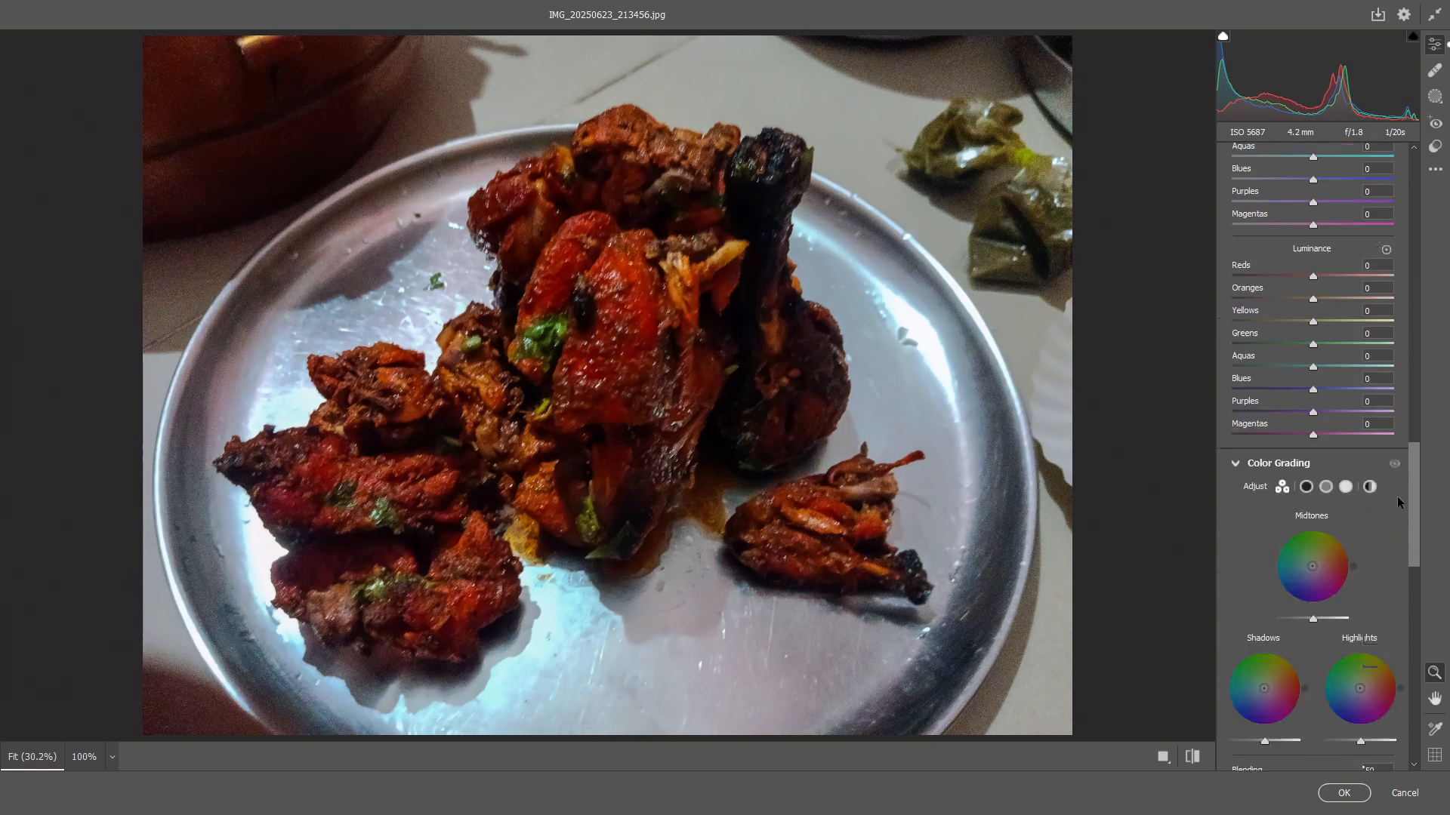
{"action": "left_click_drag", "start_coordinate": [1398, 497], "coordinate": [1398, 485]}
{"action": "left_click_drag", "start_coordinate": [1311, 404], "coordinate": [1319, 407]}
{"action": "left_click_drag", "start_coordinate": [1320, 407], "coordinate": [1309, 409]}
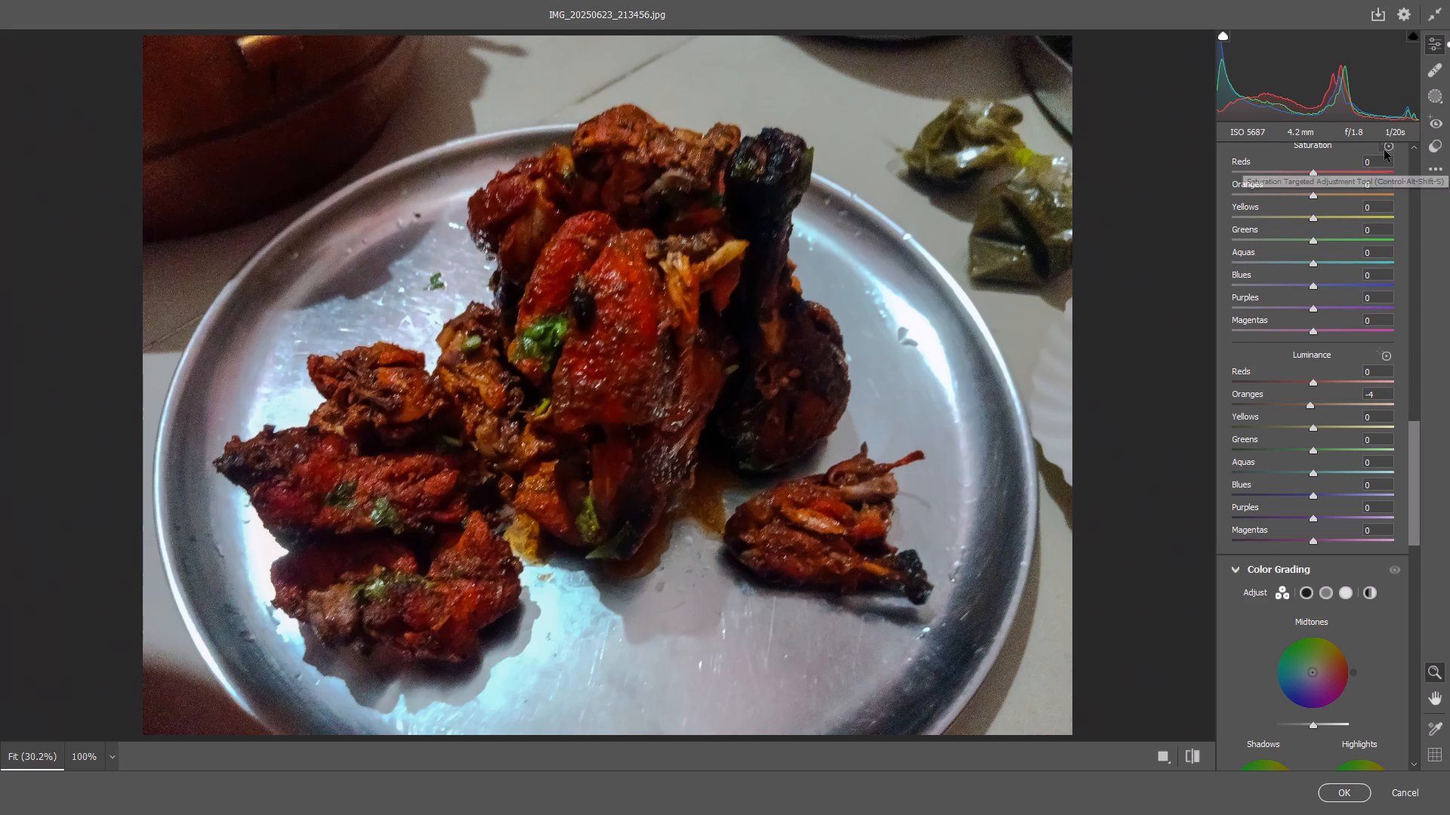
Use the targeted Saturation adjustment on the chicken to raise Reds to +44 and Oranges to +46.
{"action": "left_click", "coordinate": [1384, 150]}
{"action": "left_click_drag", "start_coordinate": [615, 335], "coordinate": [654, 352]}
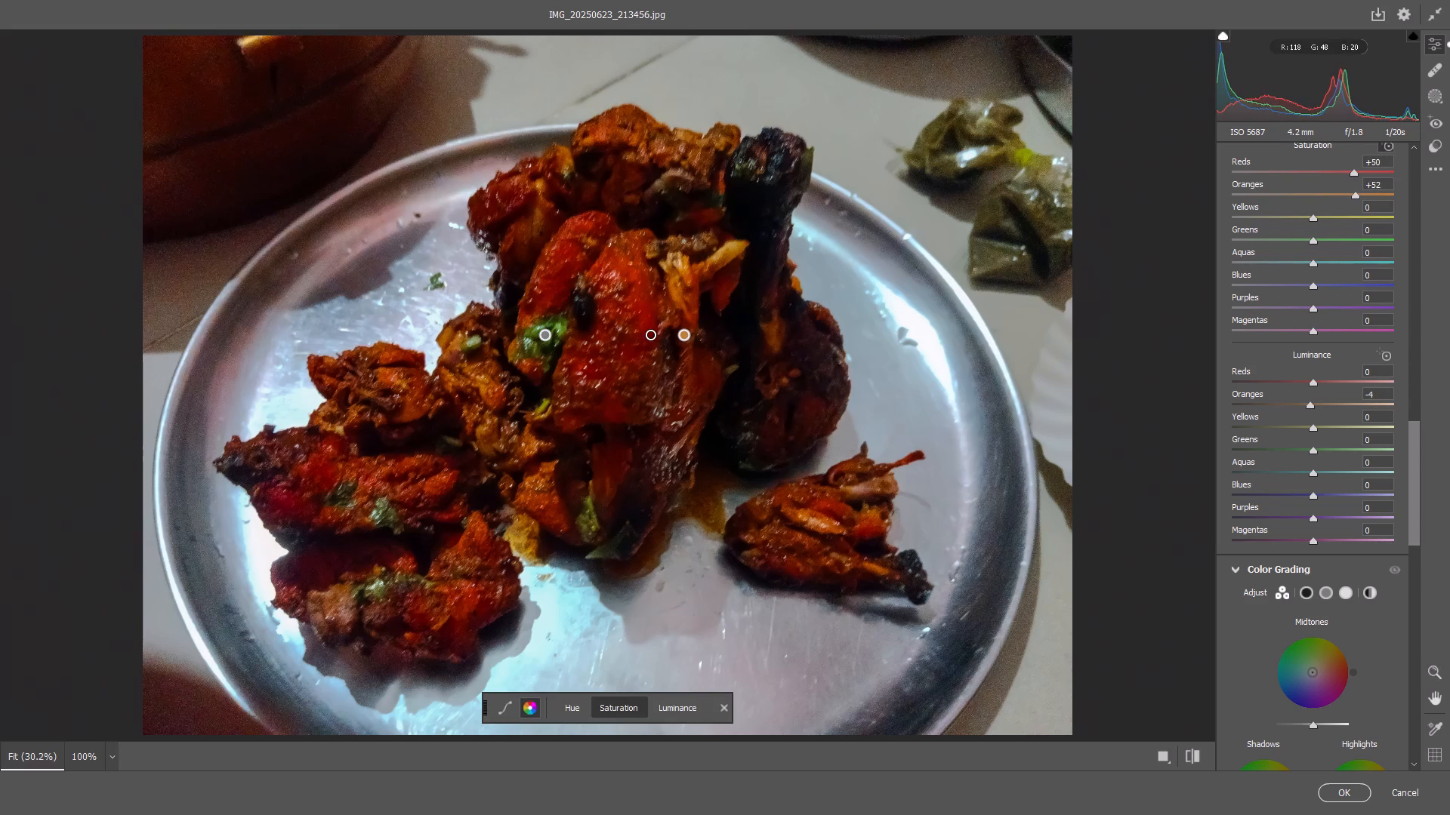
{"action": "left_click_drag", "start_coordinate": [654, 352], "coordinate": [568, 342]}
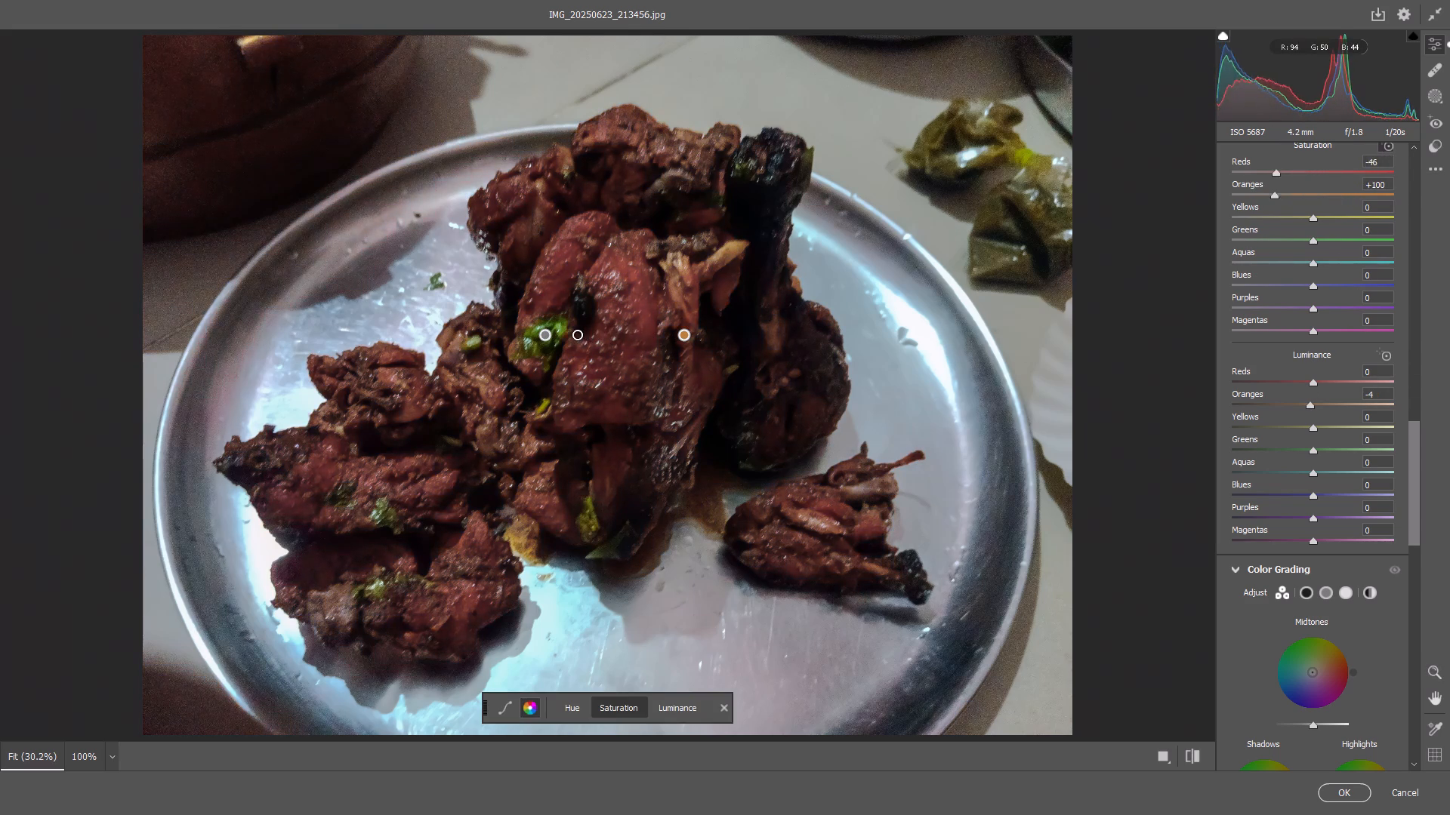
{"action": "left_click_drag", "start_coordinate": [568, 342], "coordinate": [551, 367]}
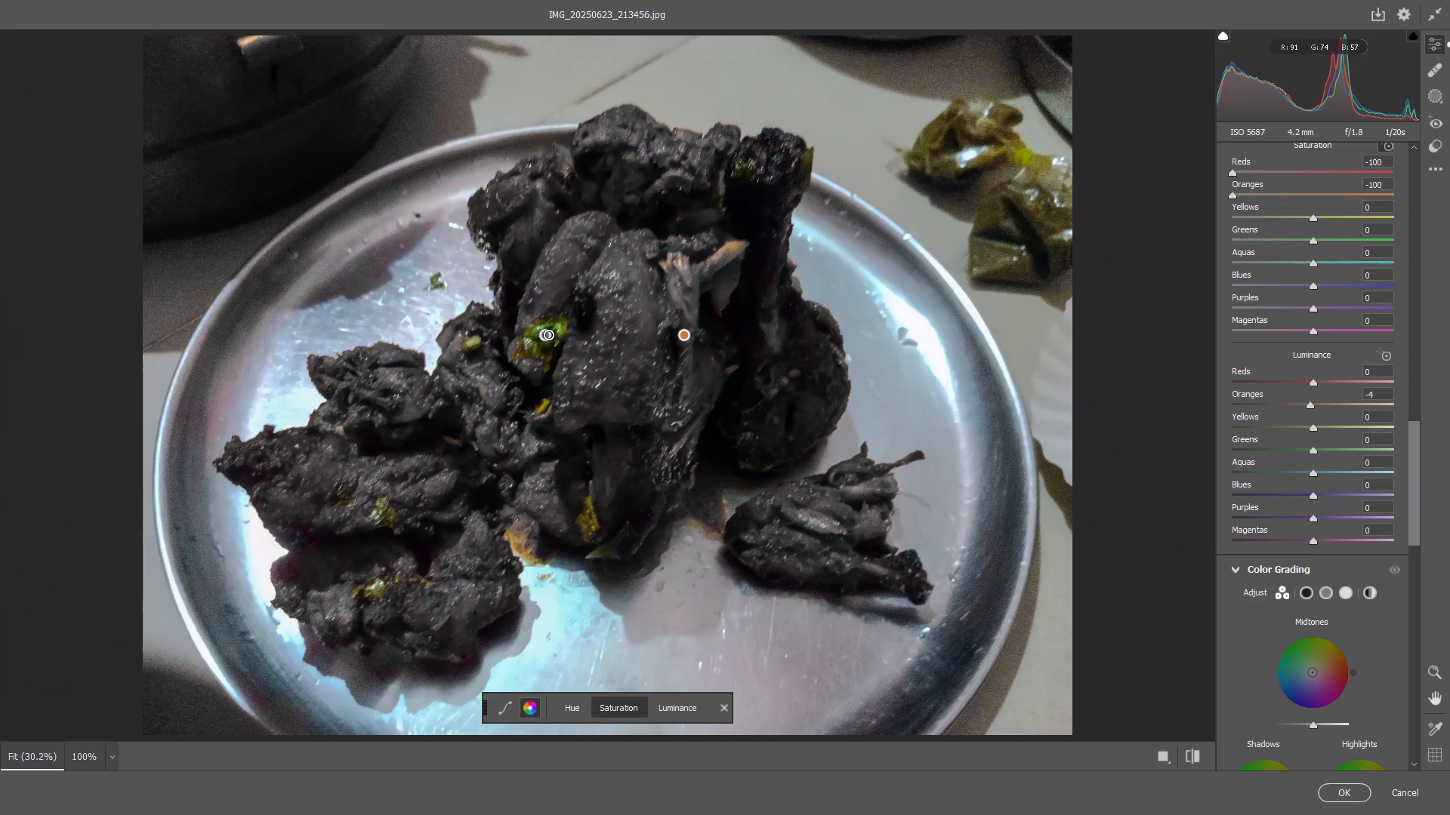
{"action": "left_click_drag", "start_coordinate": [551, 367], "coordinate": [649, 401]}
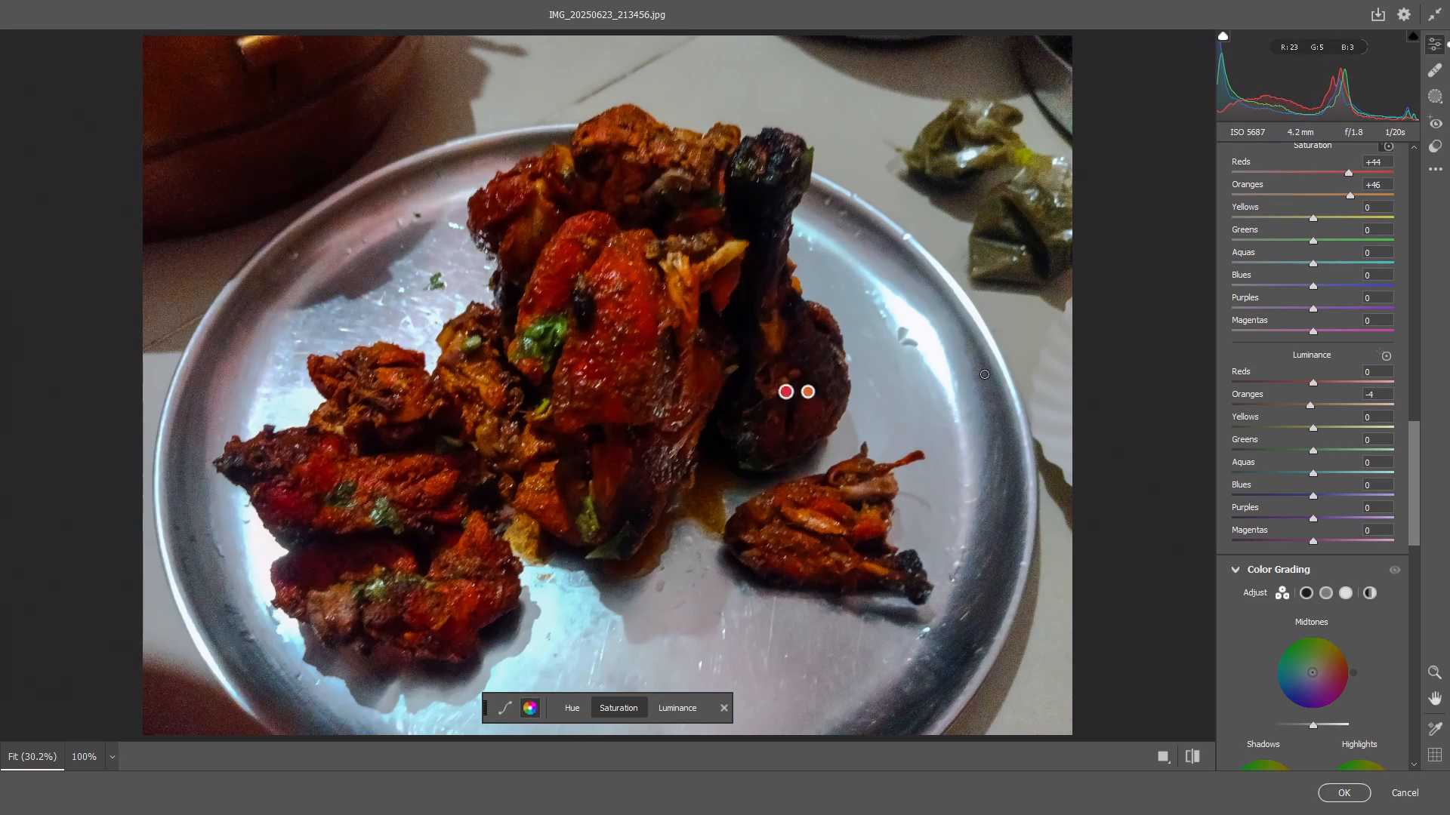
Use the targeted Saturation adjustment on the green packets to set Yellows +47 and Greens +3, and apply the filter.
{"action": "left_click_drag", "start_coordinate": [1021, 203], "coordinate": [1033, 209]}
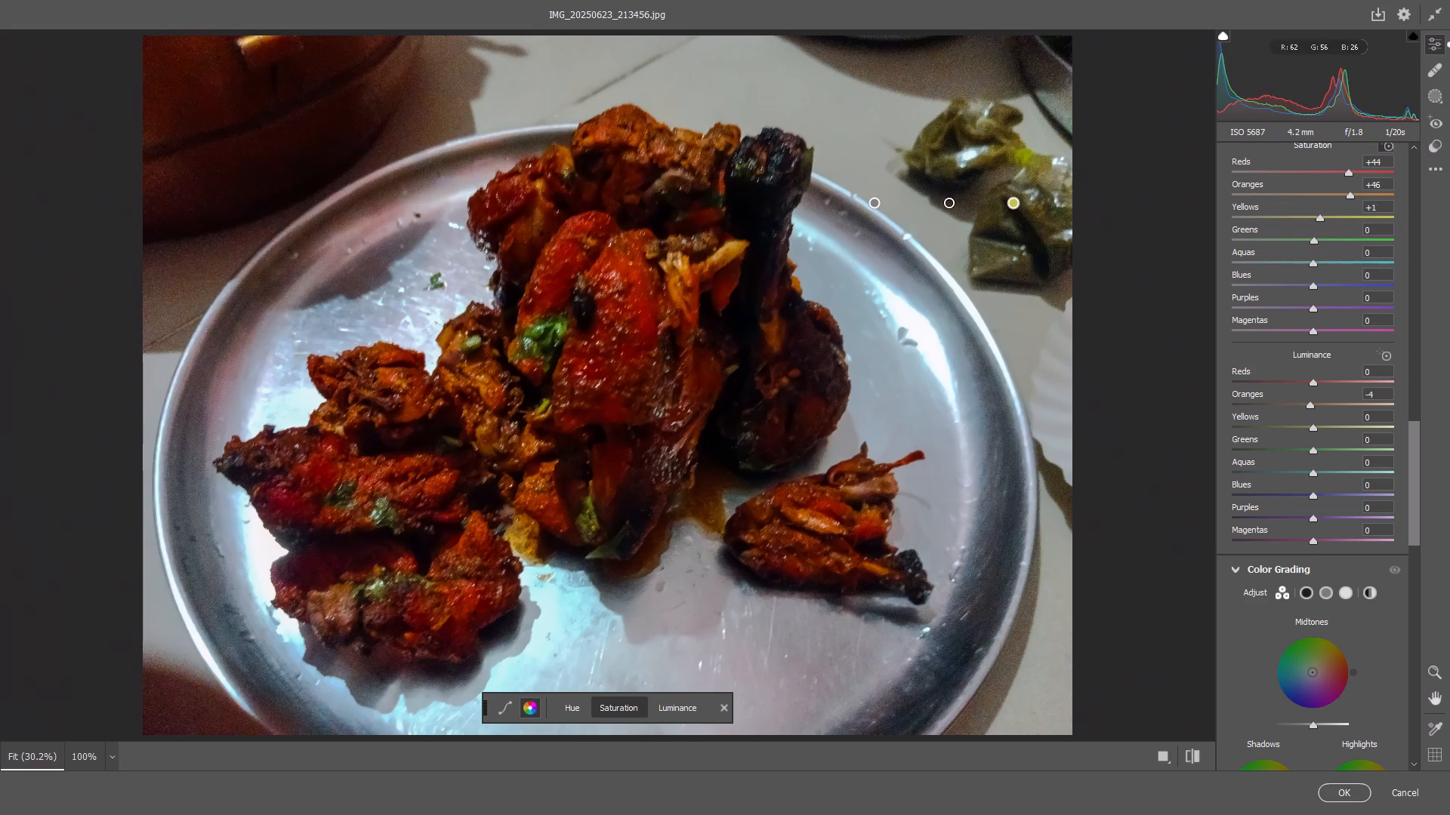
{"action": "left_click_drag", "start_coordinate": [1033, 209], "coordinate": [1057, 226]}
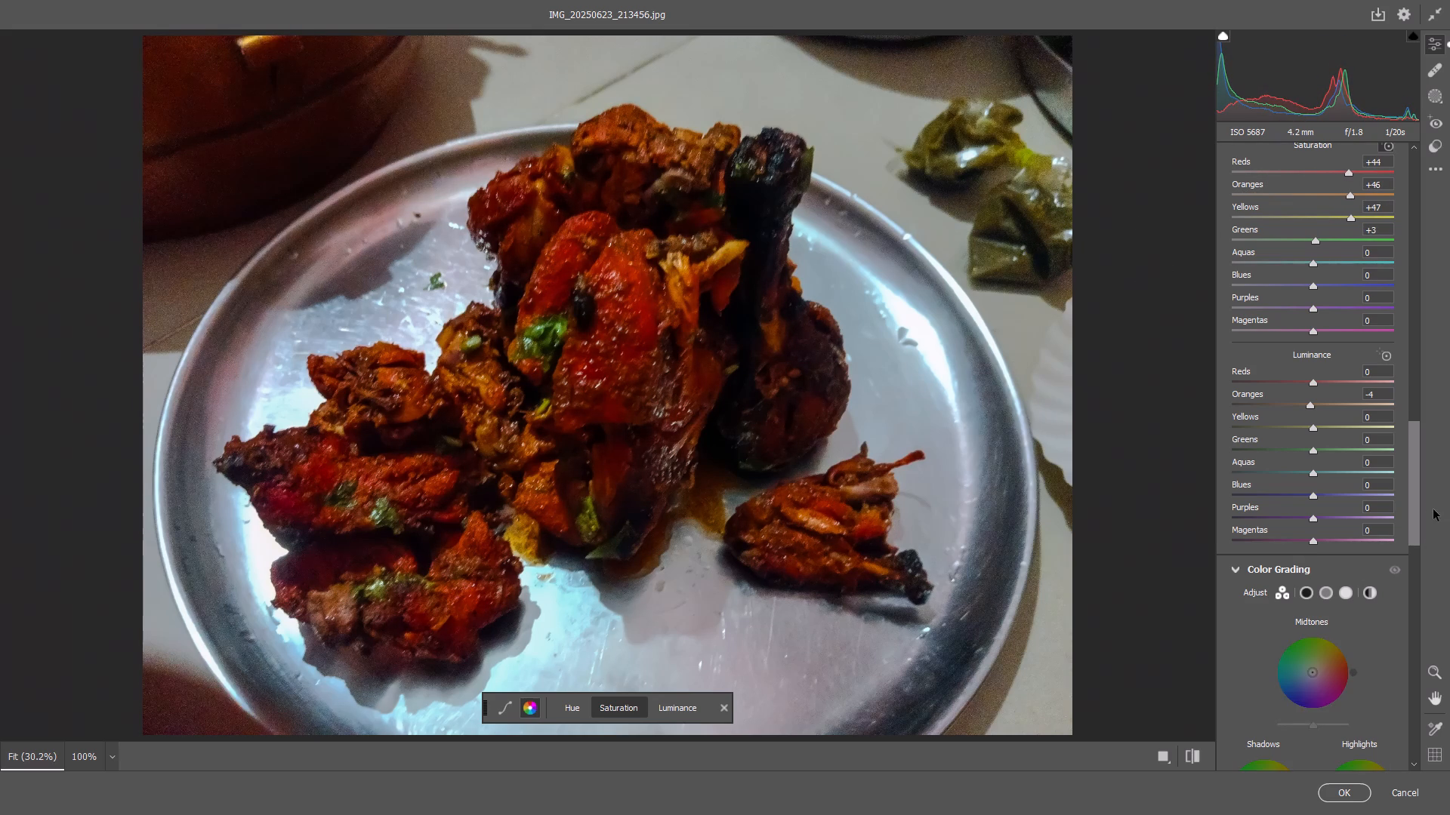
{"action": "left_click", "coordinate": [1355, 794]}
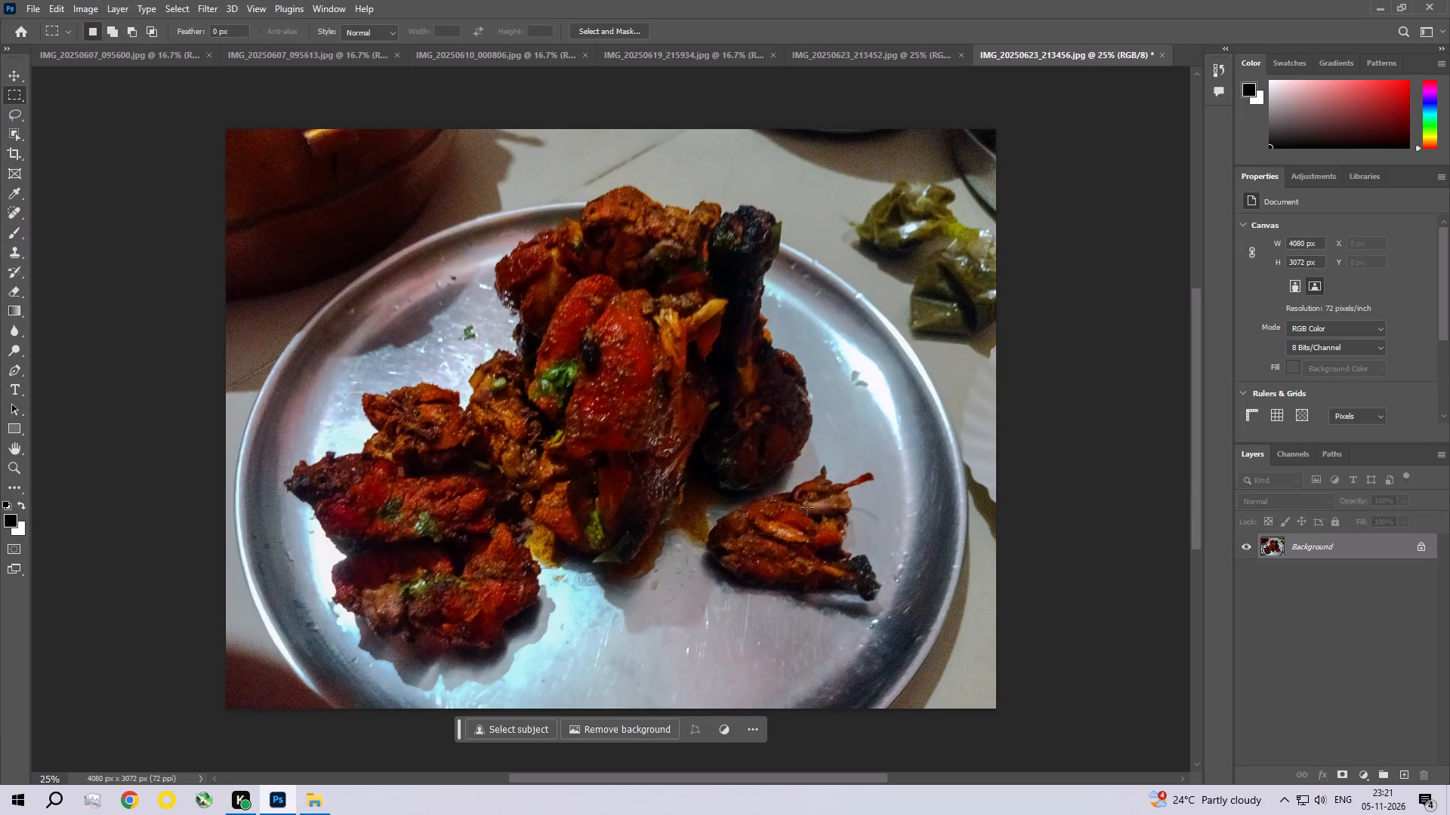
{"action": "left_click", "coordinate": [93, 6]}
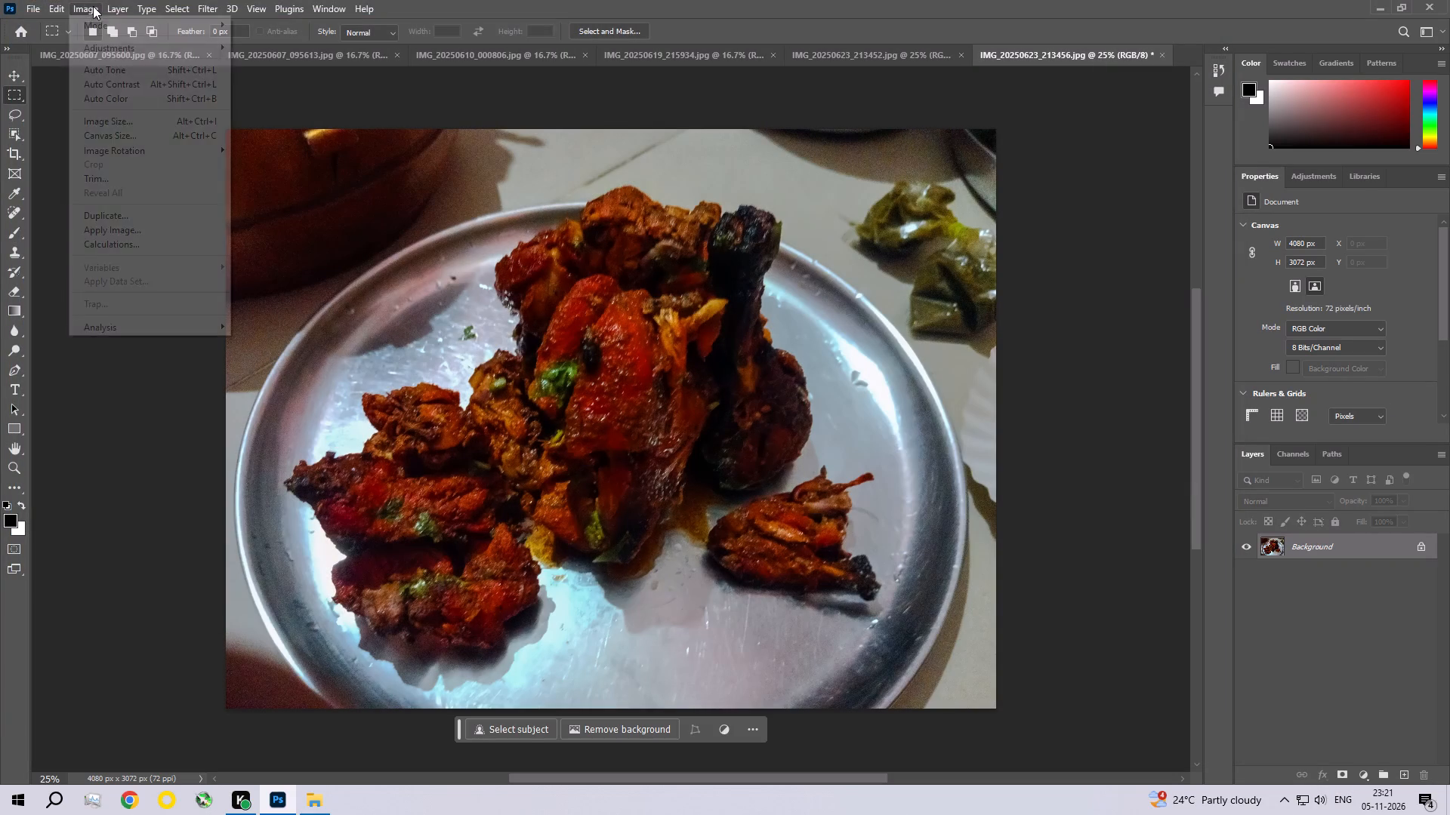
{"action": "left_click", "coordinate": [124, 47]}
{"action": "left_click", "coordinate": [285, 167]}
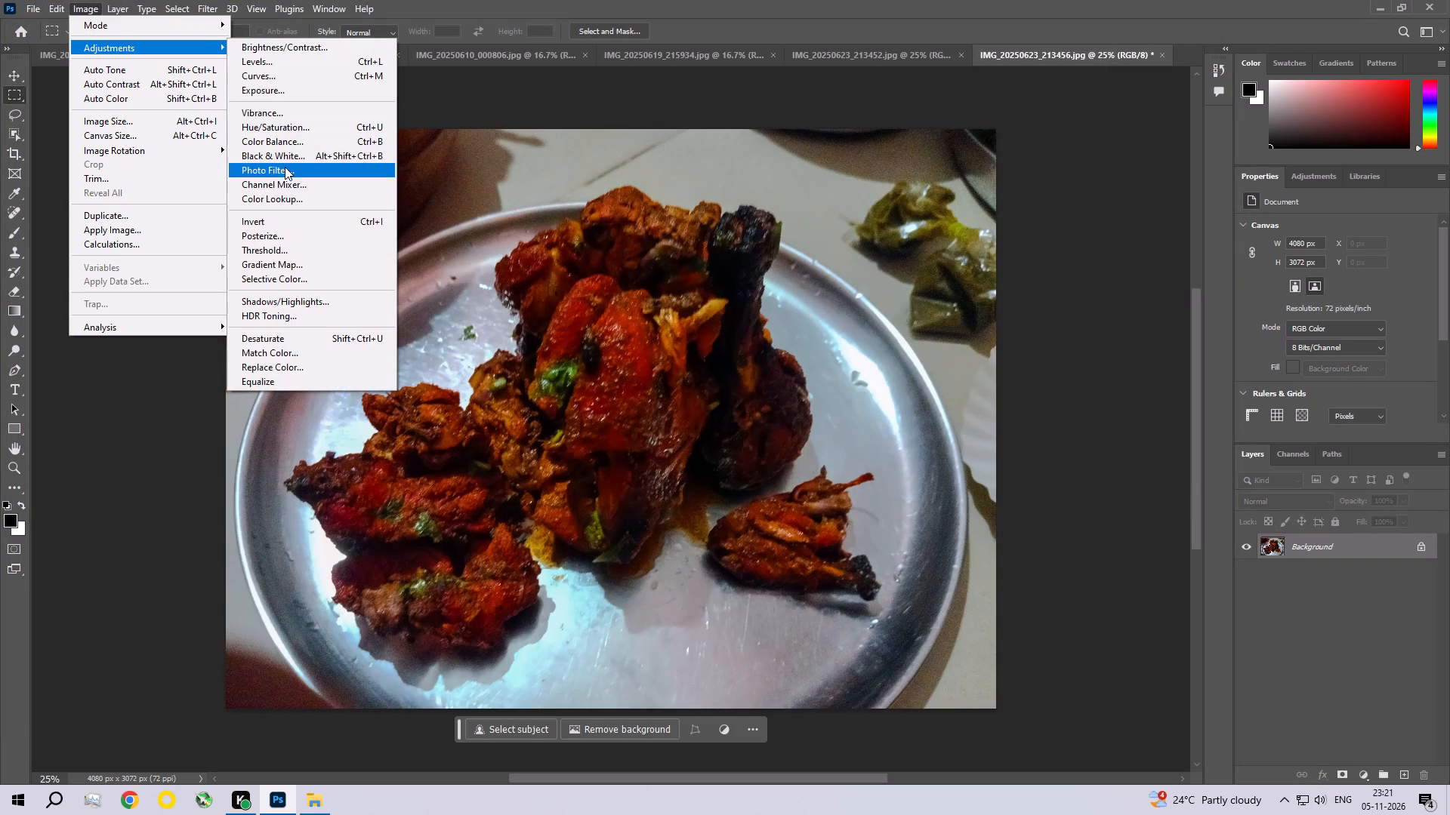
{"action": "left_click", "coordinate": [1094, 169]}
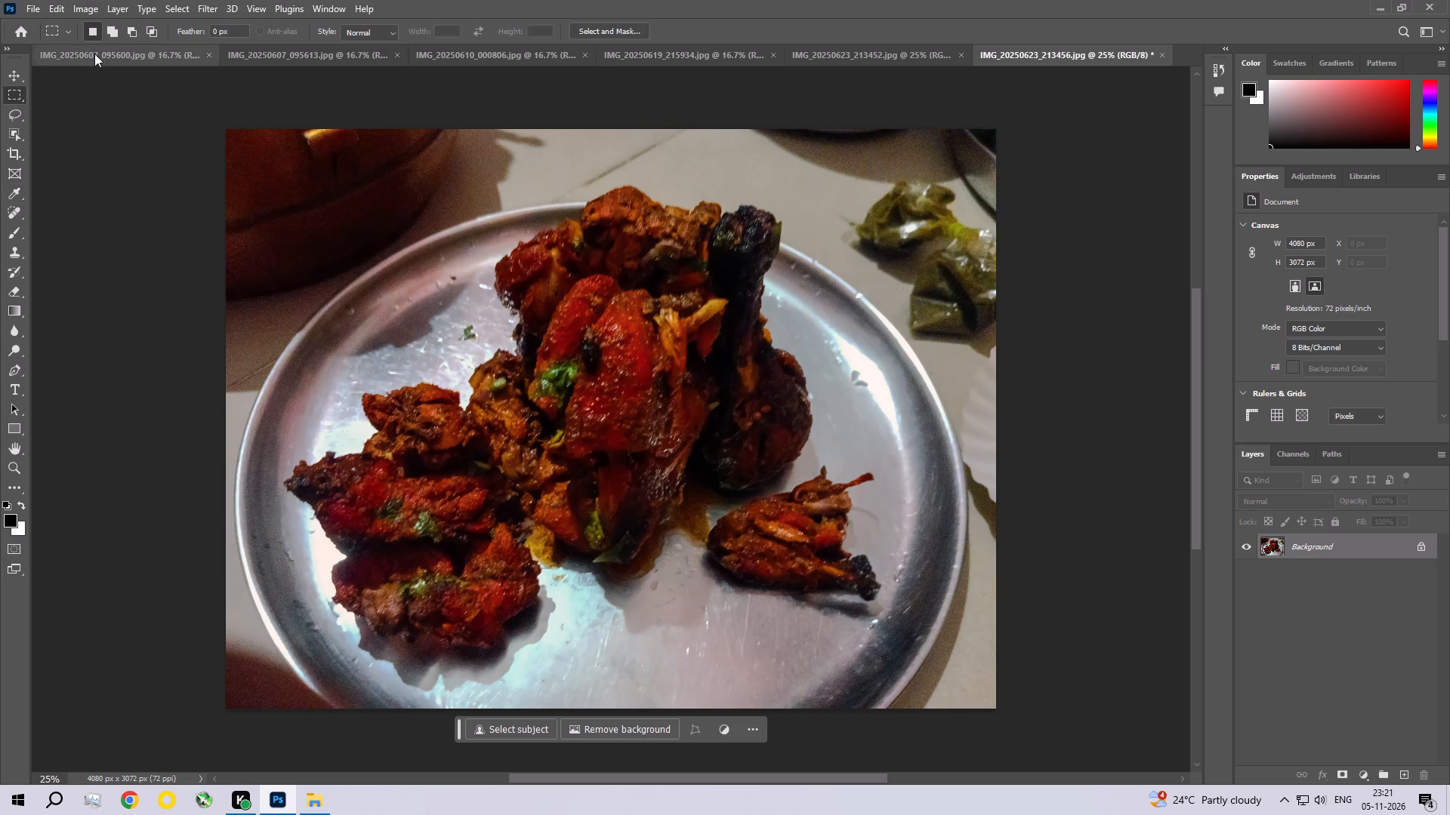
Apply an Exposure adjustment to the chicken plate photo with the Offset set to 0.0050.
{"action": "left_click", "coordinate": [85, 0]}
{"action": "left_click", "coordinate": [107, 48]}
{"action": "left_click", "coordinate": [288, 90]}
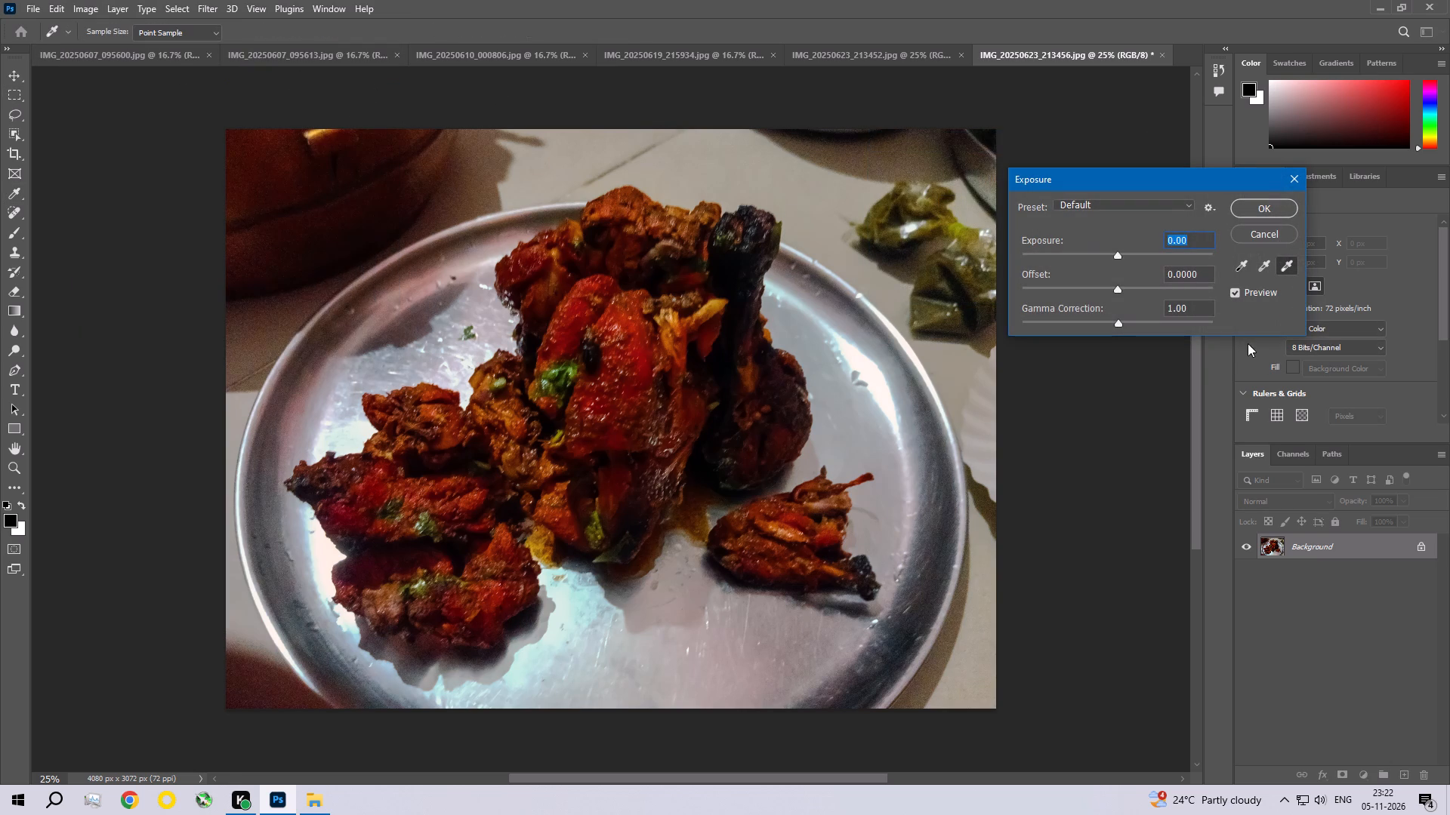
{"action": "left_click", "coordinate": [1206, 276]}
{"action": "key", "text": "BackSpace"}
{"action": "key", "text": "BackSpace"}
{"action": "type", "text": "50"}
{"action": "key", "text": "Return"}
Save the edited chicken plate photo and close its document.
{"action": "key", "text": "ctrl+s"}
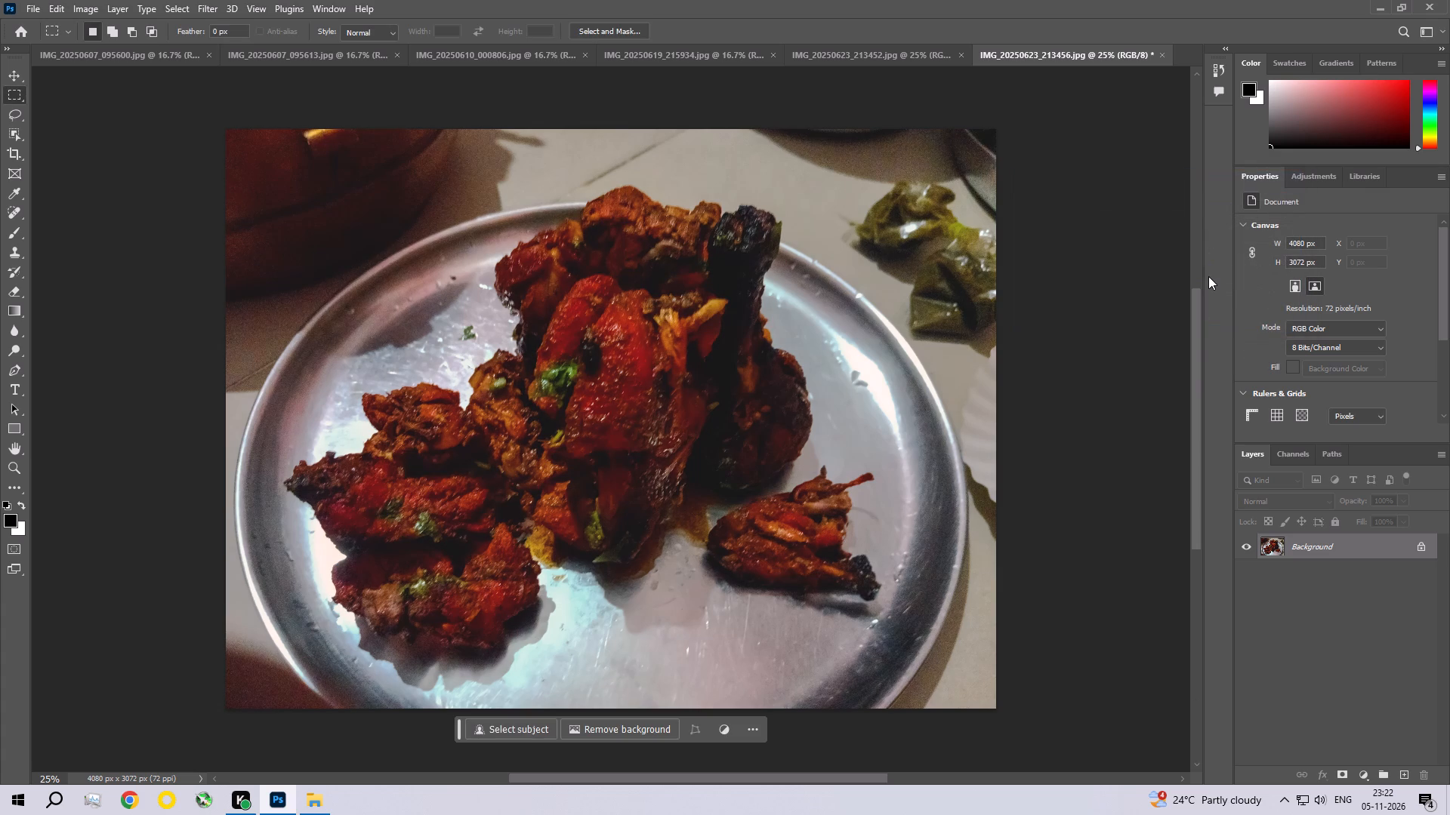
{"action": "left_click", "coordinate": [808, 198]}
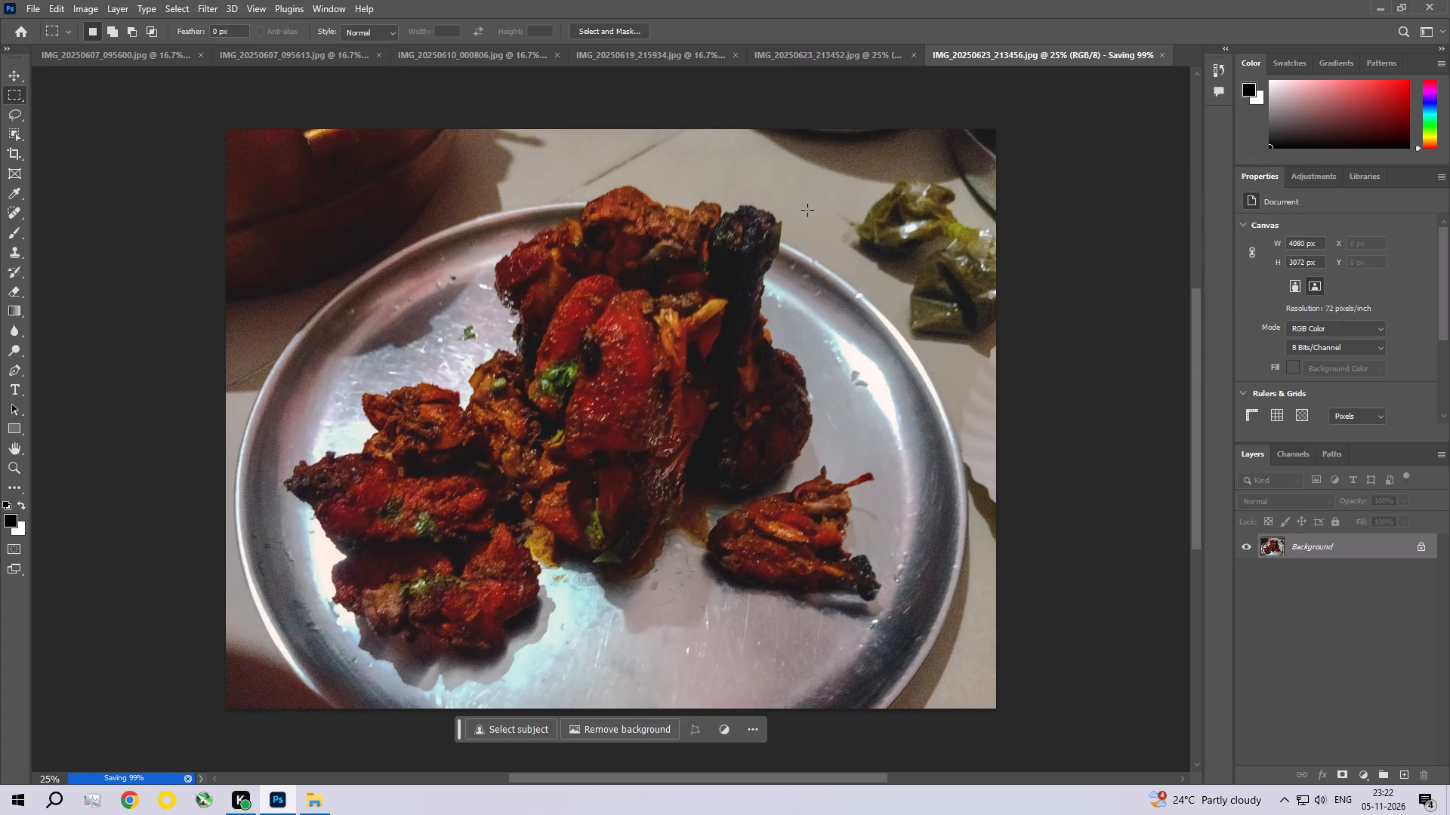
{"action": "left_click", "coordinate": [1160, 56]}
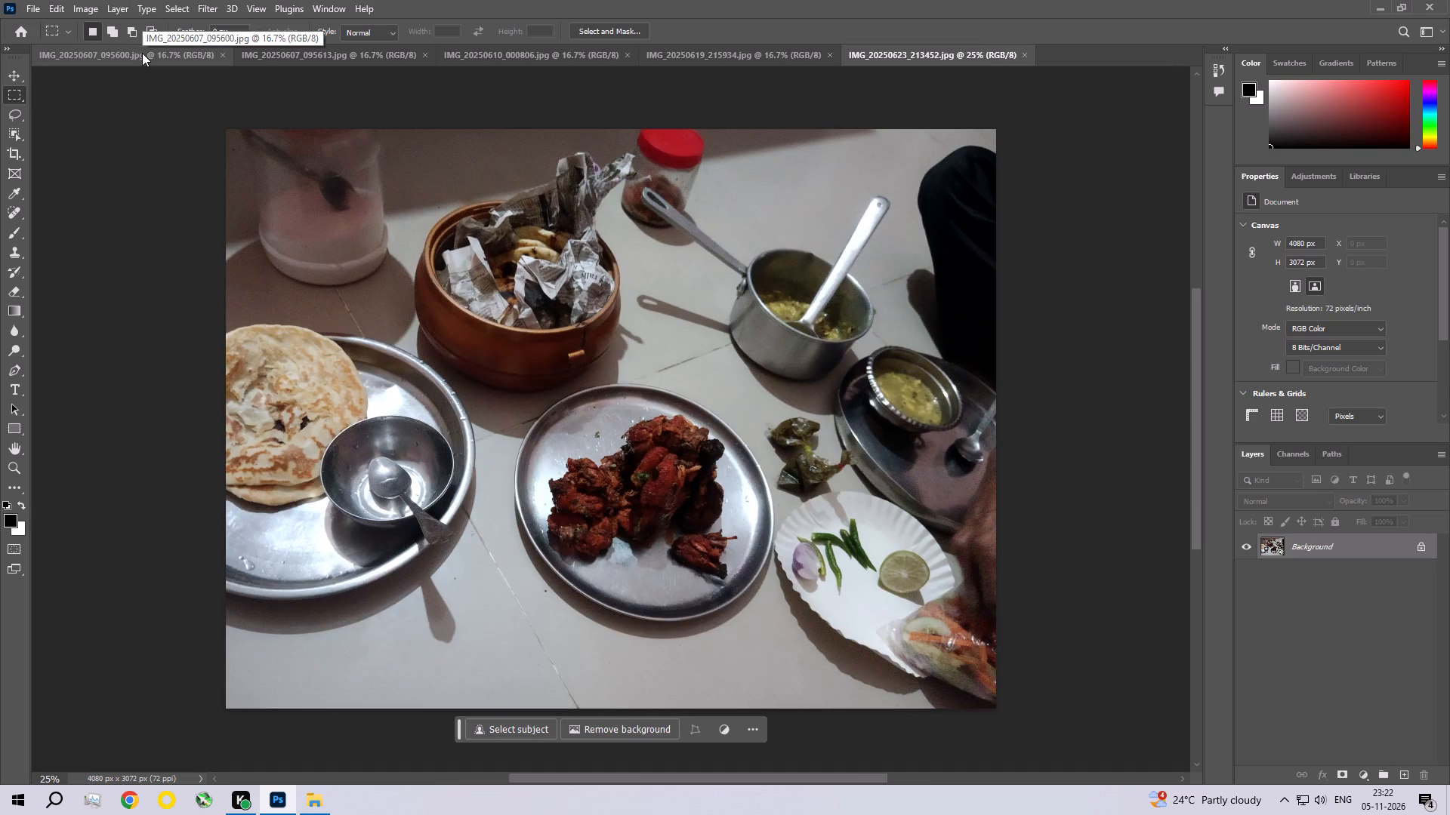
Open IMG_20250623_213452.jpg in the Camera Raw Filter and apply the Artistic 03 profile.
{"action": "left_click", "coordinate": [82, 5]}
{"action": "left_click", "coordinate": [103, 48]}
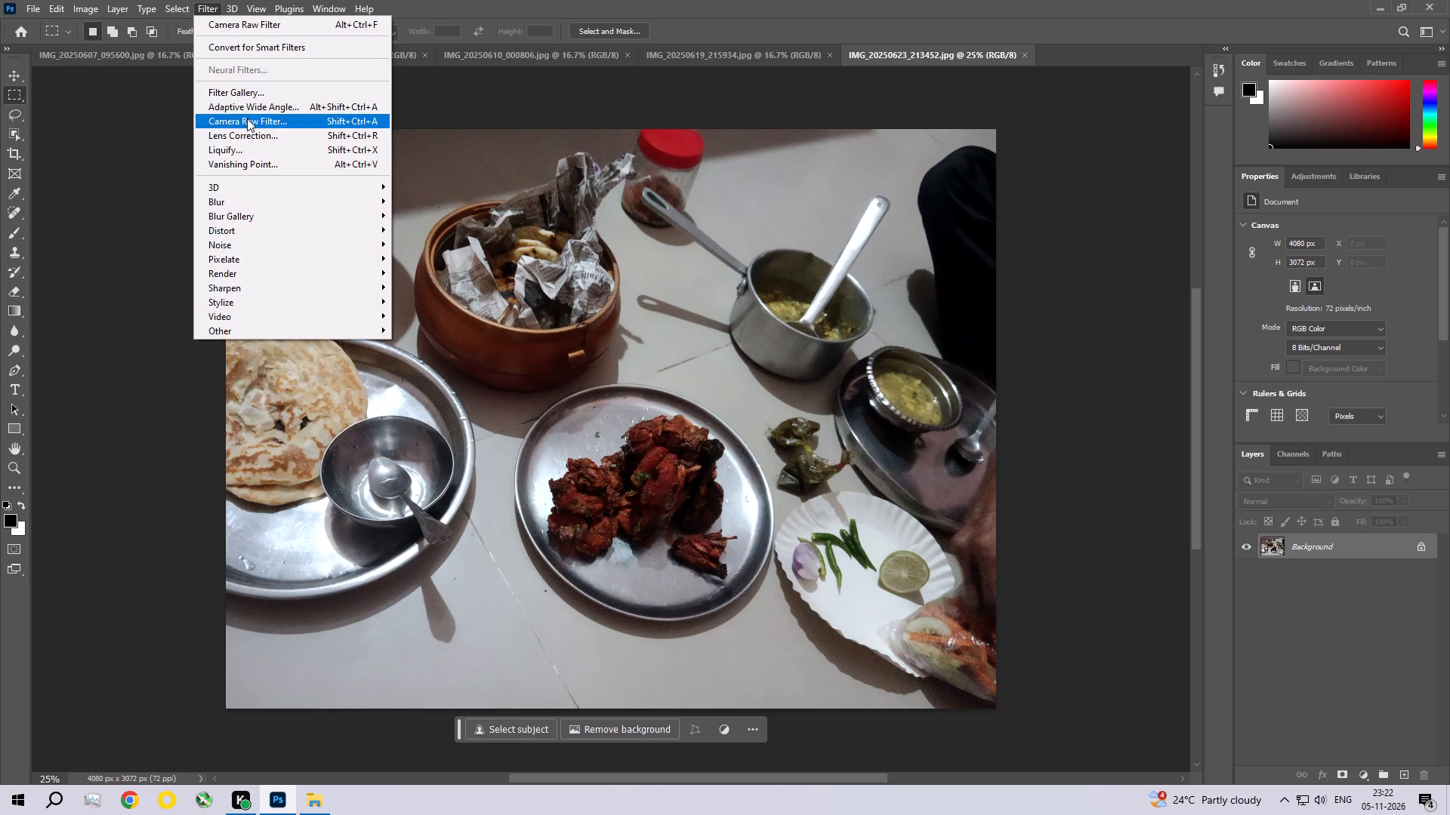
{"action": "left_click", "coordinate": [247, 120]}
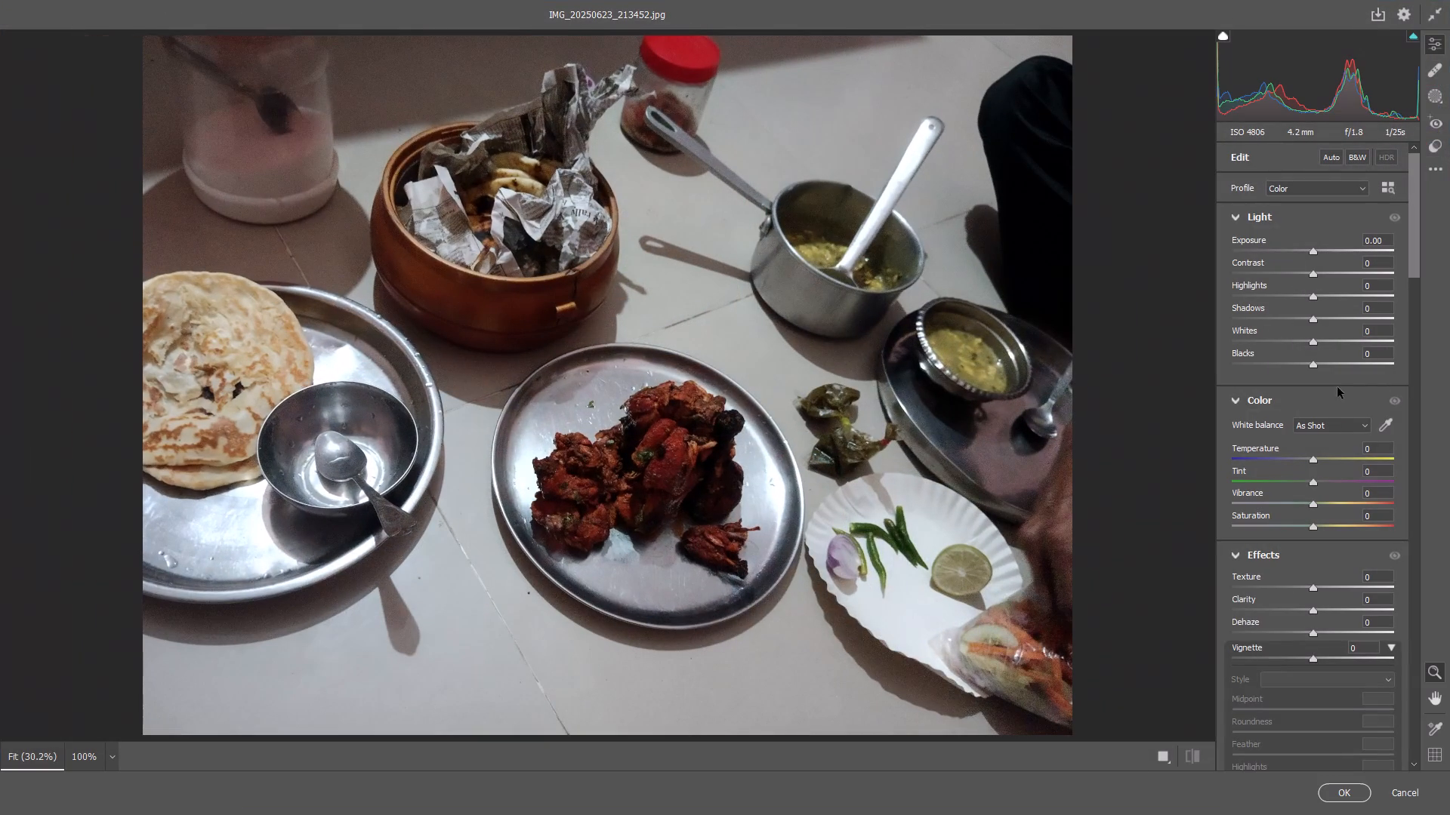
{"action": "left_click", "coordinate": [1390, 190]}
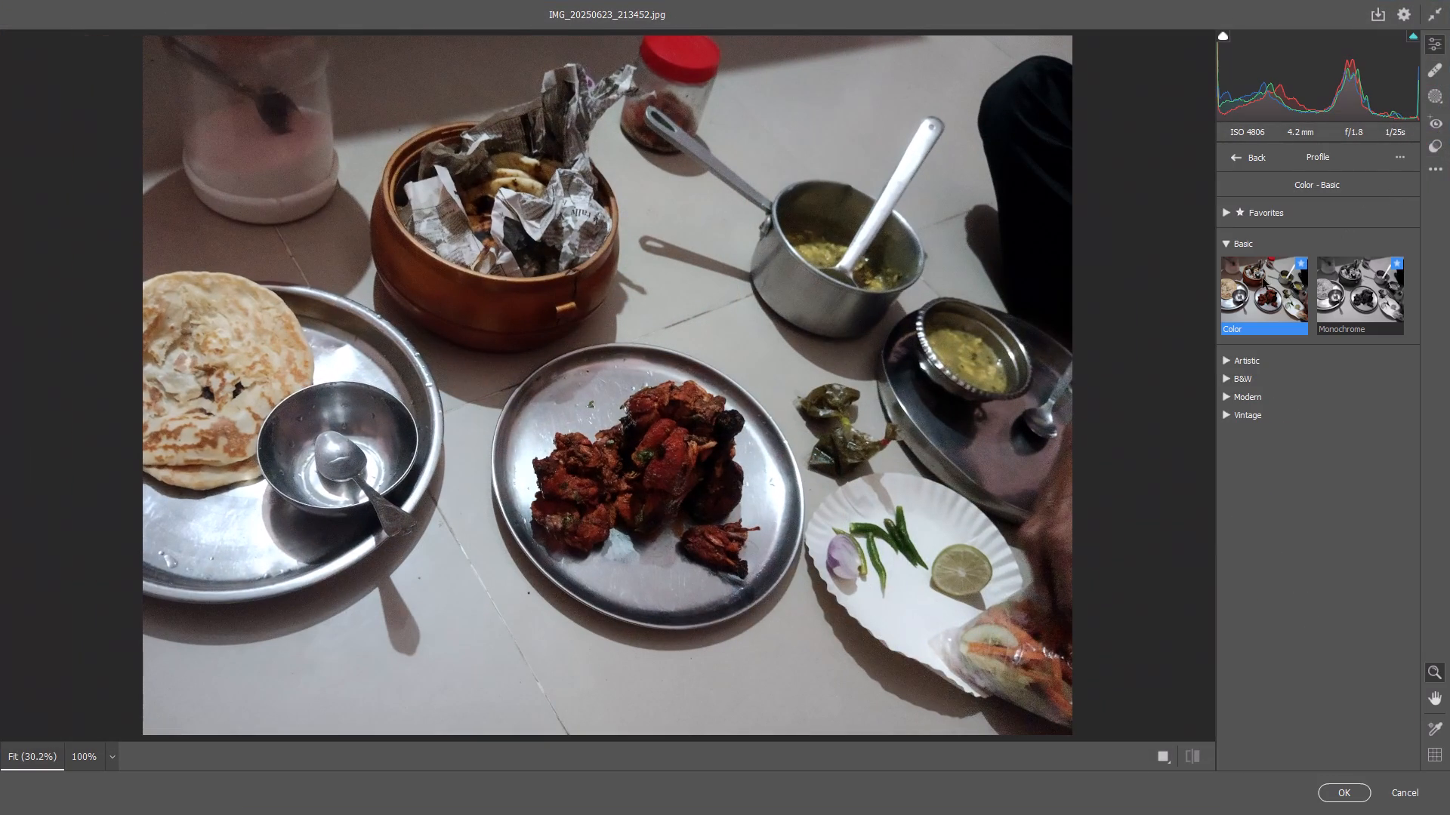
{"action": "left_click", "coordinate": [1235, 358]}
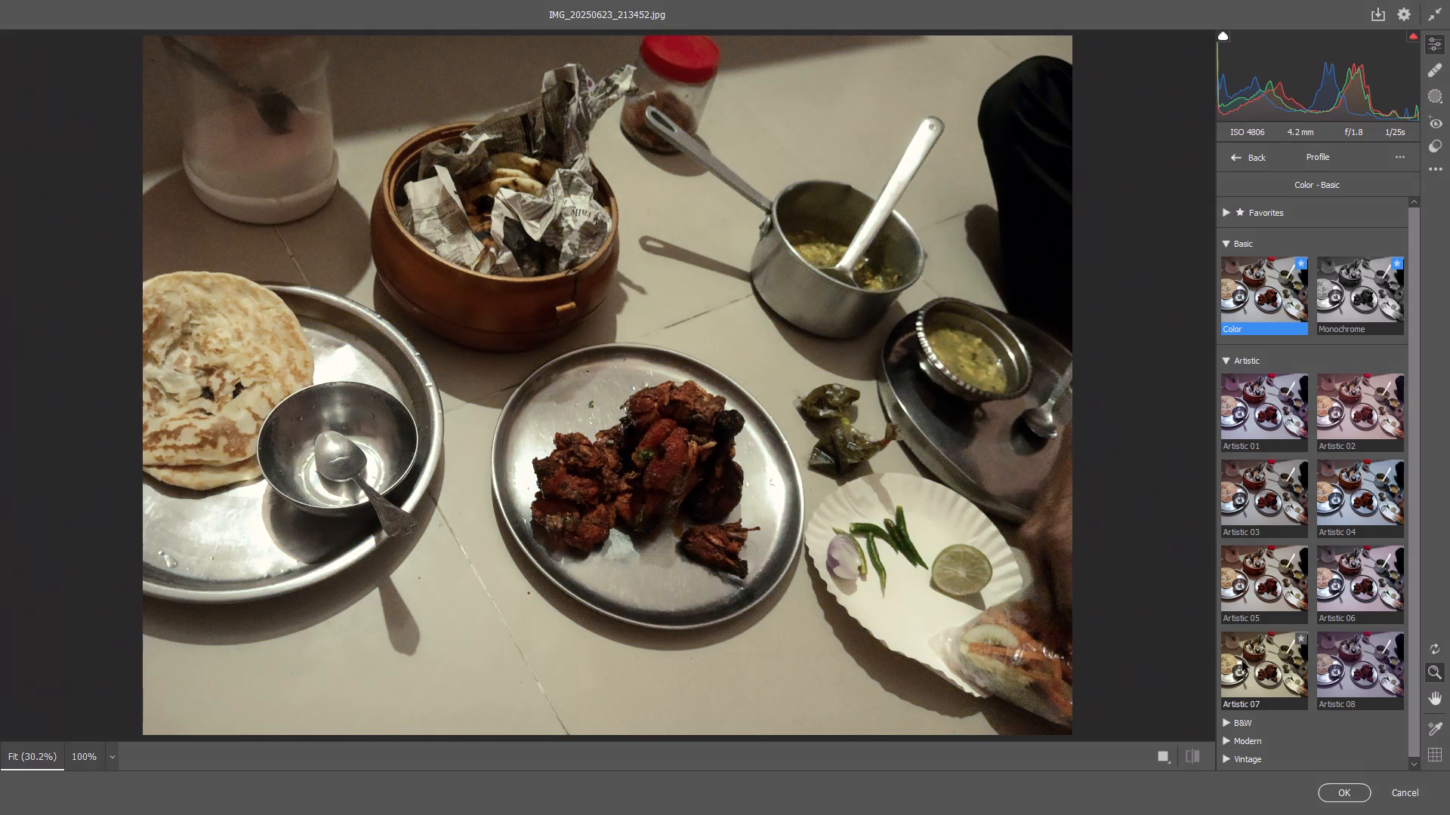
{"action": "left_click", "coordinate": [1285, 600]}
{"action": "left_click", "coordinate": [1262, 497]}
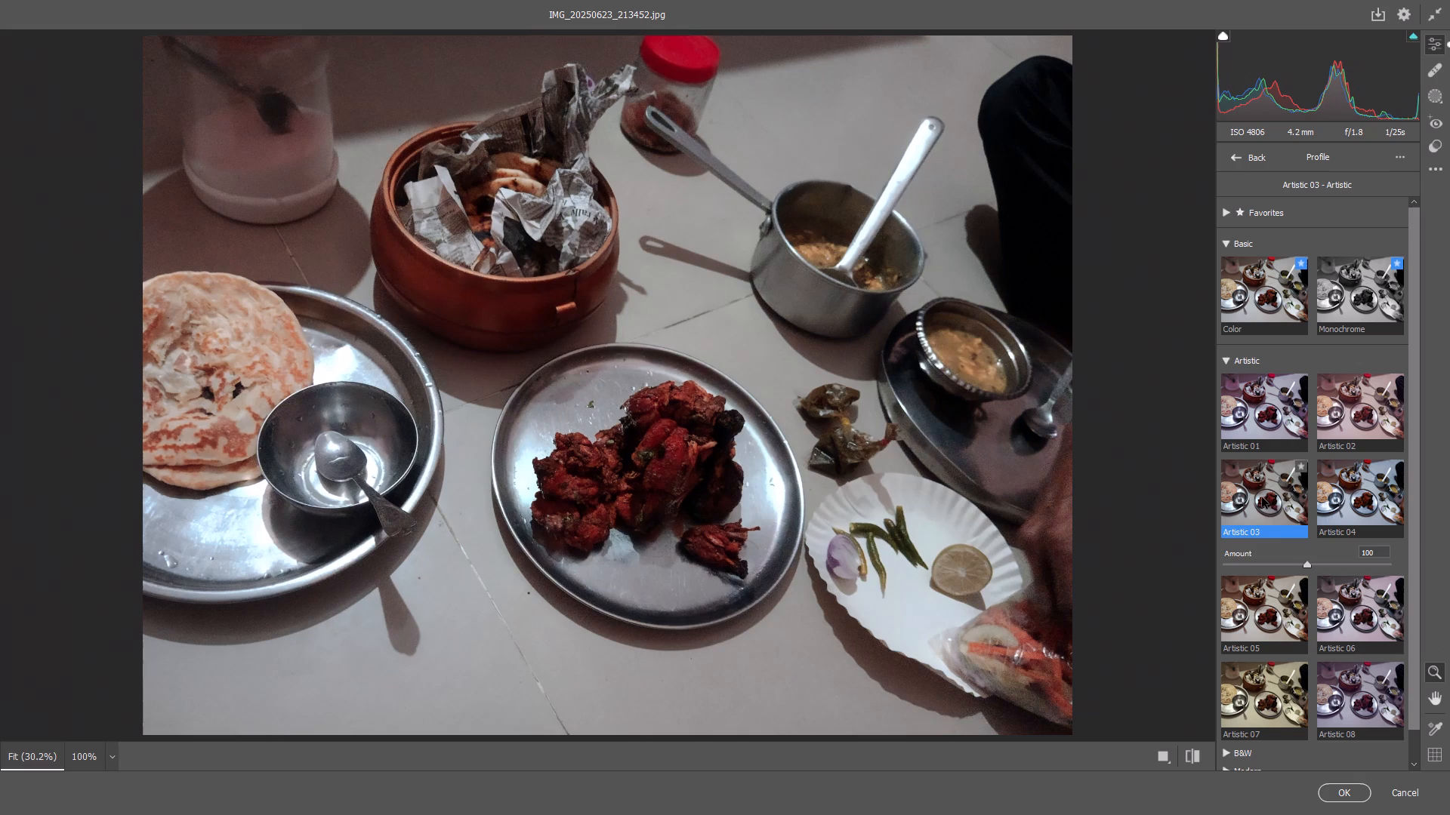
{"action": "left_click", "coordinate": [1236, 160]}
Set the light values to Contrast +21, Highlights -24, Shadows +36, Whites -21 and Blacks +16.
{"action": "left_click_drag", "start_coordinate": [1316, 305], "coordinate": [1323, 308]}
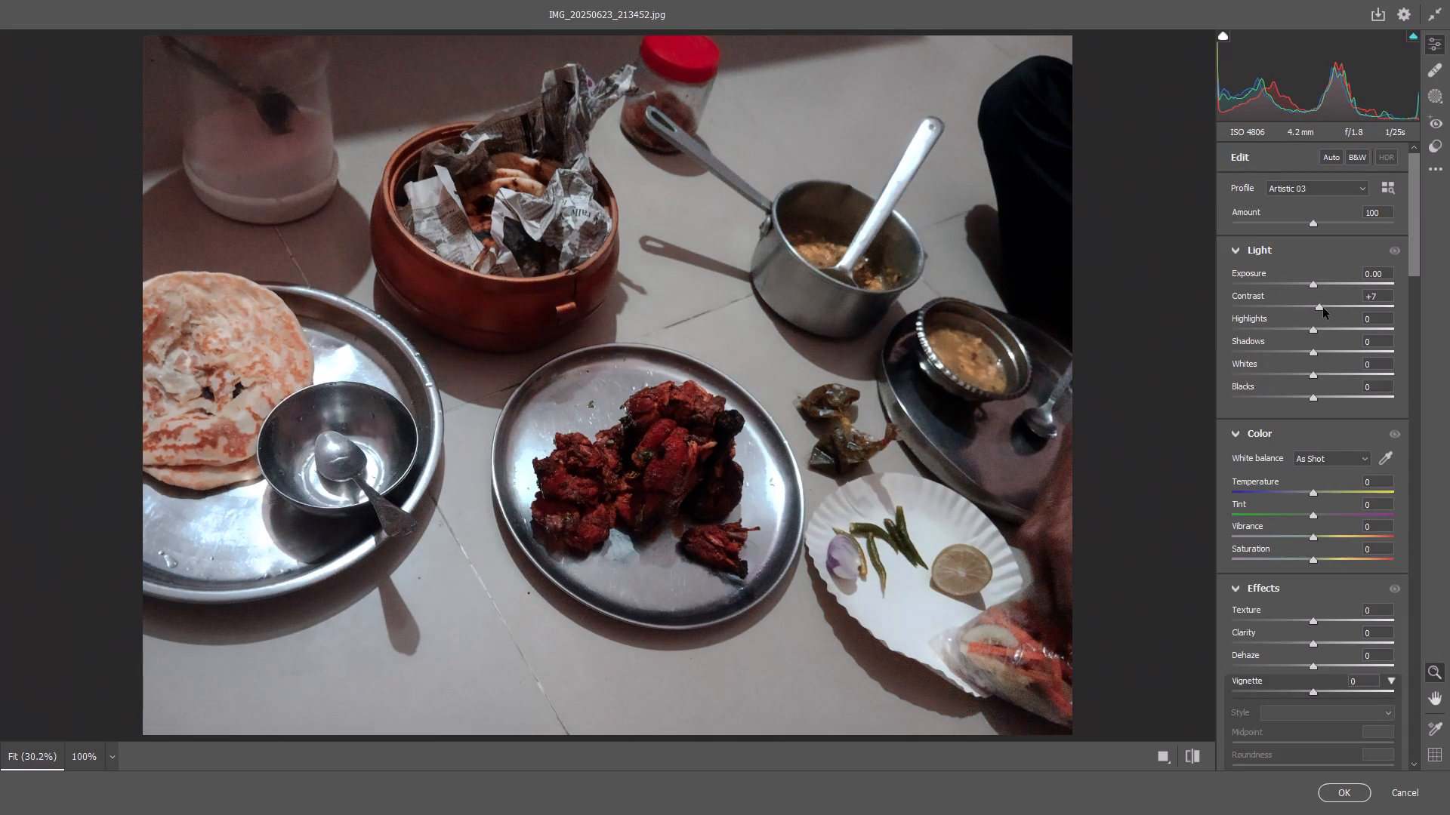
{"action": "left_click_drag", "start_coordinate": [1323, 308], "coordinate": [1332, 309]}
{"action": "left_click_drag", "start_coordinate": [1313, 326], "coordinate": [1293, 328]}
{"action": "left_click_drag", "start_coordinate": [1320, 353], "coordinate": [1342, 356]}
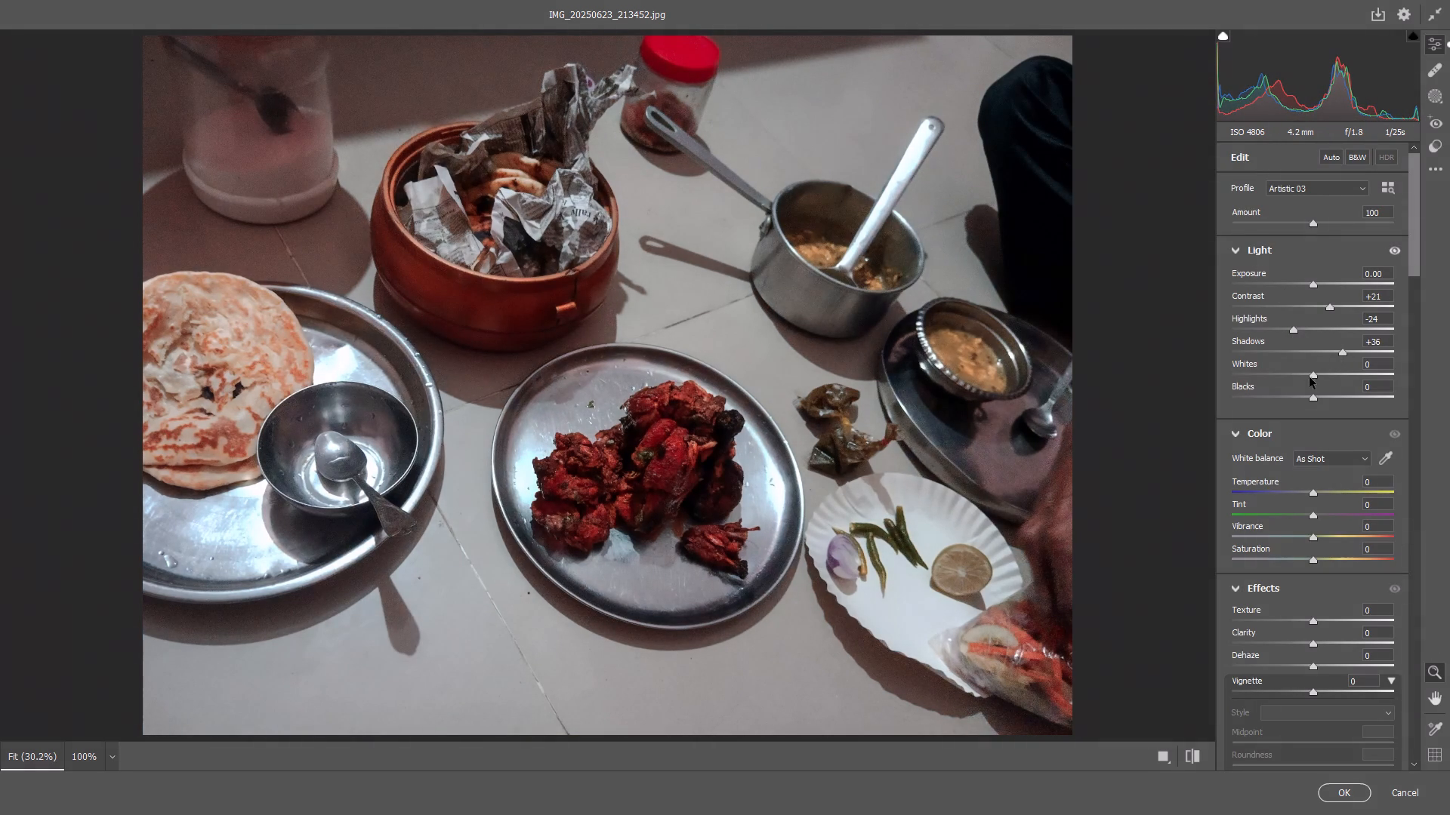
{"action": "left_click_drag", "start_coordinate": [1313, 373], "coordinate": [1296, 371]}
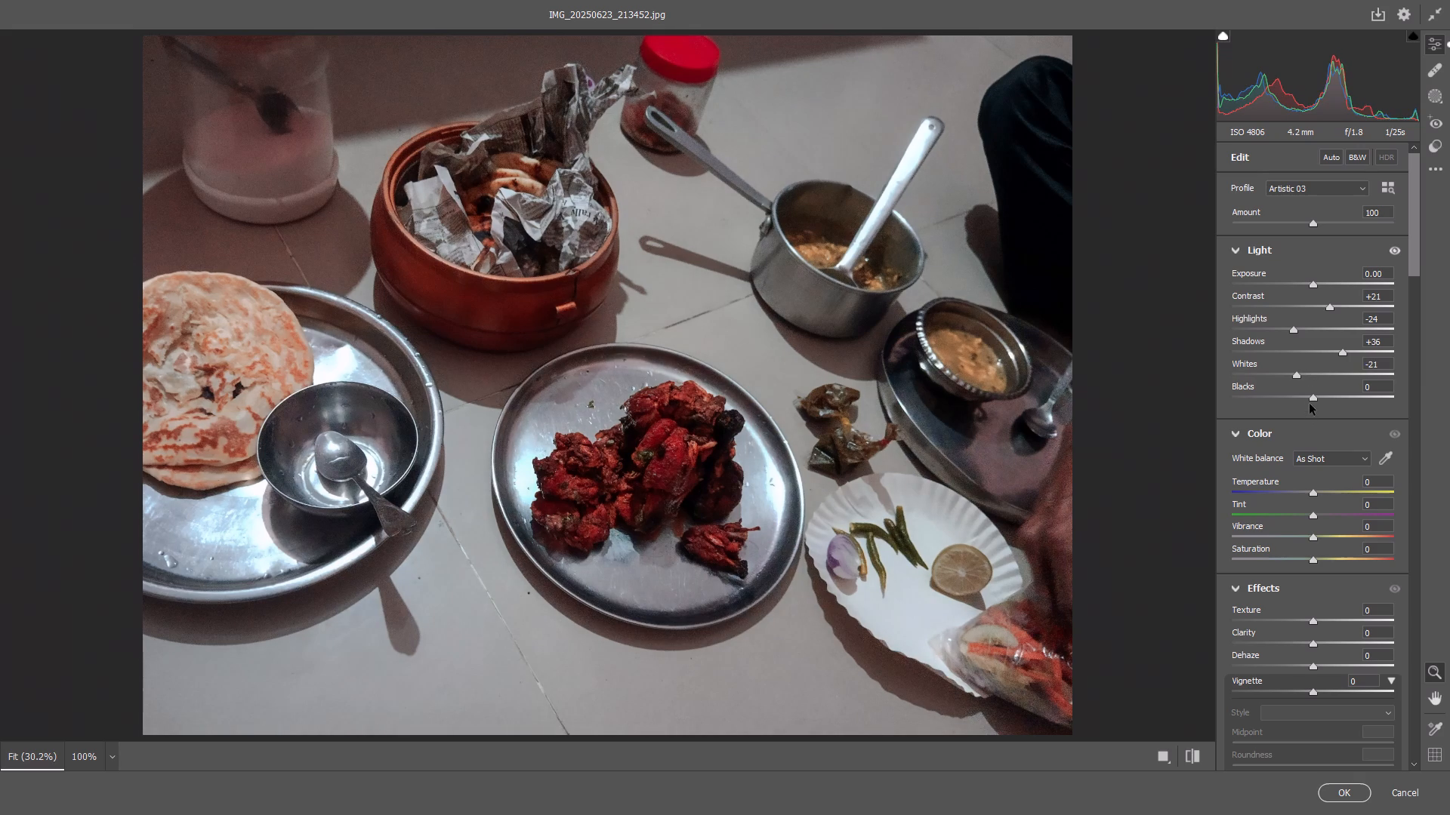
{"action": "left_click_drag", "start_coordinate": [1315, 401], "coordinate": [1328, 398]}
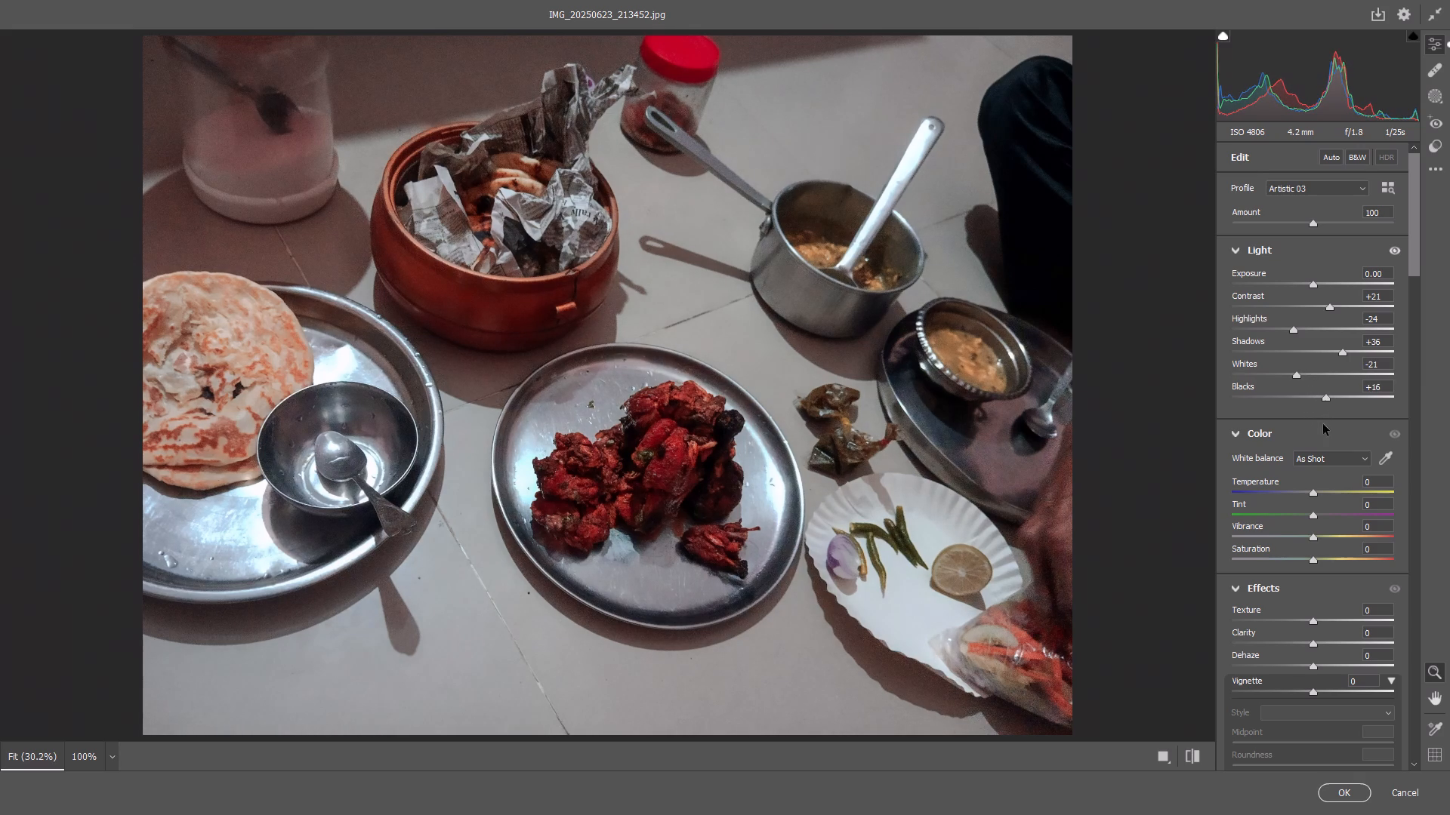
Boost the meal photo's color with Vibrance +11 and Saturation +10.
{"action": "left_click_drag", "start_coordinate": [1413, 263], "coordinate": [1418, 294]}
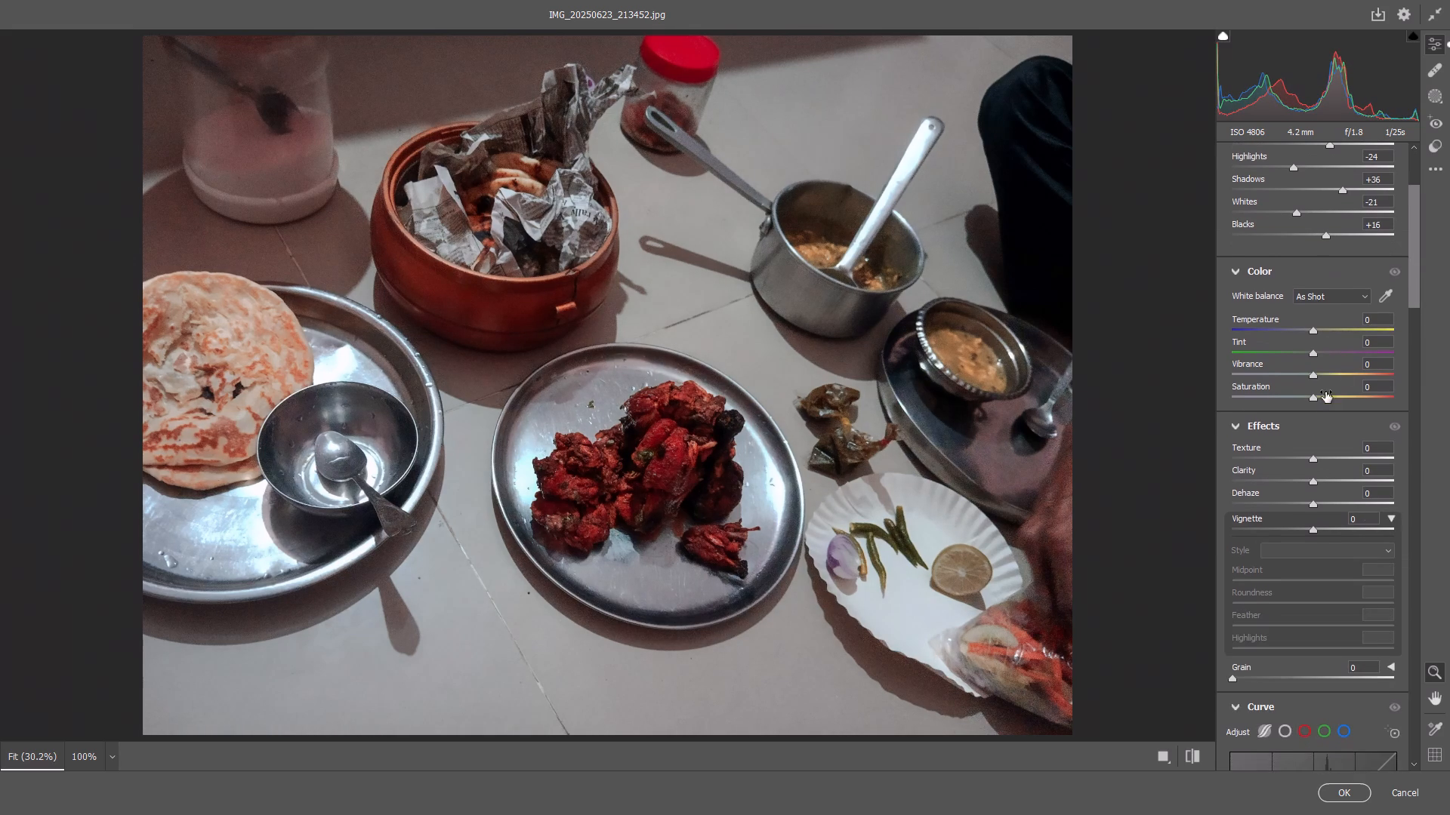
{"action": "left_click_drag", "start_coordinate": [1311, 374], "coordinate": [1320, 376]}
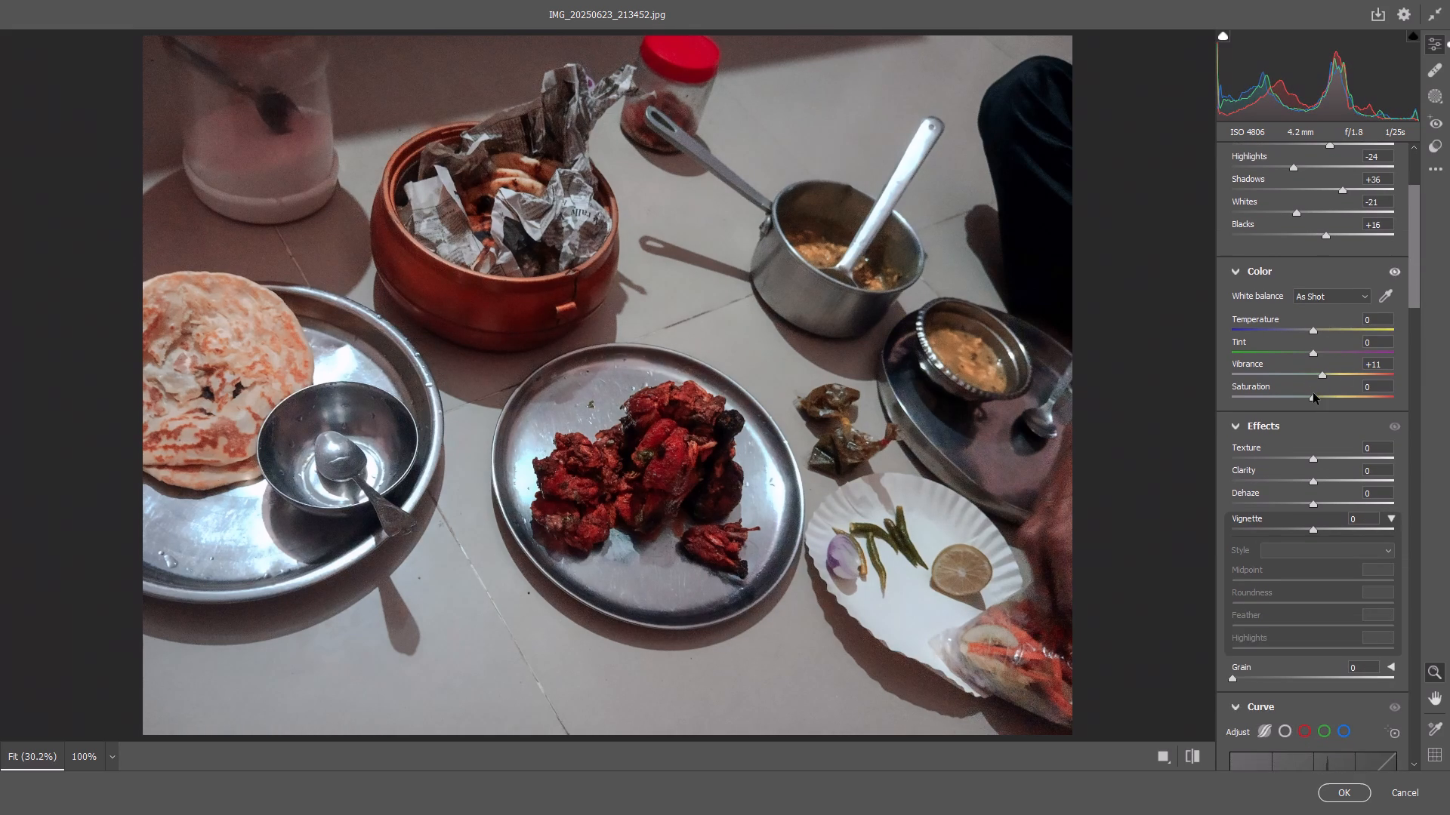
{"action": "left_click_drag", "start_coordinate": [1313, 393], "coordinate": [1322, 395]}
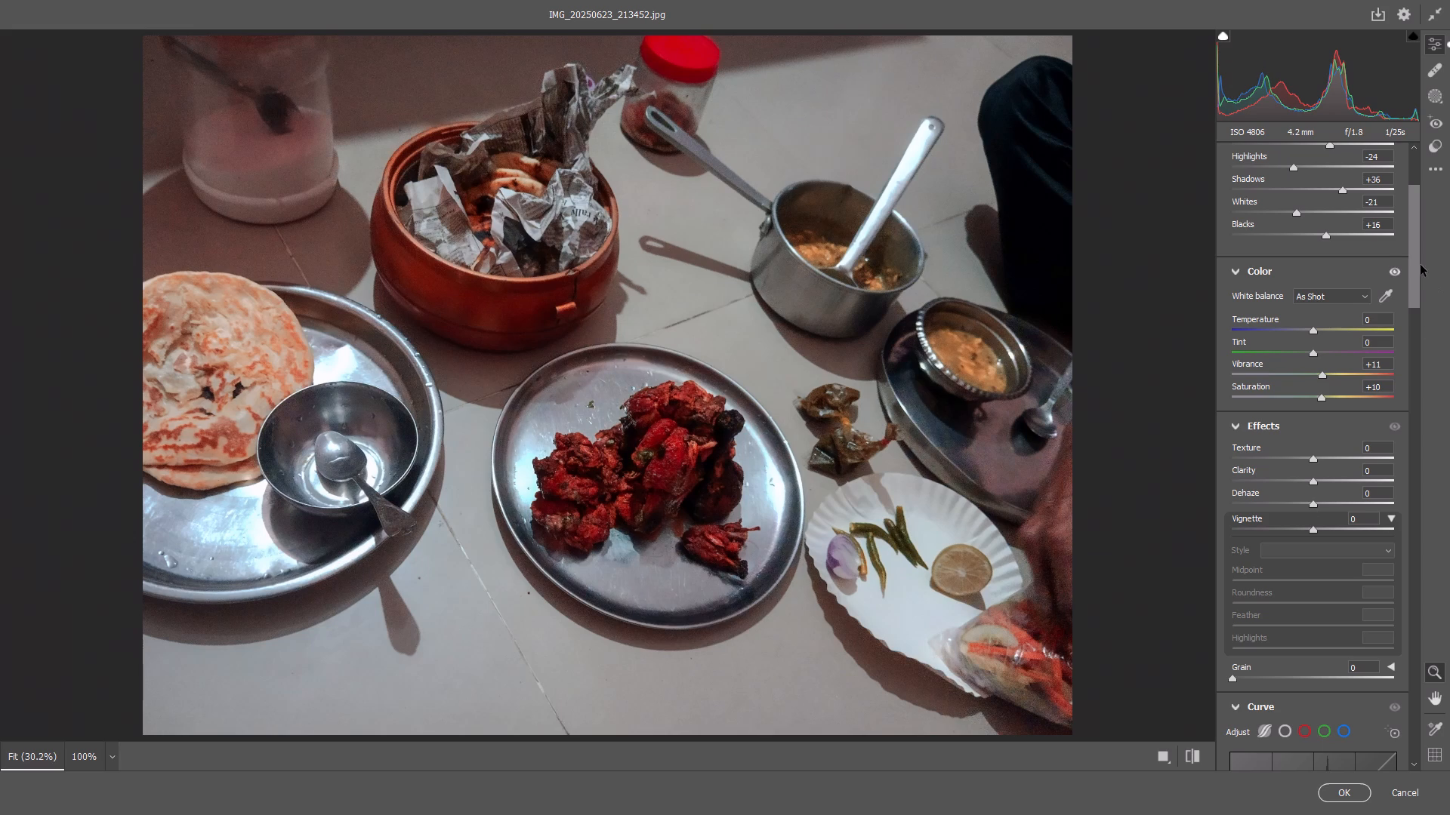
Lower the bright tones of the parametric curve, with Highlights at -28 and Lights at -30.
{"action": "left_click_drag", "start_coordinate": [1415, 260], "coordinate": [1413, 334]}
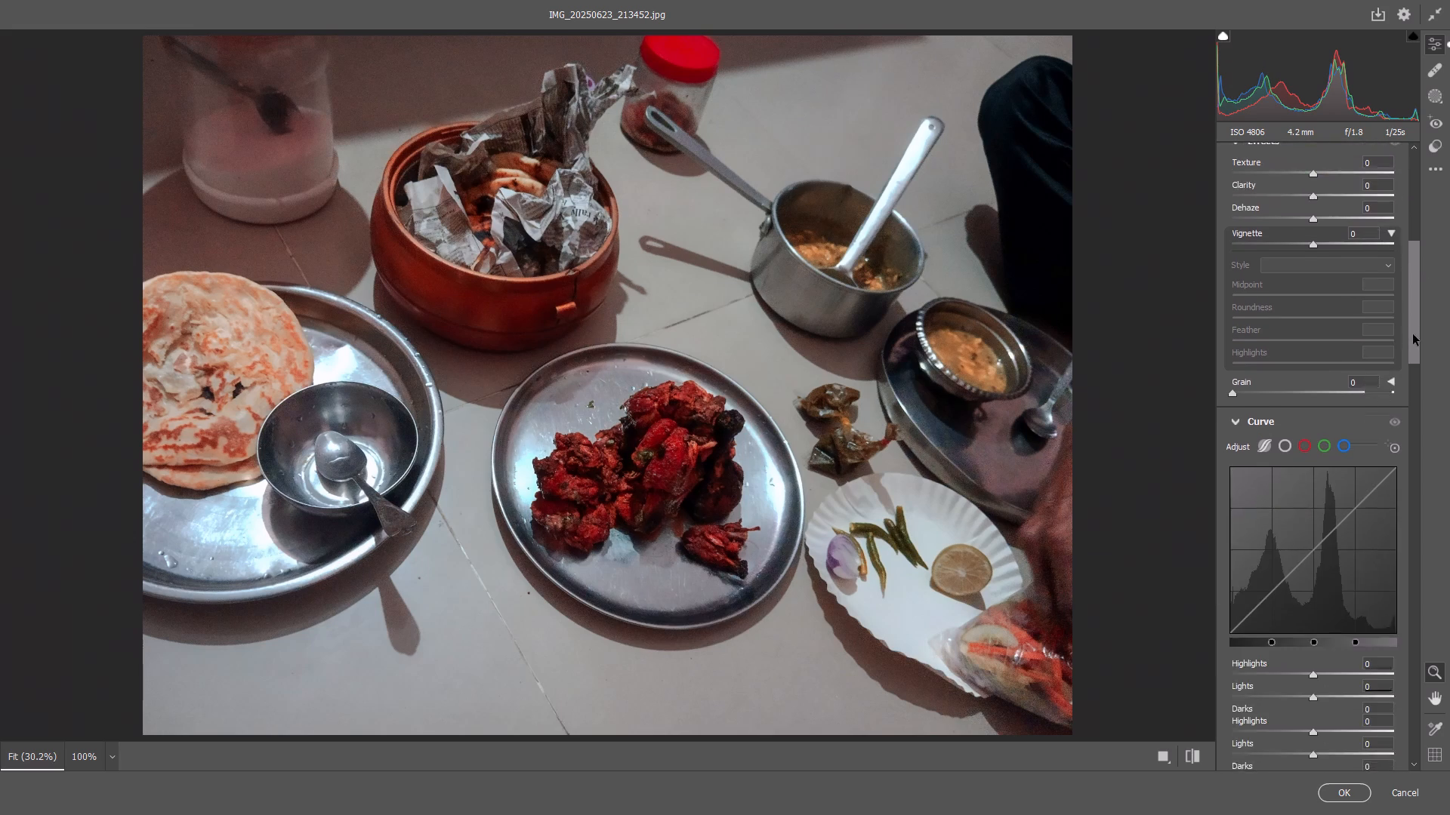
{"action": "left_click_drag", "start_coordinate": [1413, 334], "coordinate": [1413, 375]}
{"action": "left_click_drag", "start_coordinate": [1280, 370], "coordinate": [1290, 377]}
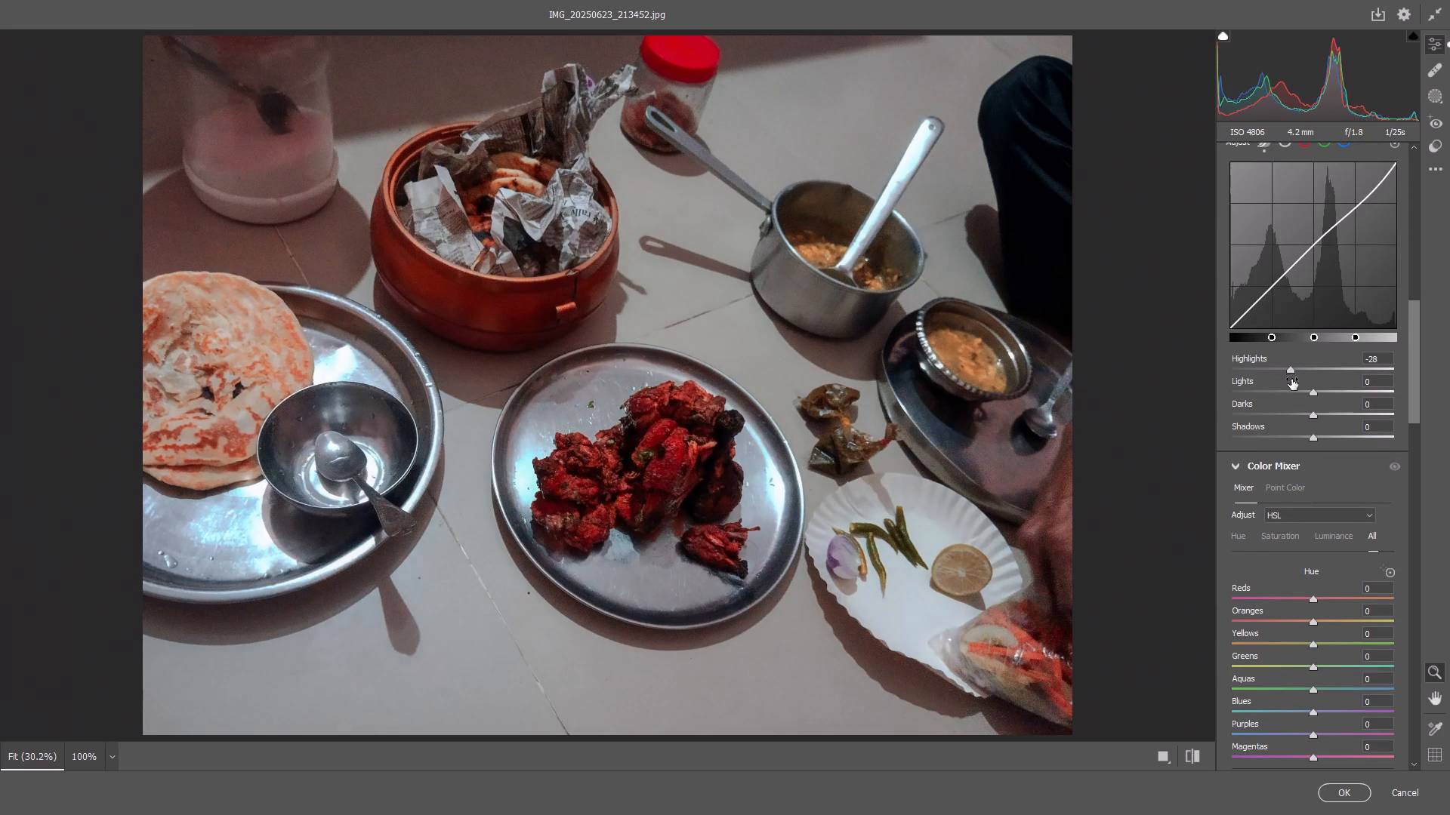
{"action": "left_click", "coordinate": [1289, 392]}
Raise the food colors with the targeted Saturation adjustment to Reds +25, Oranges +23, Yellows +48 and Greens +26.
{"action": "left_click_drag", "start_coordinate": [1411, 340], "coordinate": [1412, 374]}
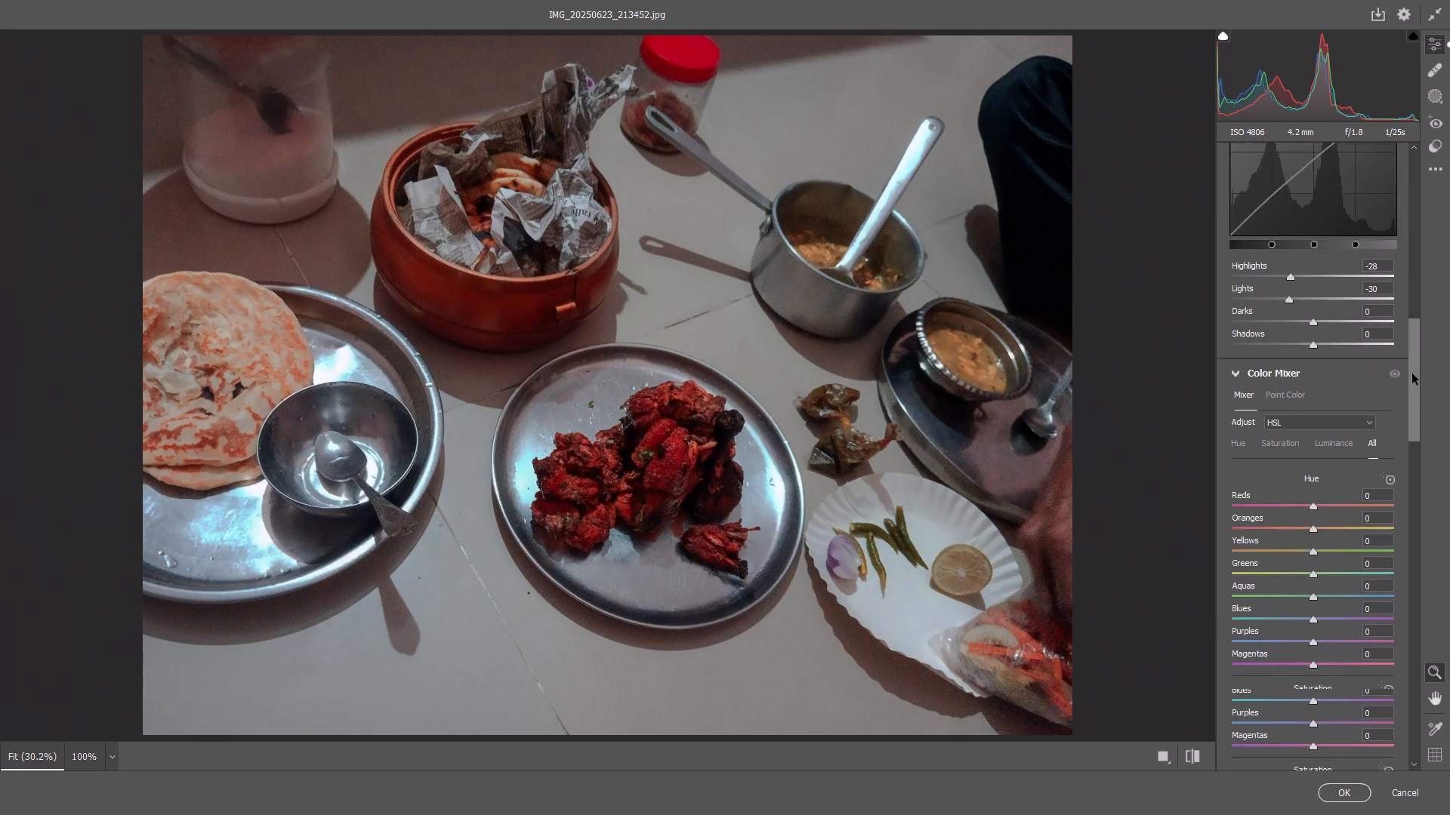
{"action": "left_click_drag", "start_coordinate": [1412, 374], "coordinate": [1413, 417]}
{"action": "left_click", "coordinate": [1387, 398]}
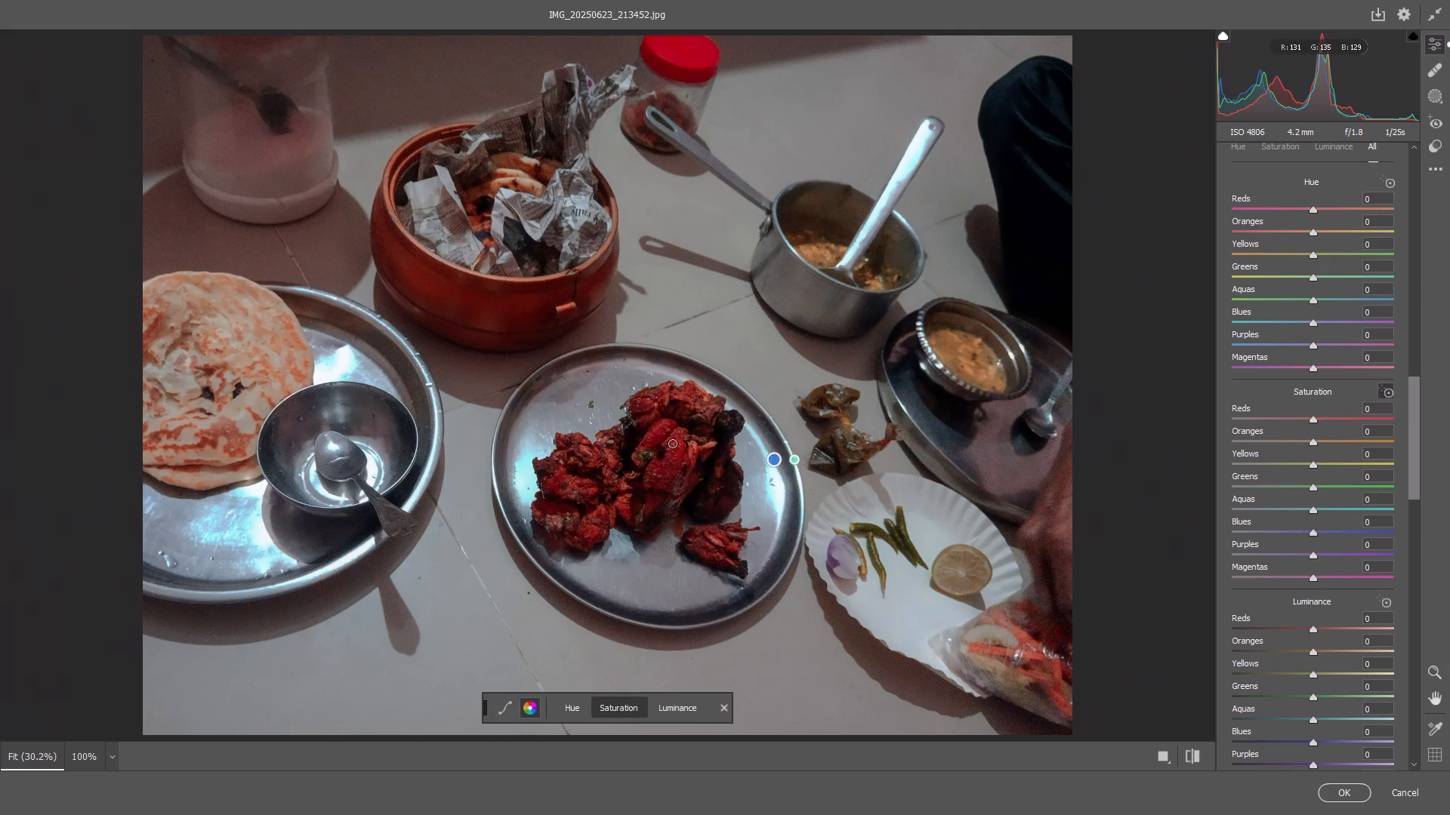
{"action": "left_click_drag", "start_coordinate": [665, 448], "coordinate": [683, 457]}
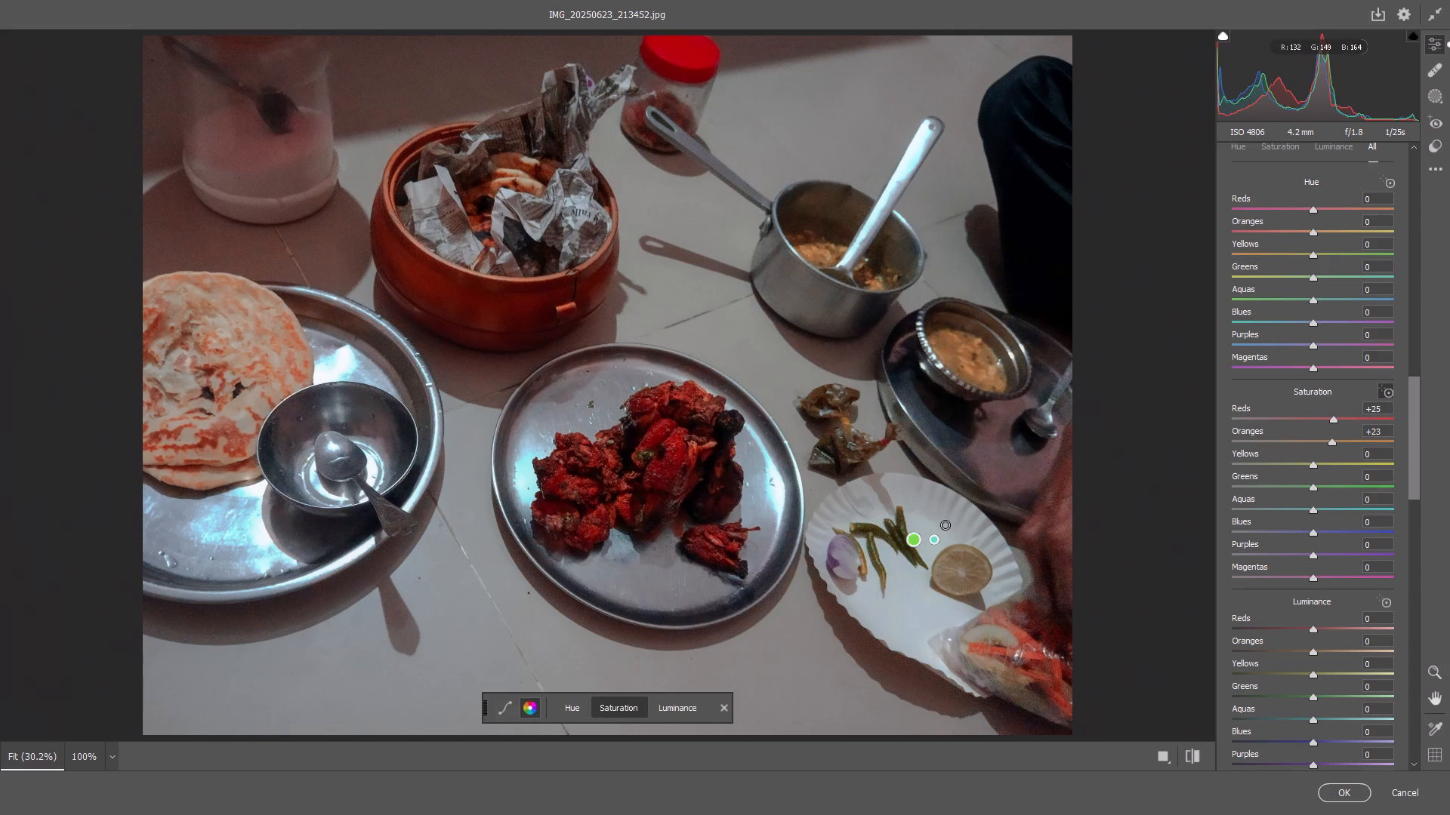
{"action": "left_click_drag", "start_coordinate": [997, 635], "coordinate": [1006, 638]}
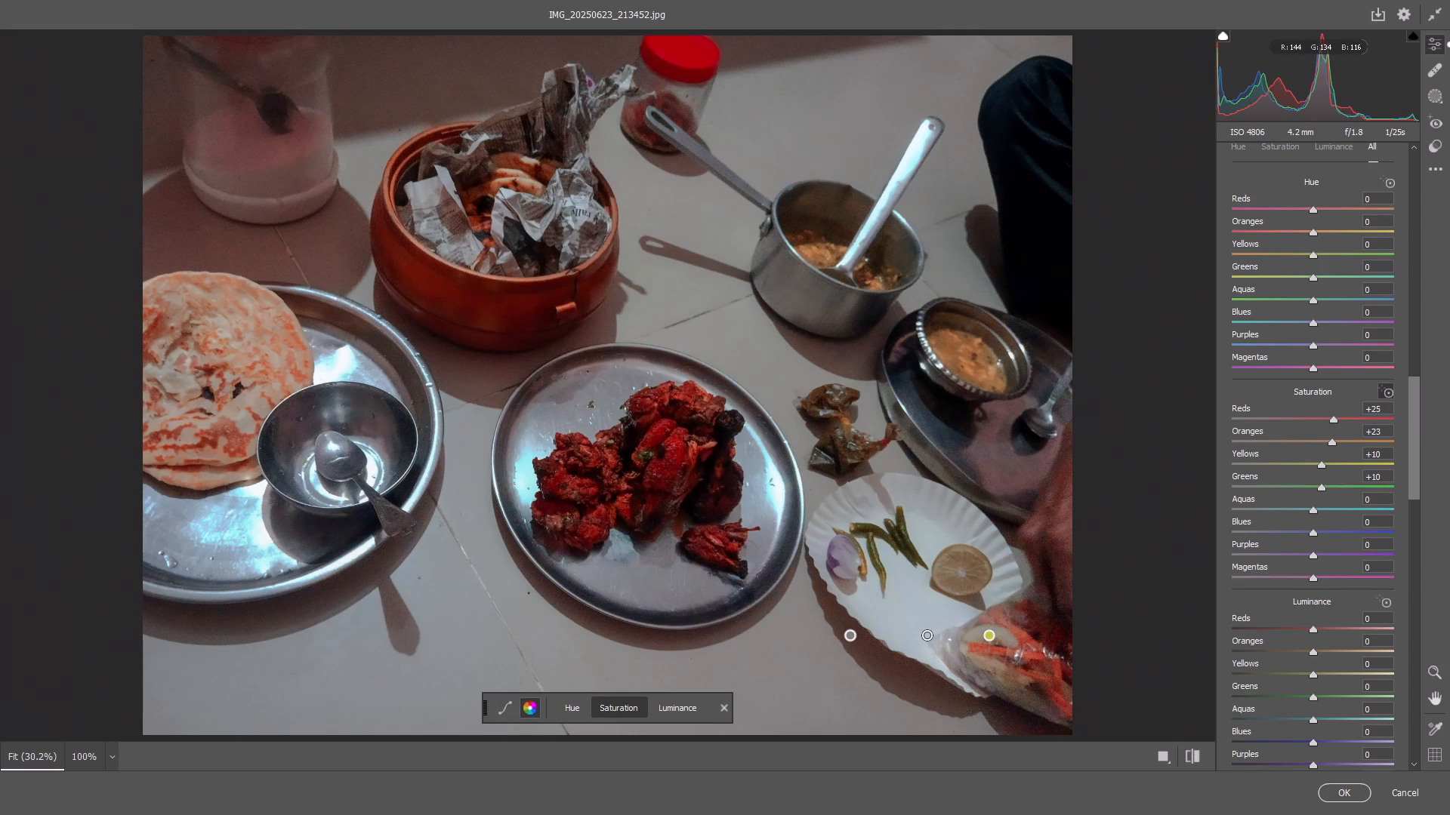
{"action": "left_click_drag", "start_coordinate": [1006, 638], "coordinate": [1013, 642]}
{"action": "left_click_drag", "start_coordinate": [816, 251], "coordinate": [836, 261]}
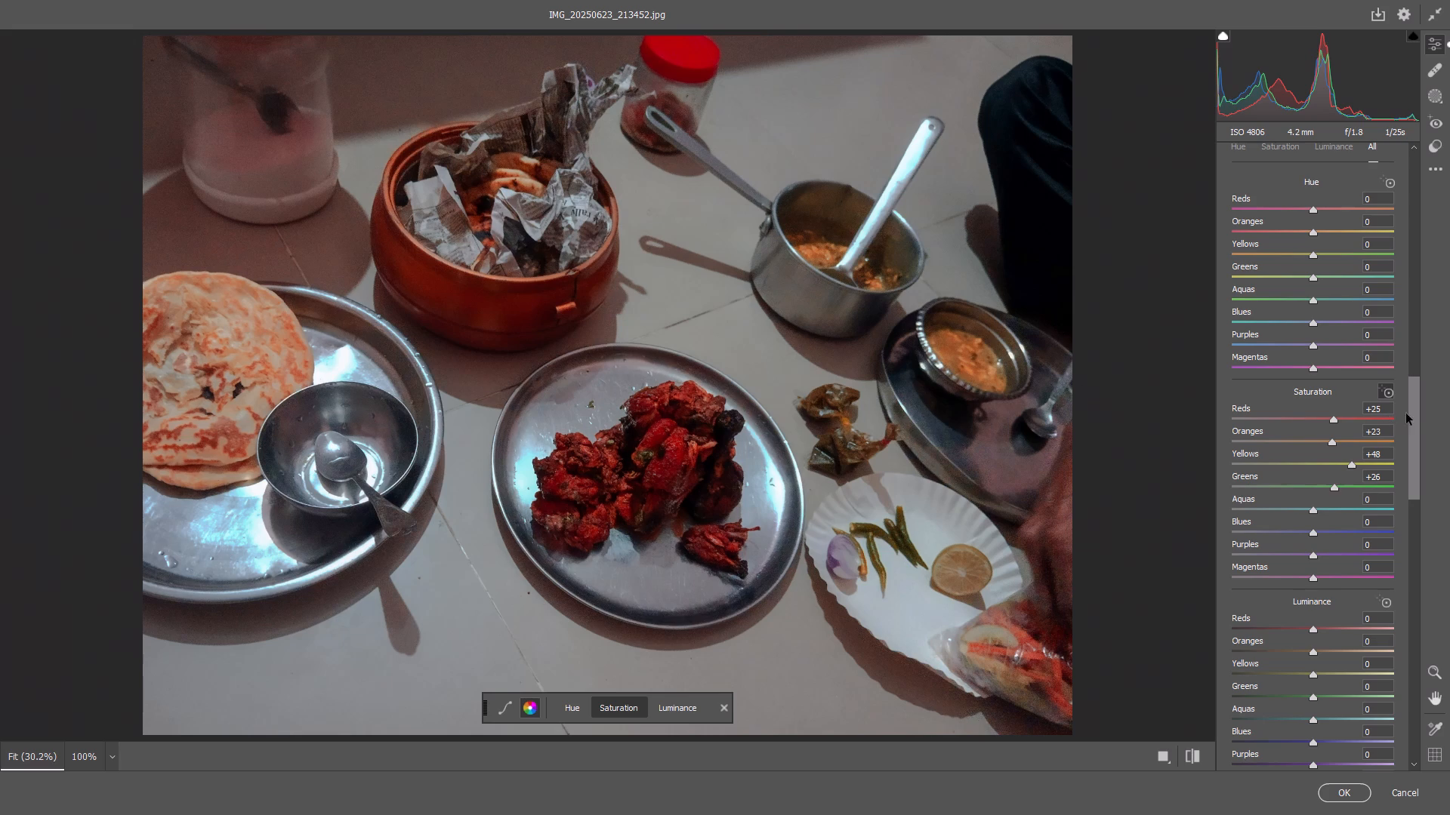
Set Noise Reduction to 29 in the Detail settings.
{"action": "left_click_drag", "start_coordinate": [1413, 412], "coordinate": [1417, 564]}
{"action": "left_click_drag", "start_coordinate": [1257, 470], "coordinate": [1278, 478]}
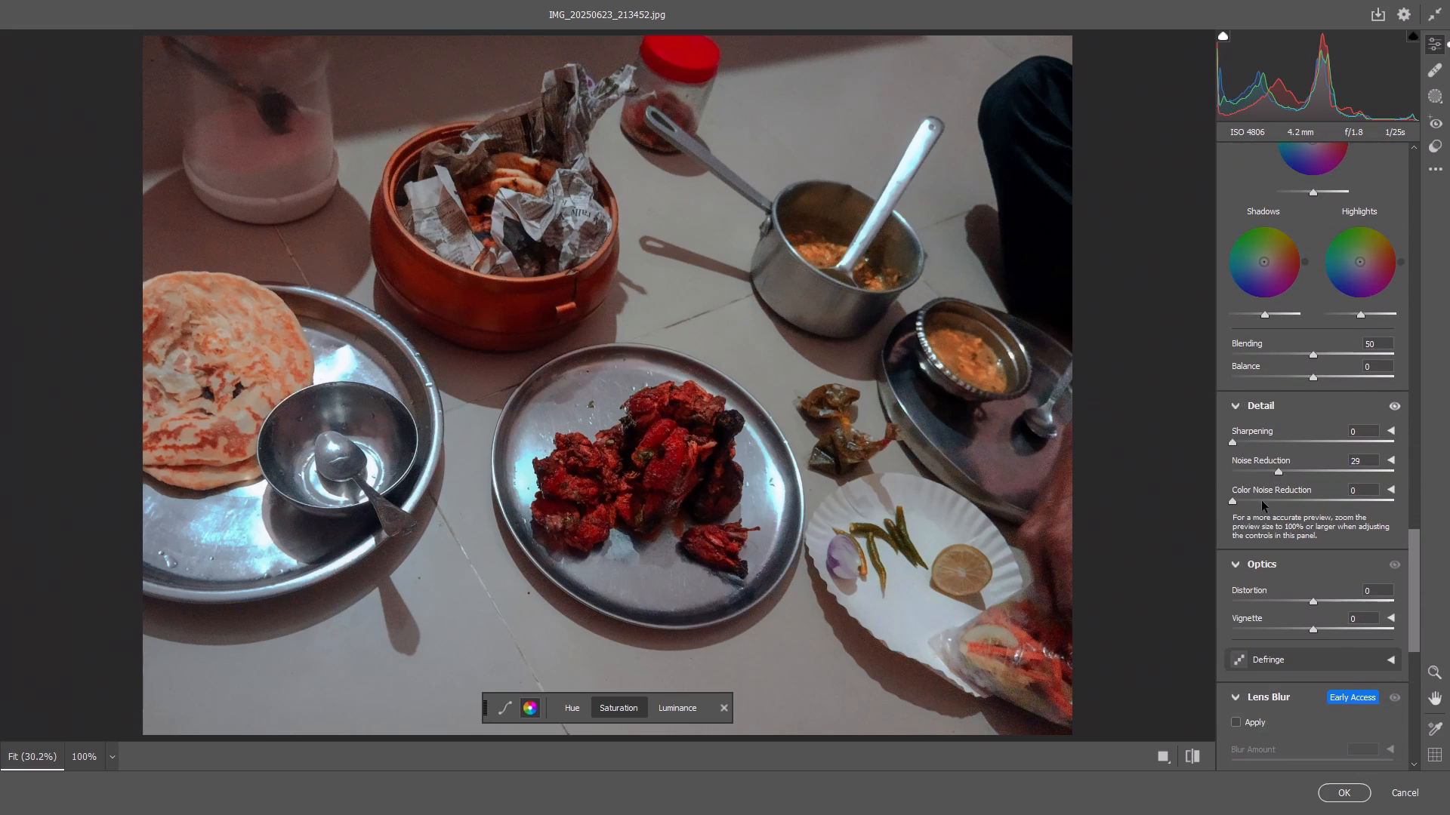
Set Color Noise Reduction to 29 and Sharpening to 26, and apply the Camera Raw edits to the meal photo.
{"action": "left_click_drag", "start_coordinate": [1260, 503], "coordinate": [1278, 505]}
{"action": "left_click_drag", "start_coordinate": [1248, 439], "coordinate": [1260, 444]}
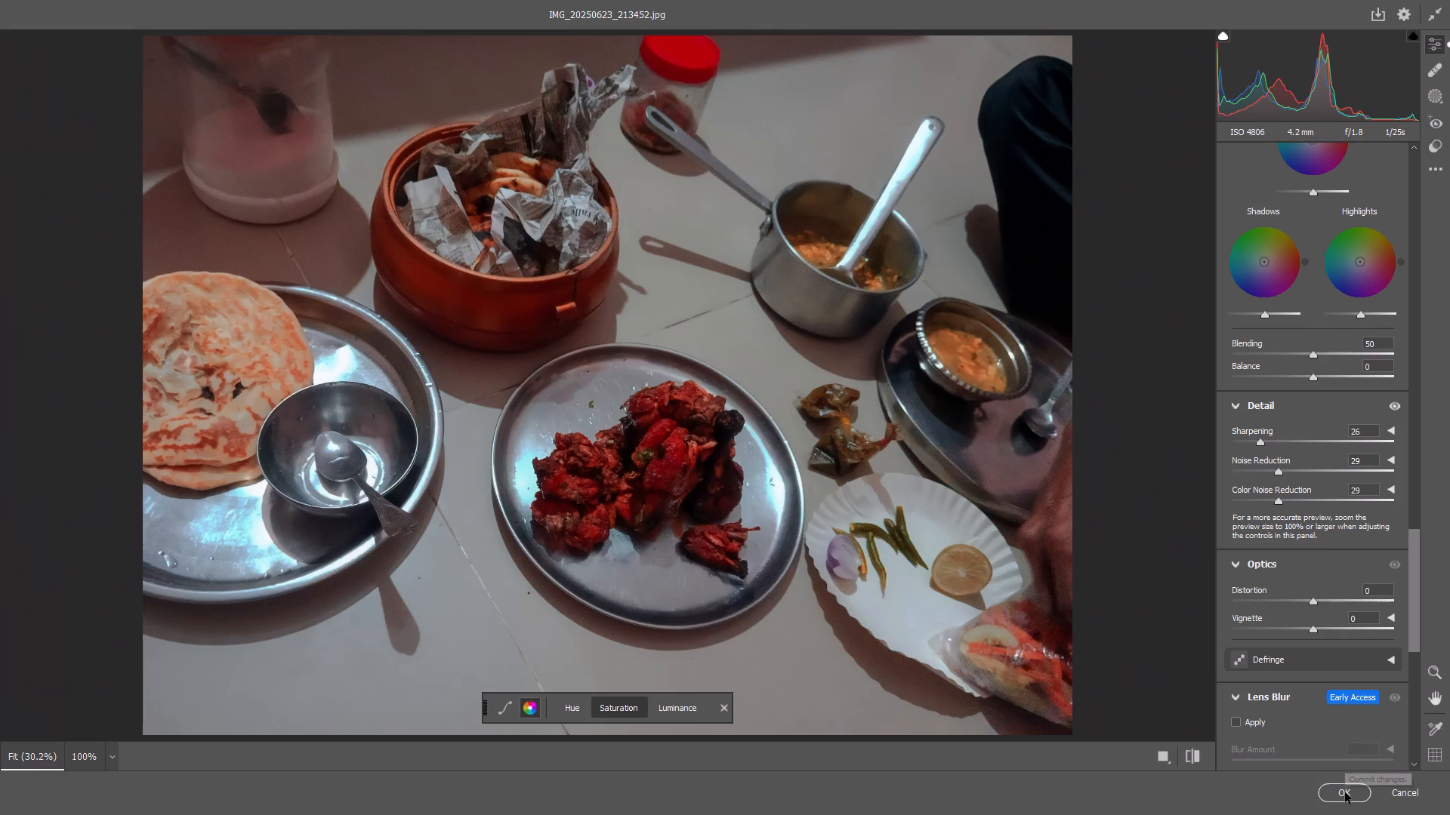
{"action": "left_click", "coordinate": [1345, 795]}
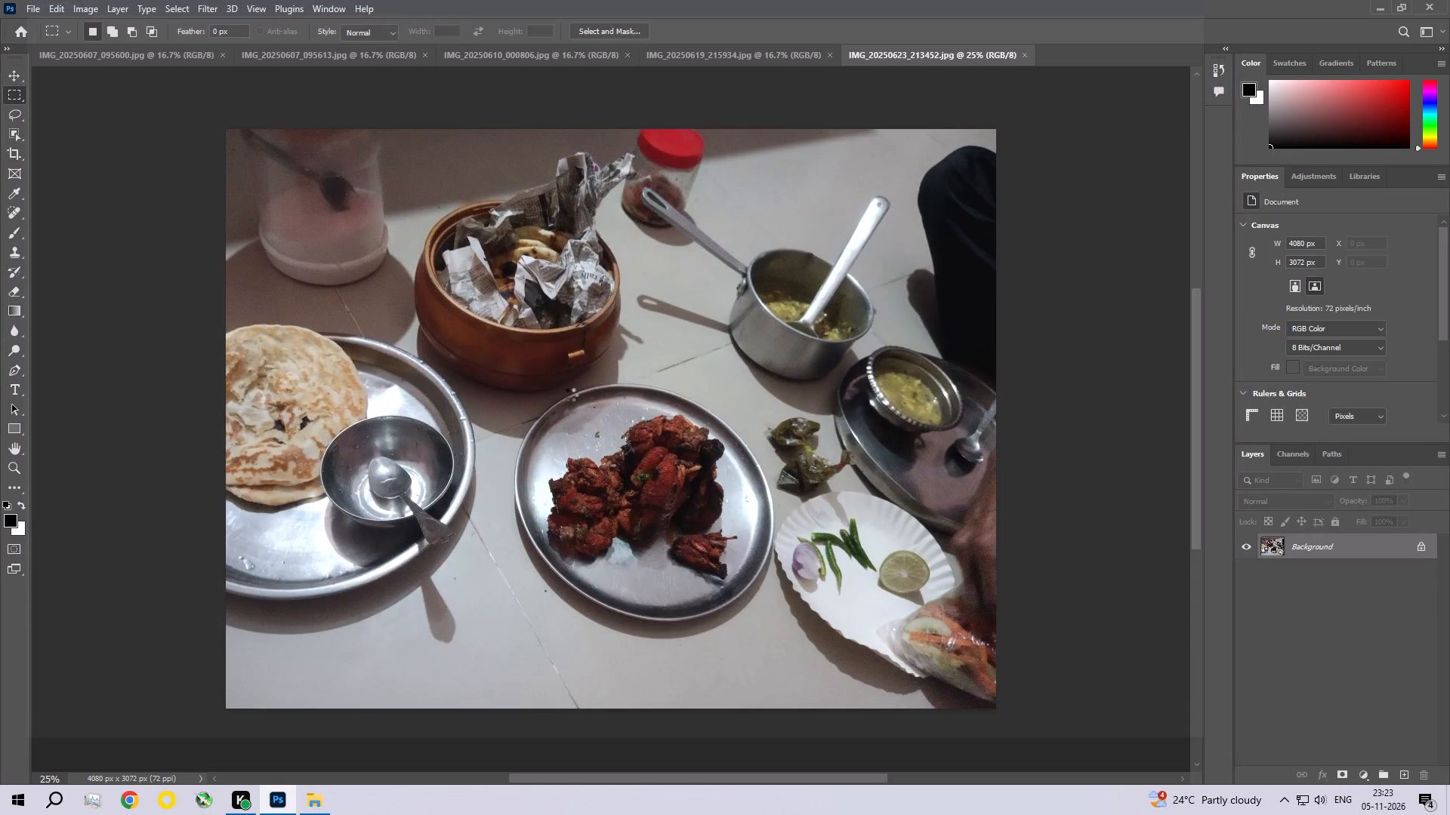
Apply a Photo Filter adjustment to the meal photo using Warming Filter (85) at 25% density.
{"action": "left_click", "coordinate": [88, 7]}
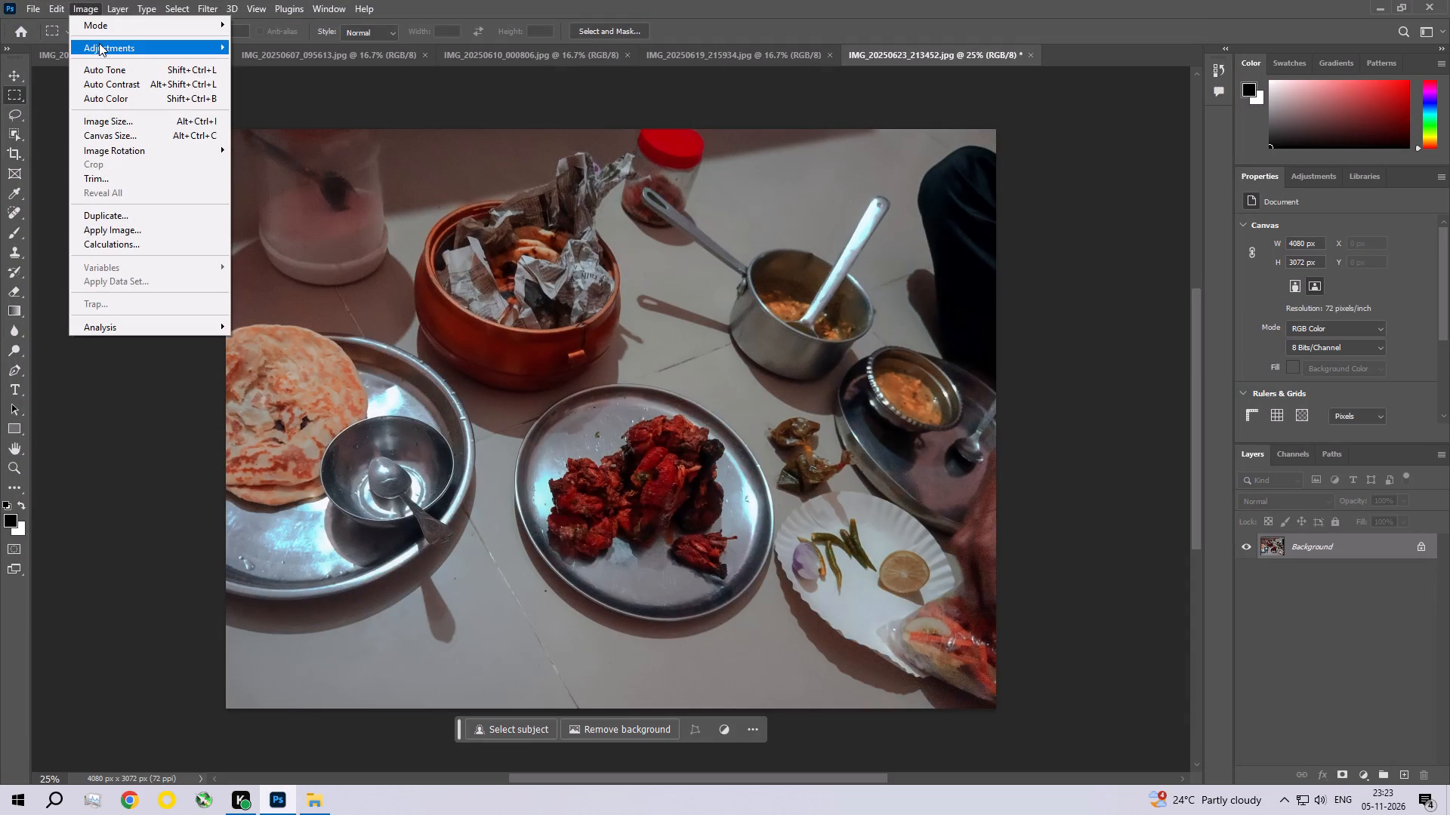
{"action": "left_click", "coordinate": [99, 43]}
{"action": "left_click", "coordinate": [312, 171]}
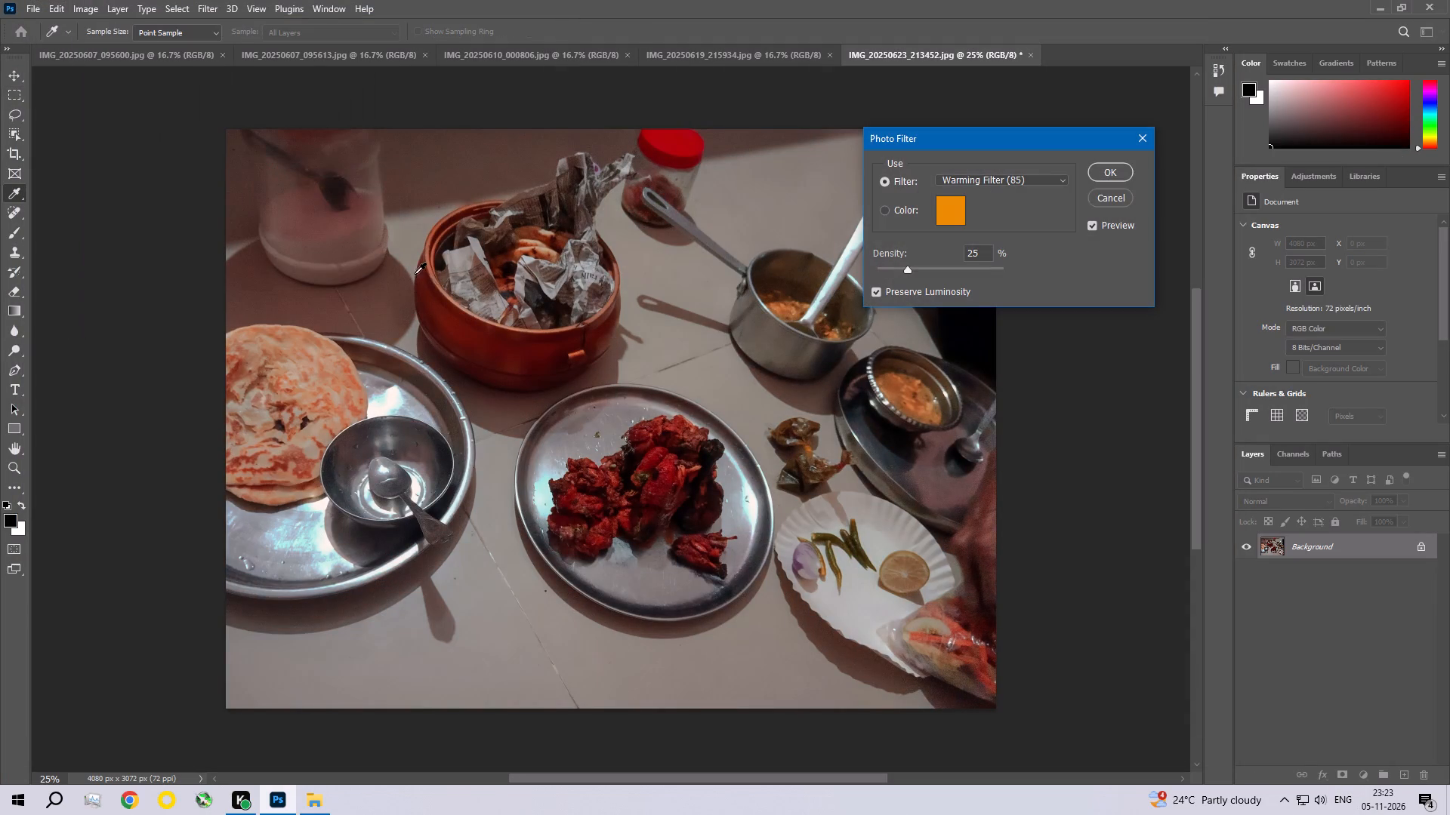
{"action": "left_click", "coordinate": [1110, 173]}
Apply an Exposure adjustment to the meal photo with the Offset set to 0.0050.
{"action": "left_click", "coordinate": [87, 0]}
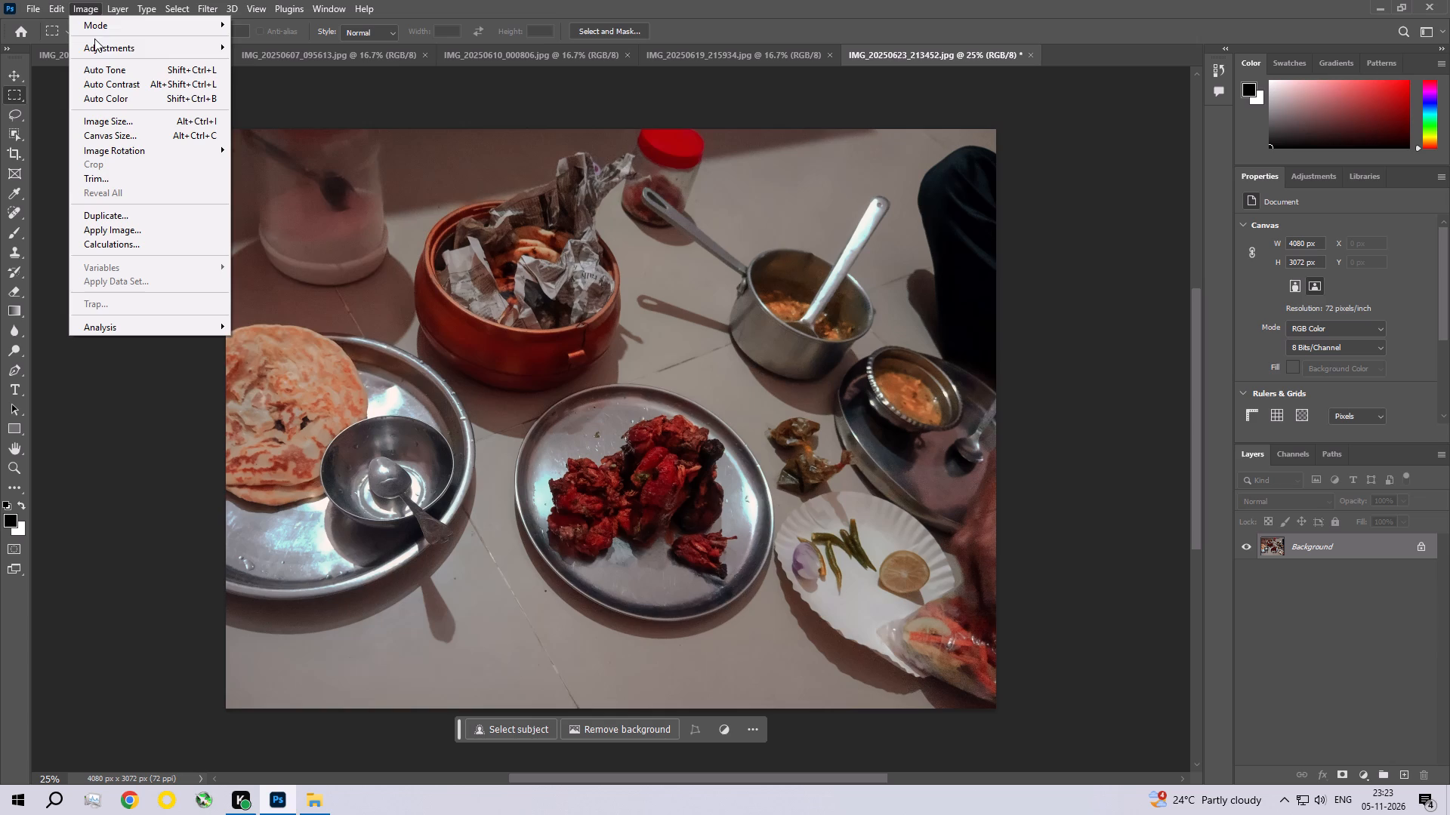
{"action": "left_click", "coordinate": [97, 48]}
{"action": "left_click", "coordinate": [270, 93]}
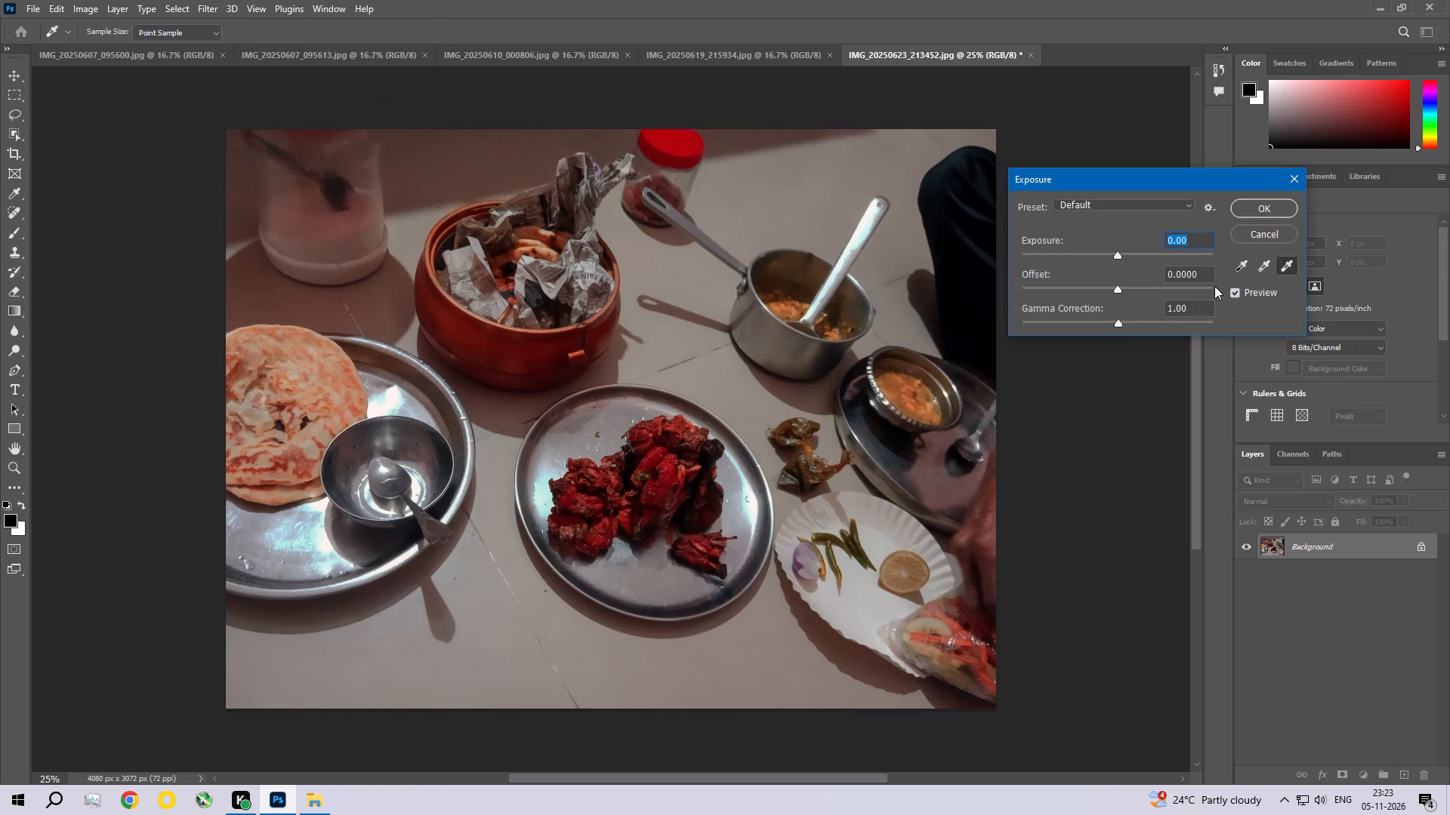
{"action": "left_click", "coordinate": [1203, 274]}
{"action": "key", "text": "BackSpace"}
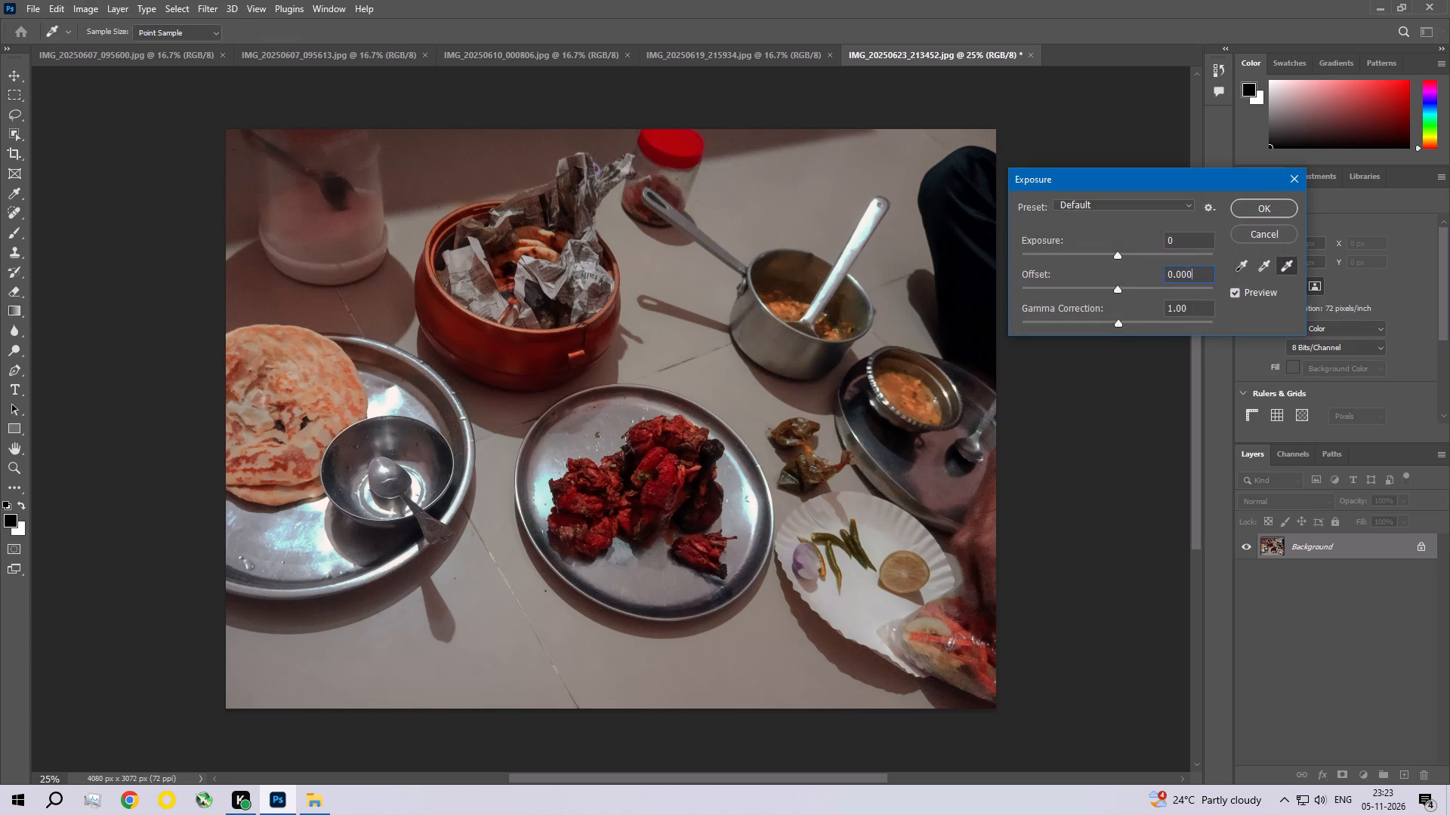
{"action": "key", "text": "BackSpace"}
{"action": "type", "text": "50"}
{"action": "left_click", "coordinate": [1269, 210]}
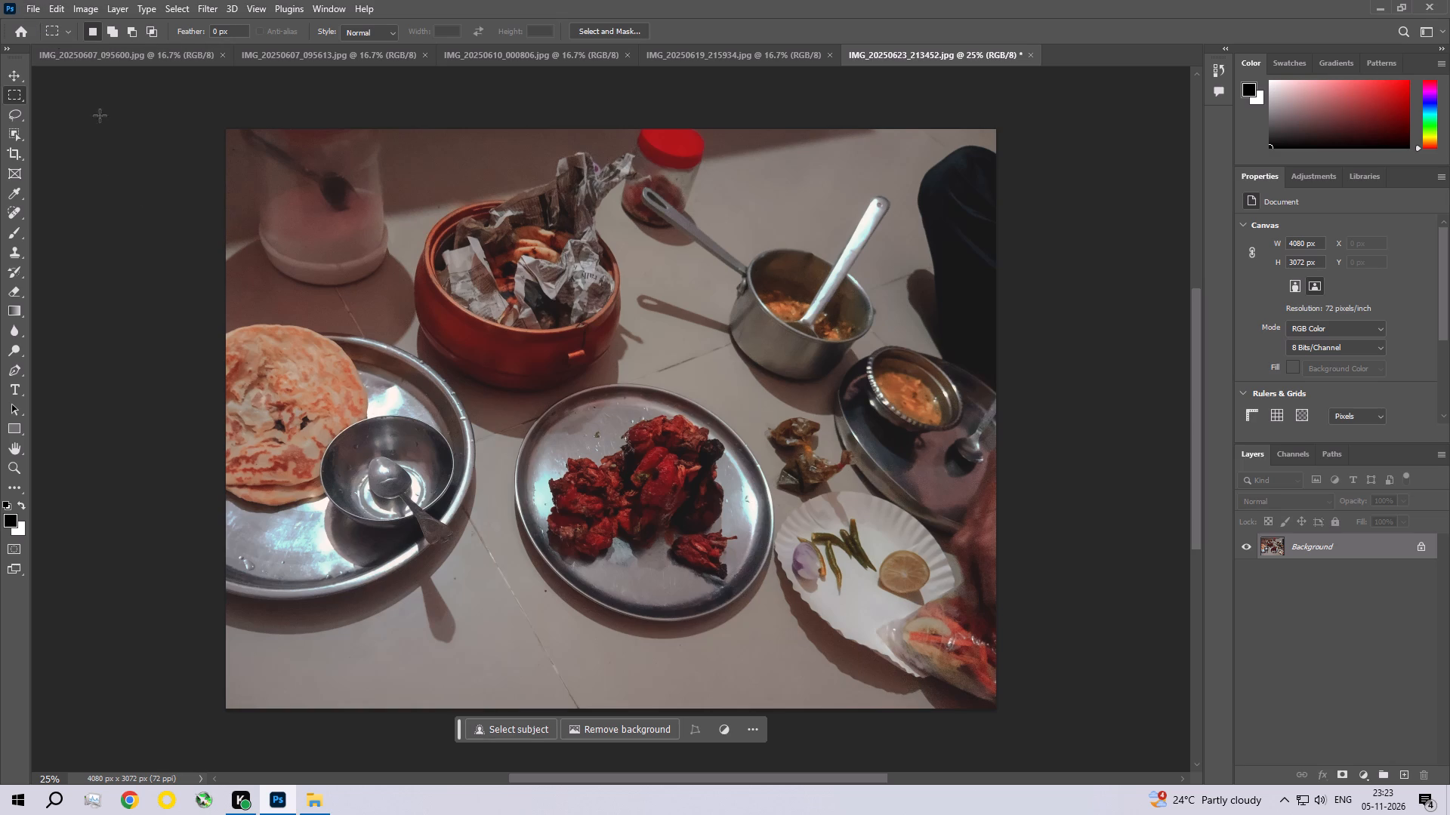
Save the meal photo as a baseline JPEG at Maximum quality 12 and close it.
{"action": "key", "text": "ctrl+s"}
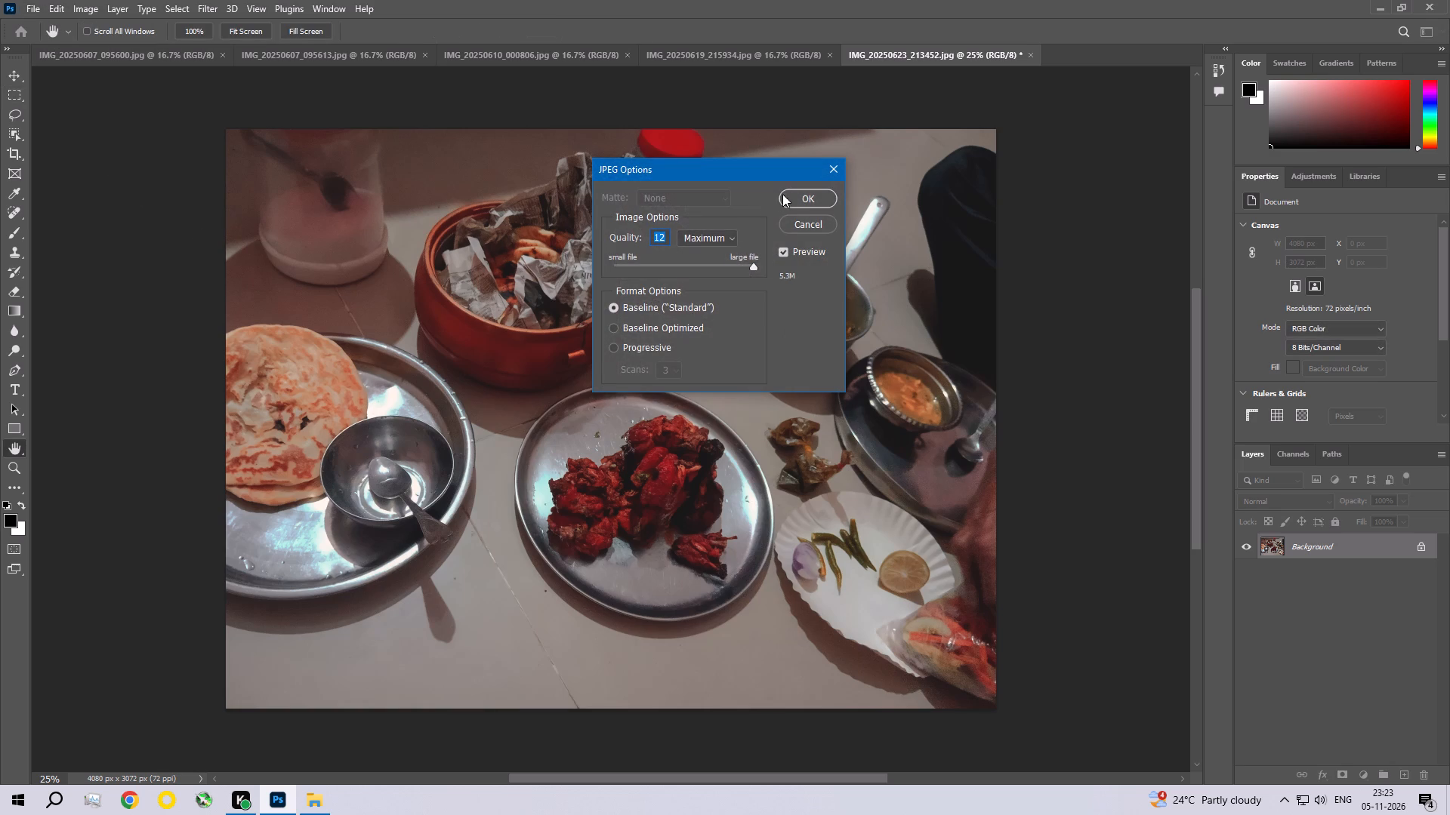
{"action": "left_click_drag", "start_coordinate": [745, 265], "coordinate": [731, 264]}
{"action": "left_click_drag", "start_coordinate": [731, 264], "coordinate": [759, 269]}
{"action": "left_click", "coordinate": [797, 198]}
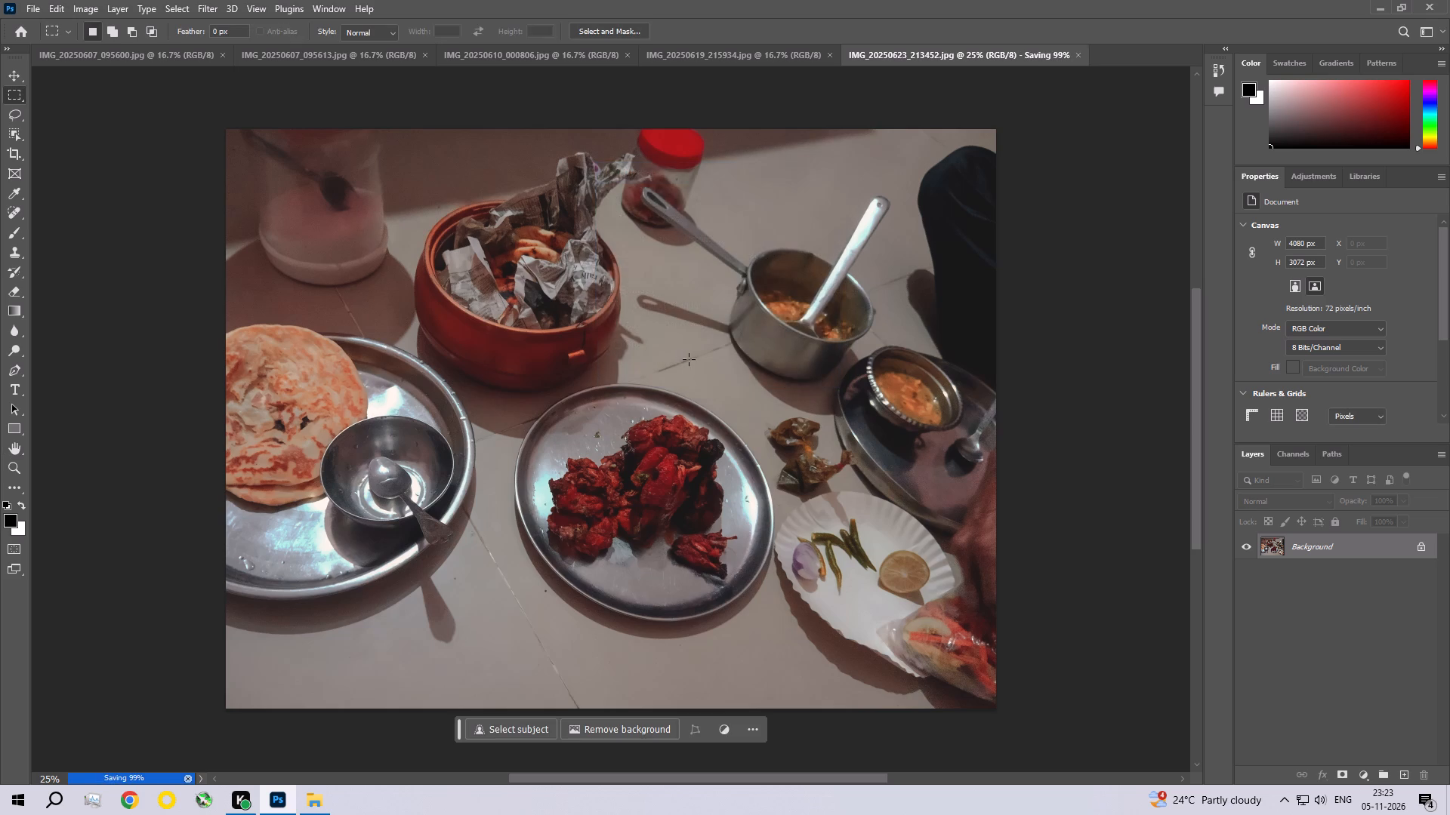
{"action": "left_click", "coordinate": [1024, 56]}
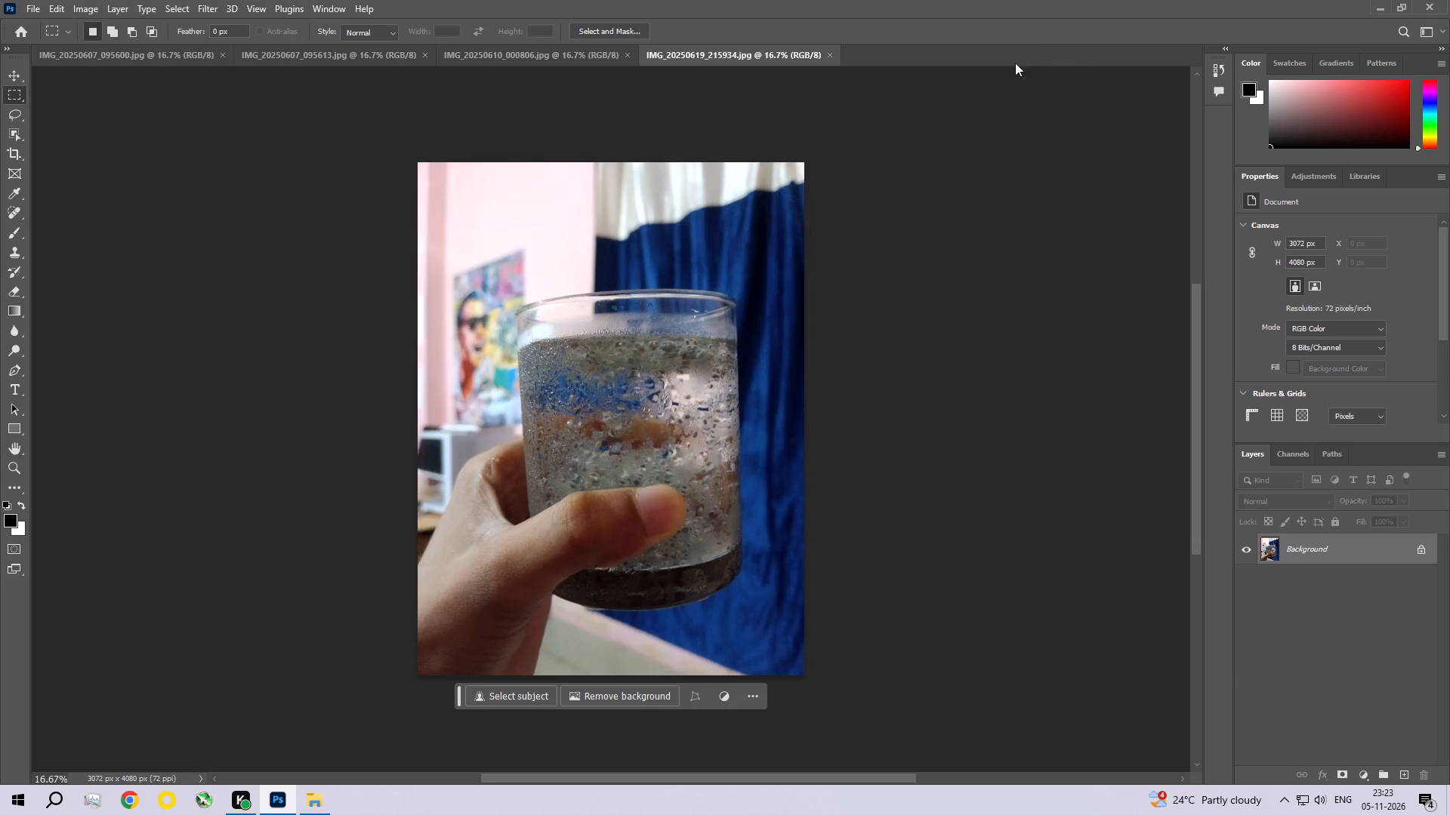
Open the glass photo in the Camera Raw Filter with Exposure -0.45, Contrast +19, Highlights -42, Shadows +31, Whites -26 and Blacks -3.
{"action": "left_click", "coordinate": [213, 8]}
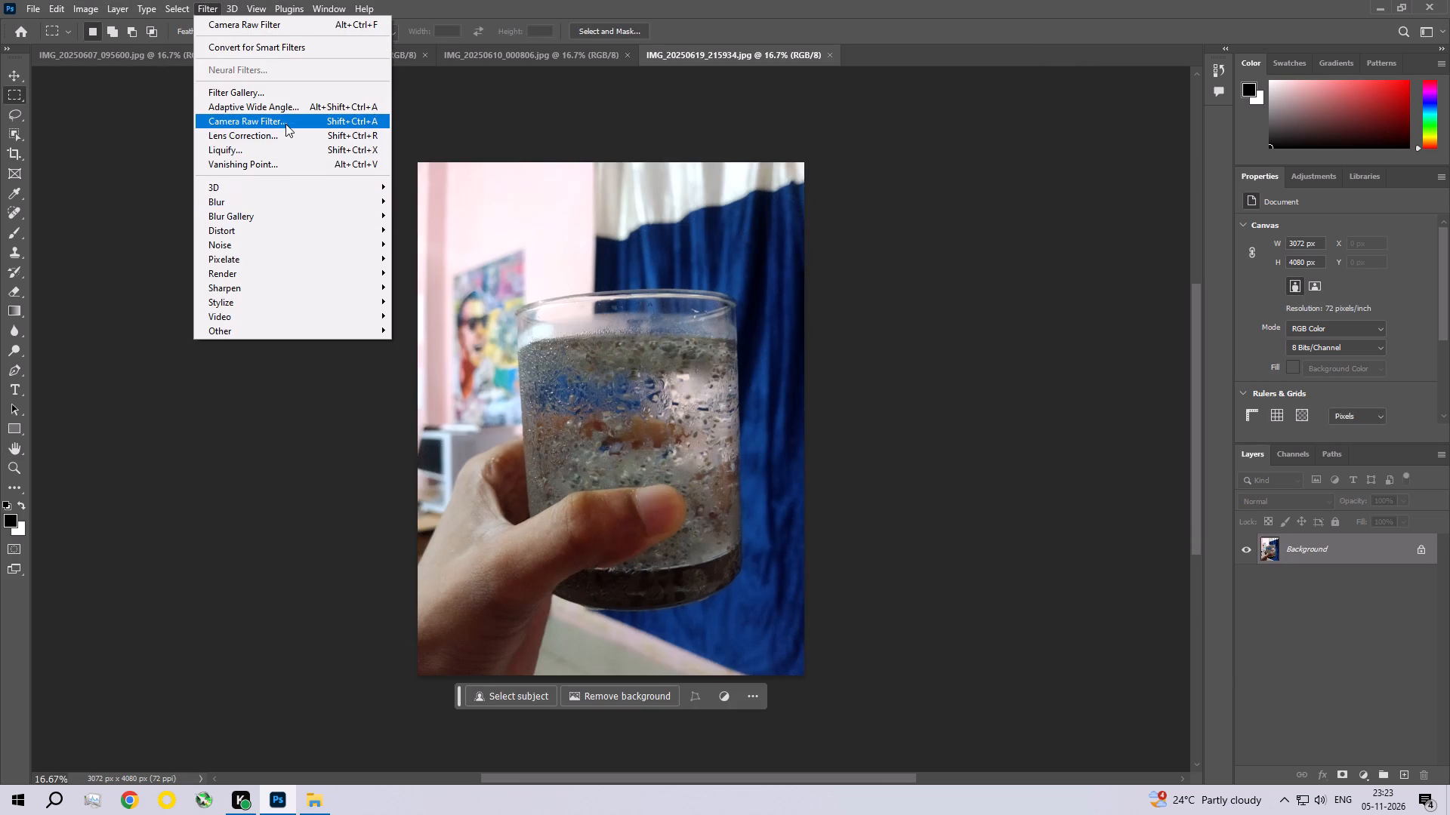
{"action": "left_click", "coordinate": [285, 124]}
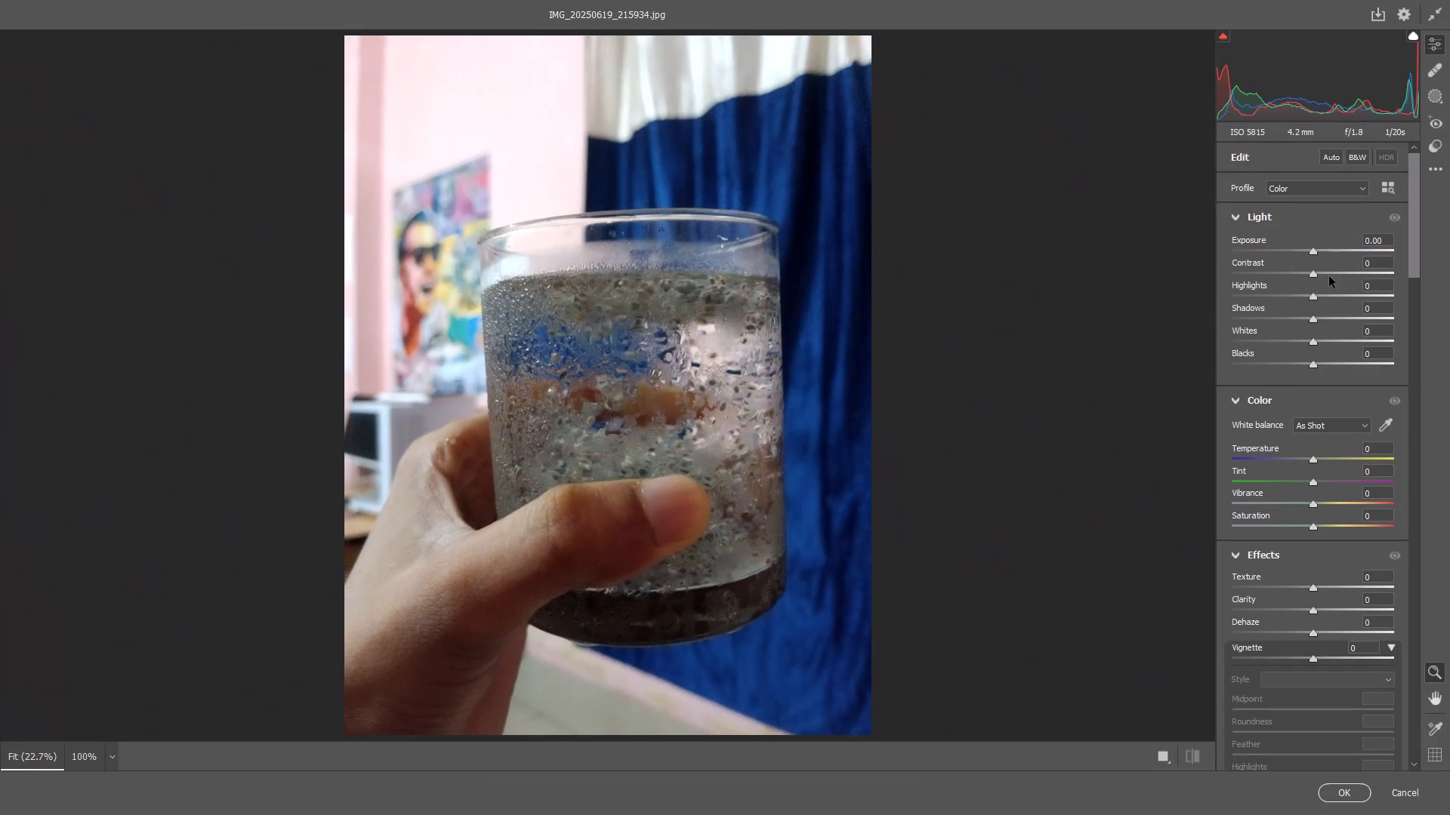
{"action": "left_click_drag", "start_coordinate": [1313, 274], "coordinate": [1328, 275]}
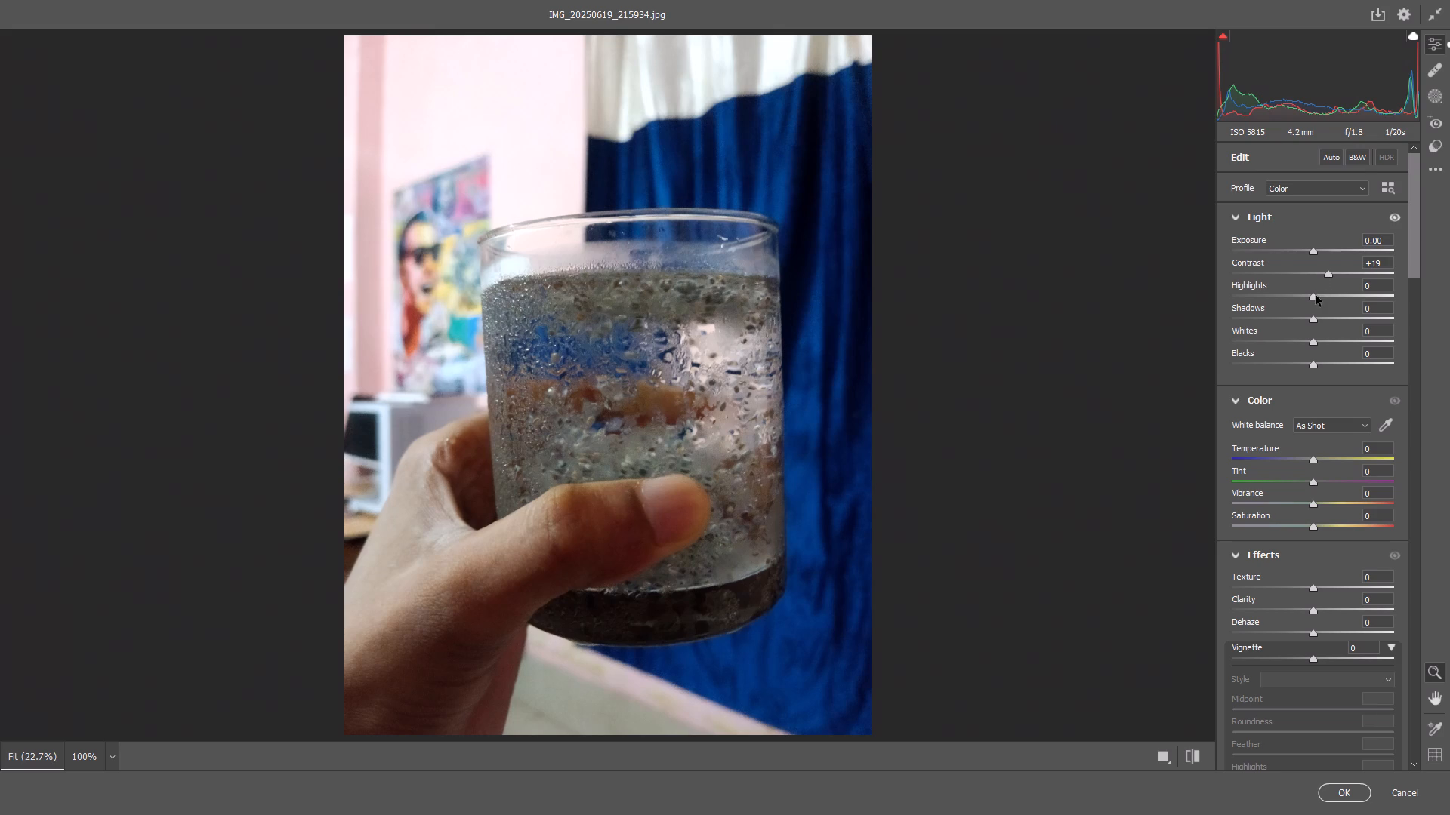
{"action": "left_click_drag", "start_coordinate": [1315, 296], "coordinate": [1281, 296]}
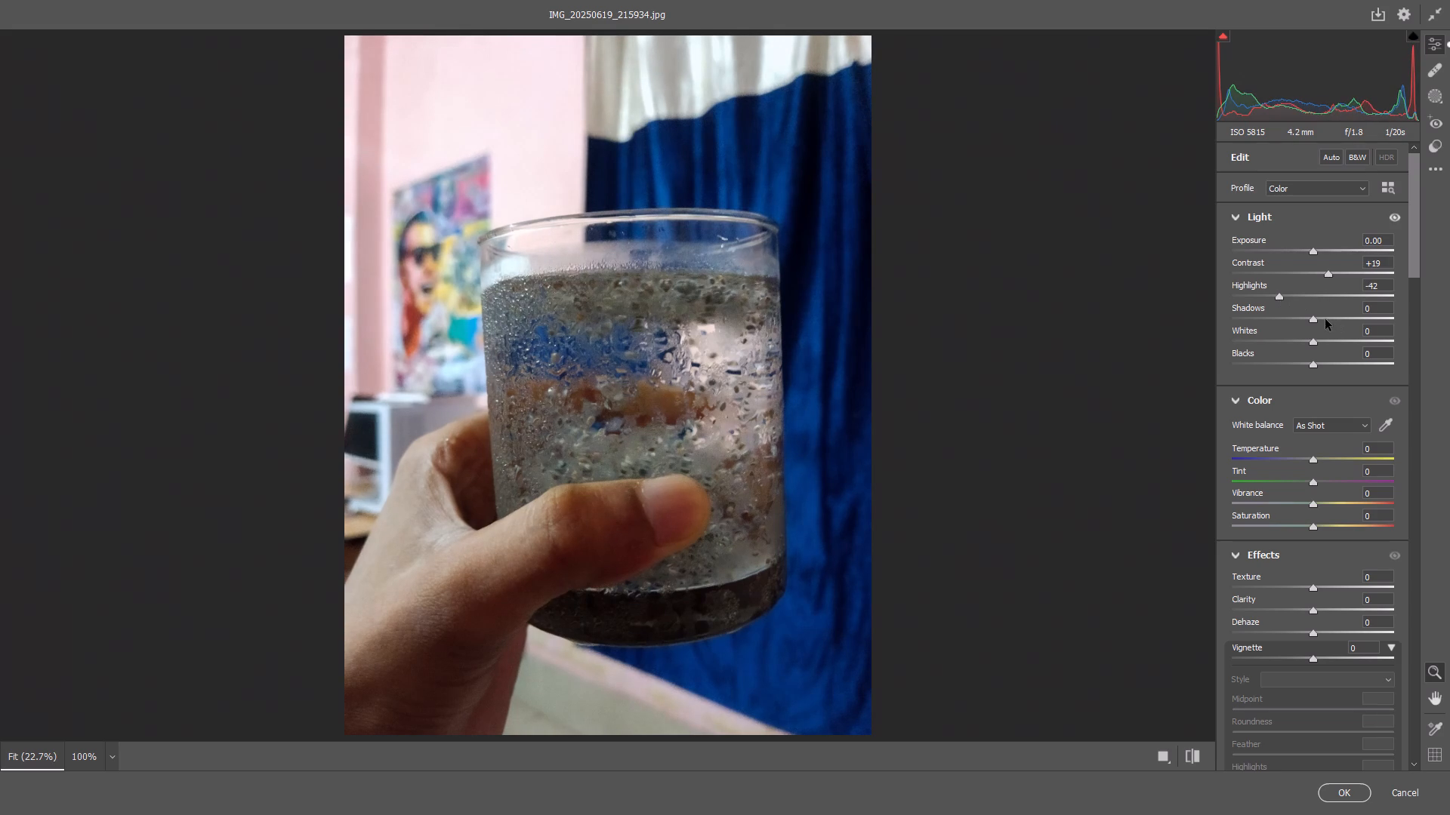
{"action": "left_click", "coordinate": [1325, 318]}
{"action": "left_click_drag", "start_coordinate": [1313, 251], "coordinate": [1306, 248]}
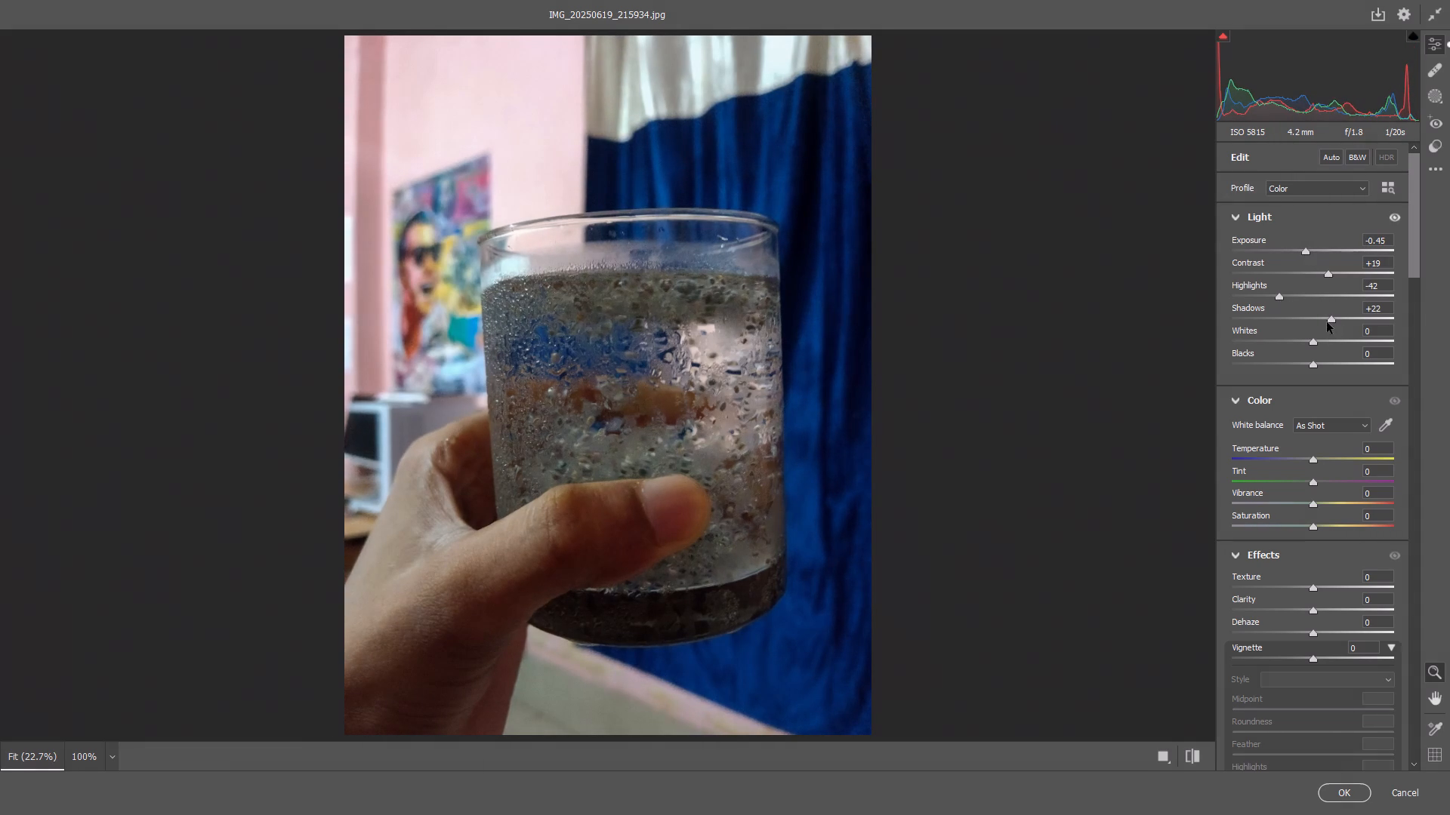
{"action": "left_click_drag", "start_coordinate": [1331, 317], "coordinate": [1338, 317]}
{"action": "left_click", "coordinate": [1301, 346]}
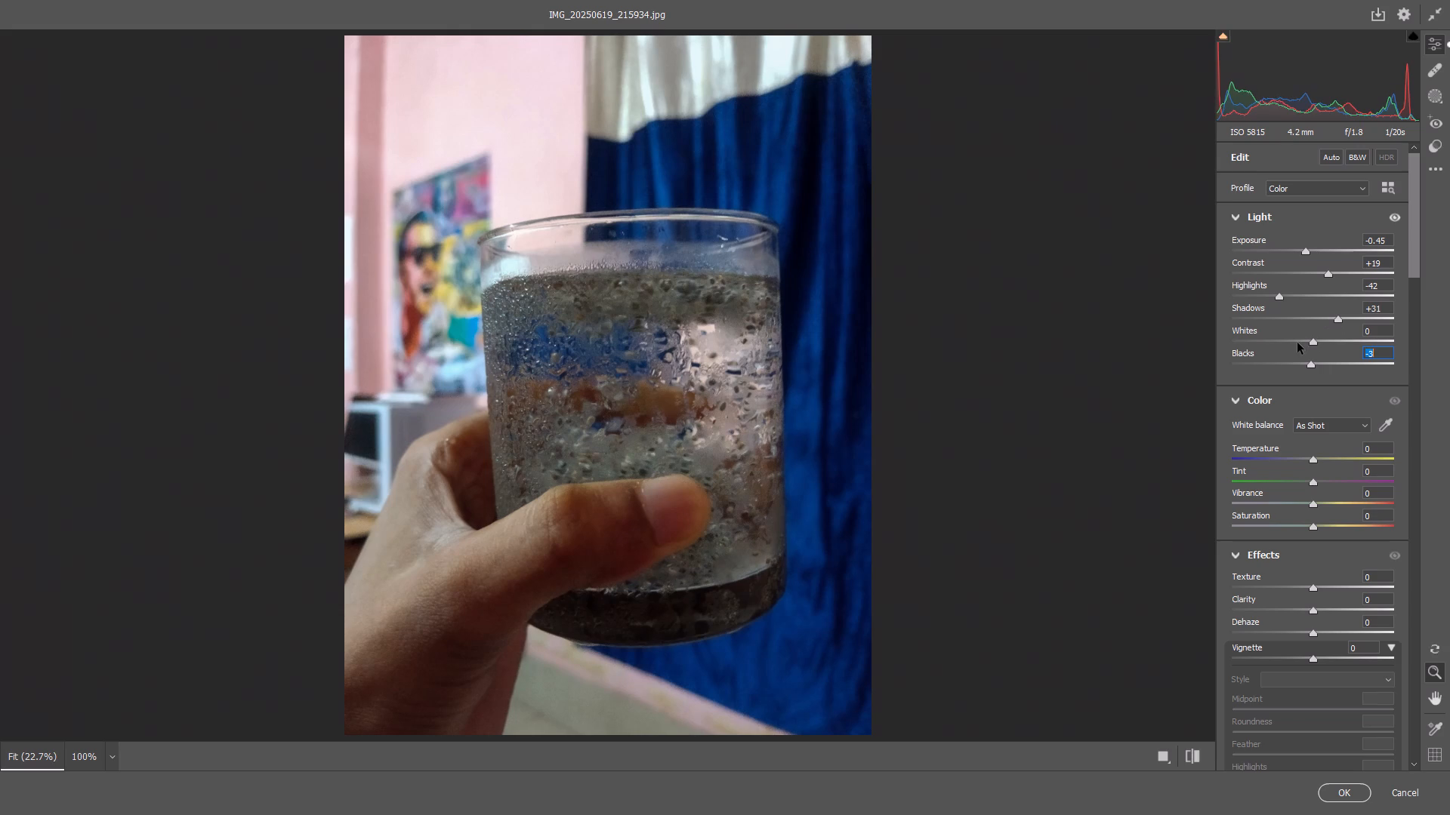
{"action": "left_click", "coordinate": [1297, 340]}
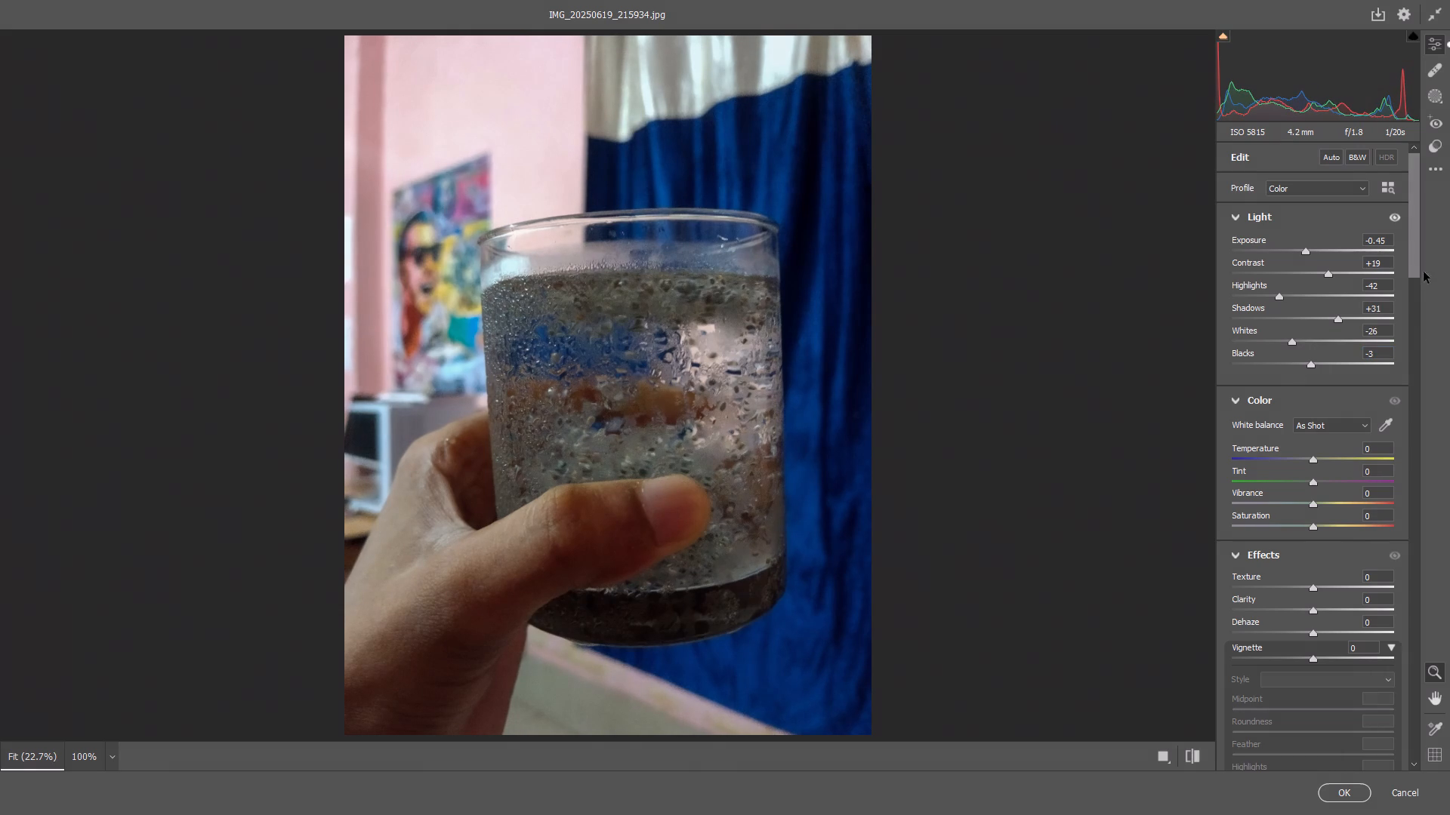
Boost the glass photo's color with Vibrance +11 and Saturation +21.
{"action": "left_click_drag", "start_coordinate": [1412, 253], "coordinate": [1408, 277]}
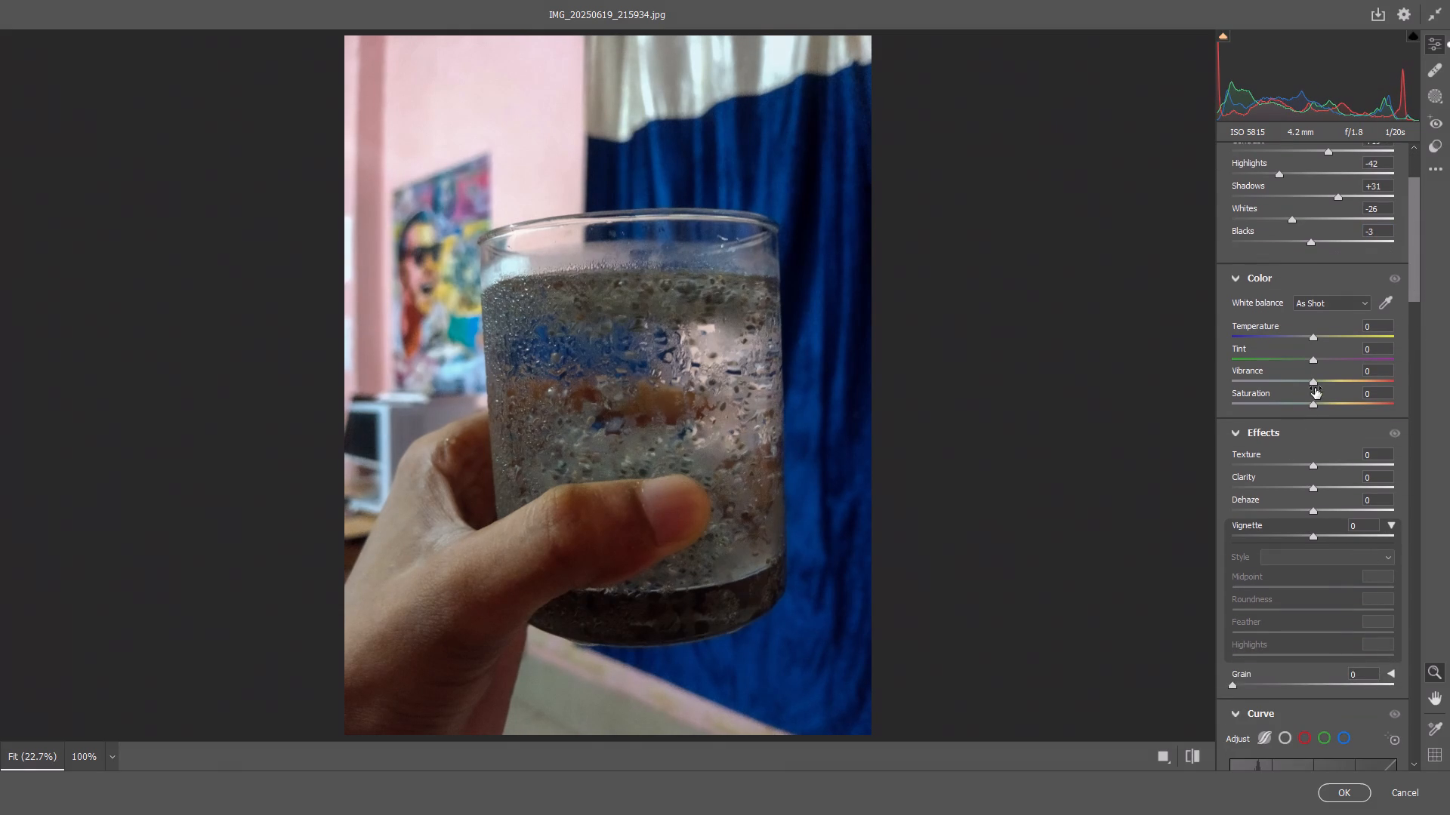
{"action": "left_click_drag", "start_coordinate": [1315, 382], "coordinate": [1322, 381]}
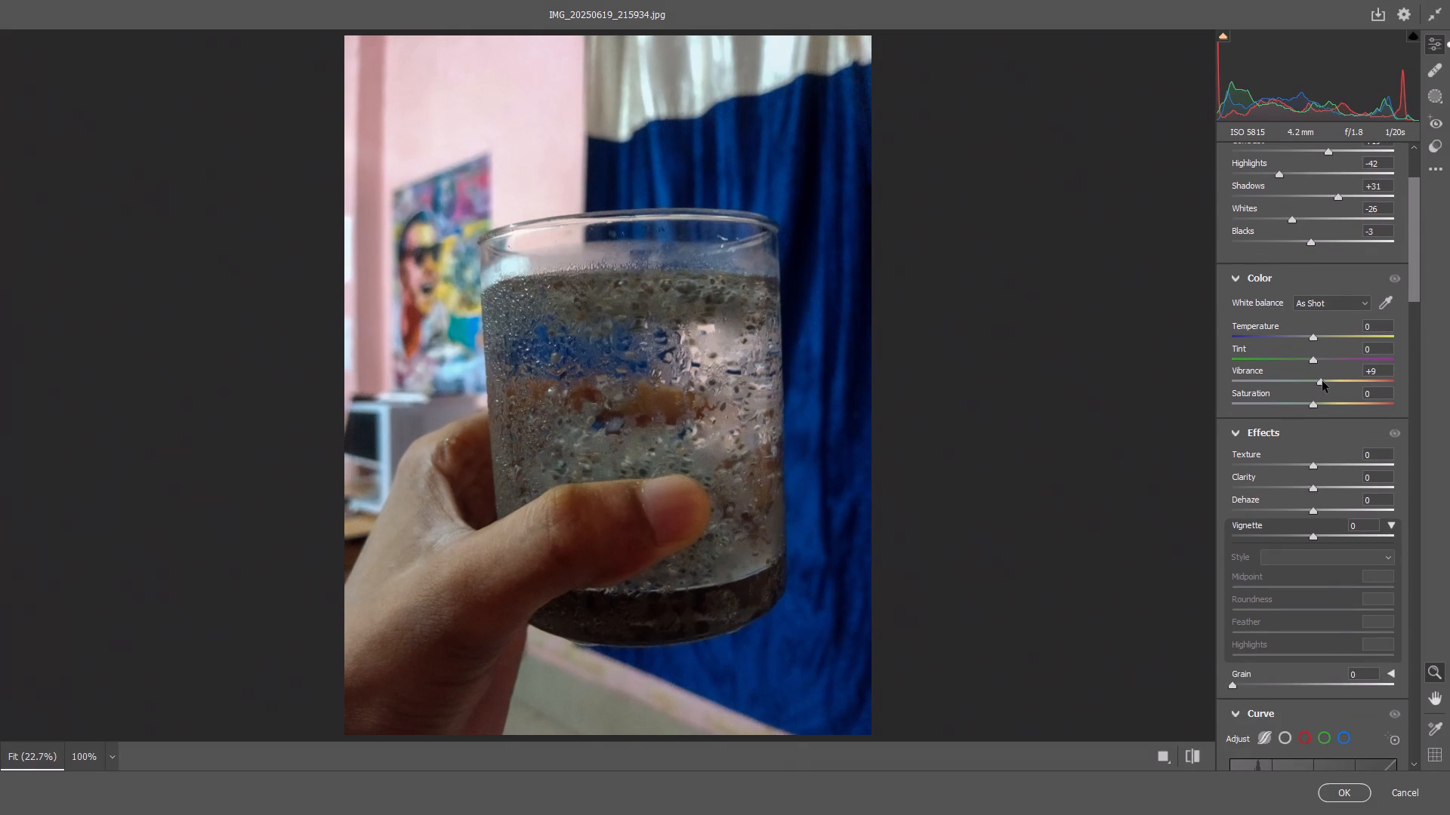
{"action": "left_click_drag", "start_coordinate": [1322, 381], "coordinate": [1324, 381]}
{"action": "left_click_drag", "start_coordinate": [1320, 401], "coordinate": [1323, 405]}
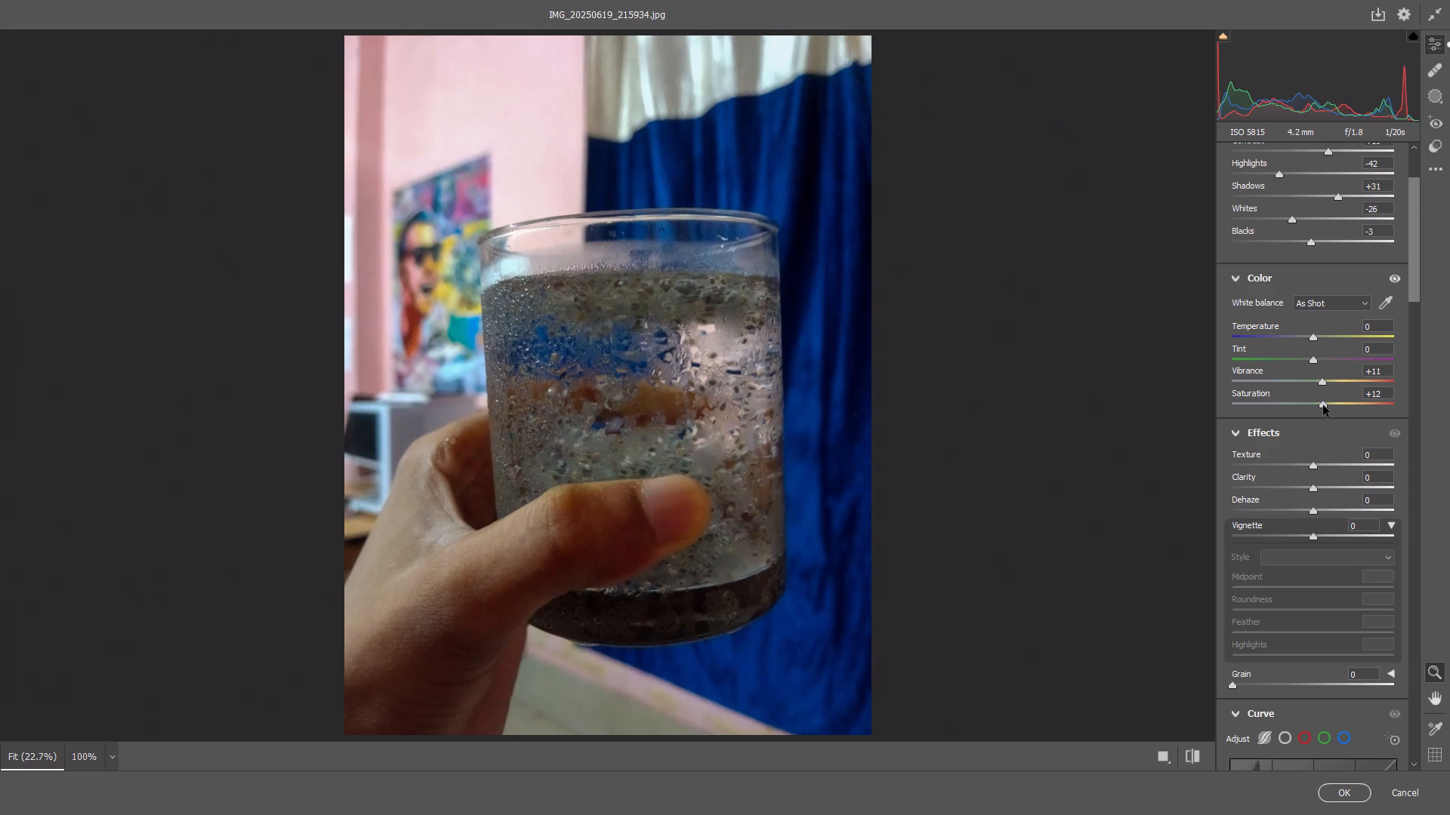
{"action": "left_click_drag", "start_coordinate": [1323, 405], "coordinate": [1329, 407]}
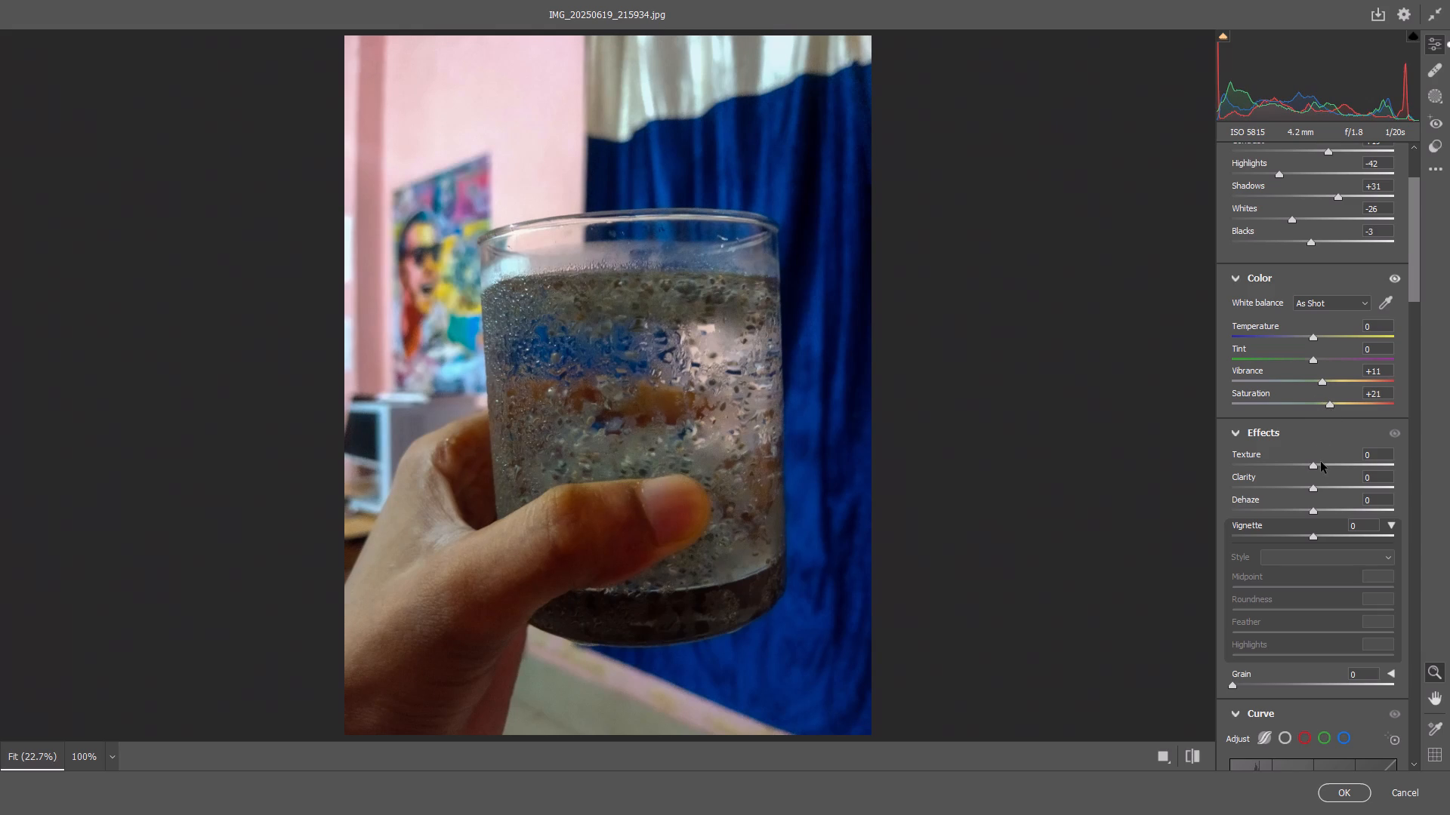
Adjust the glass photo's effects to Texture +20, Clarity +12 and Dehaze -7.
{"action": "left_click_drag", "start_coordinate": [1321, 462], "coordinate": [1328, 464]}
{"action": "left_click", "coordinate": [1318, 490]}
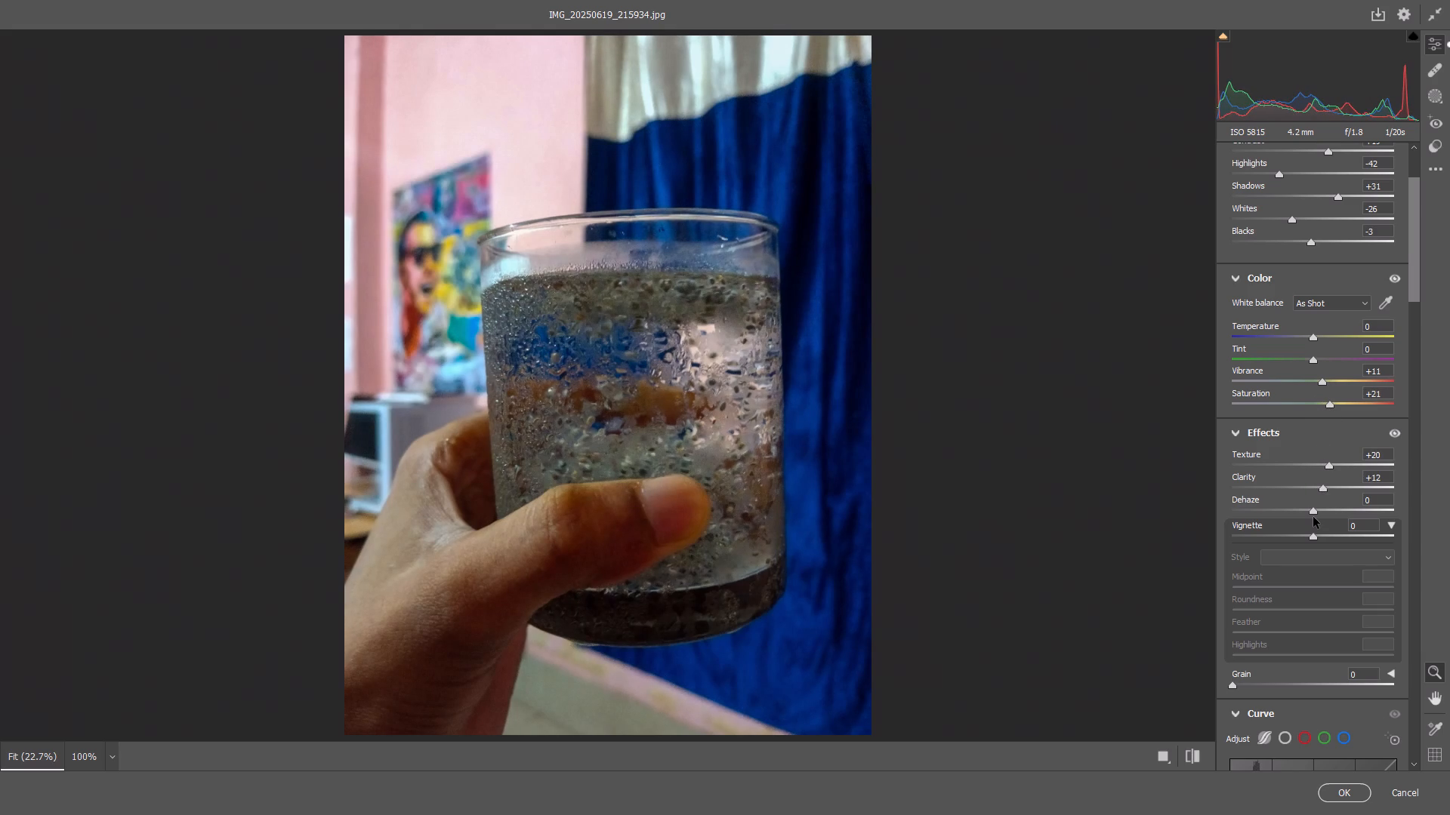
{"action": "left_click", "coordinate": [1313, 511]}
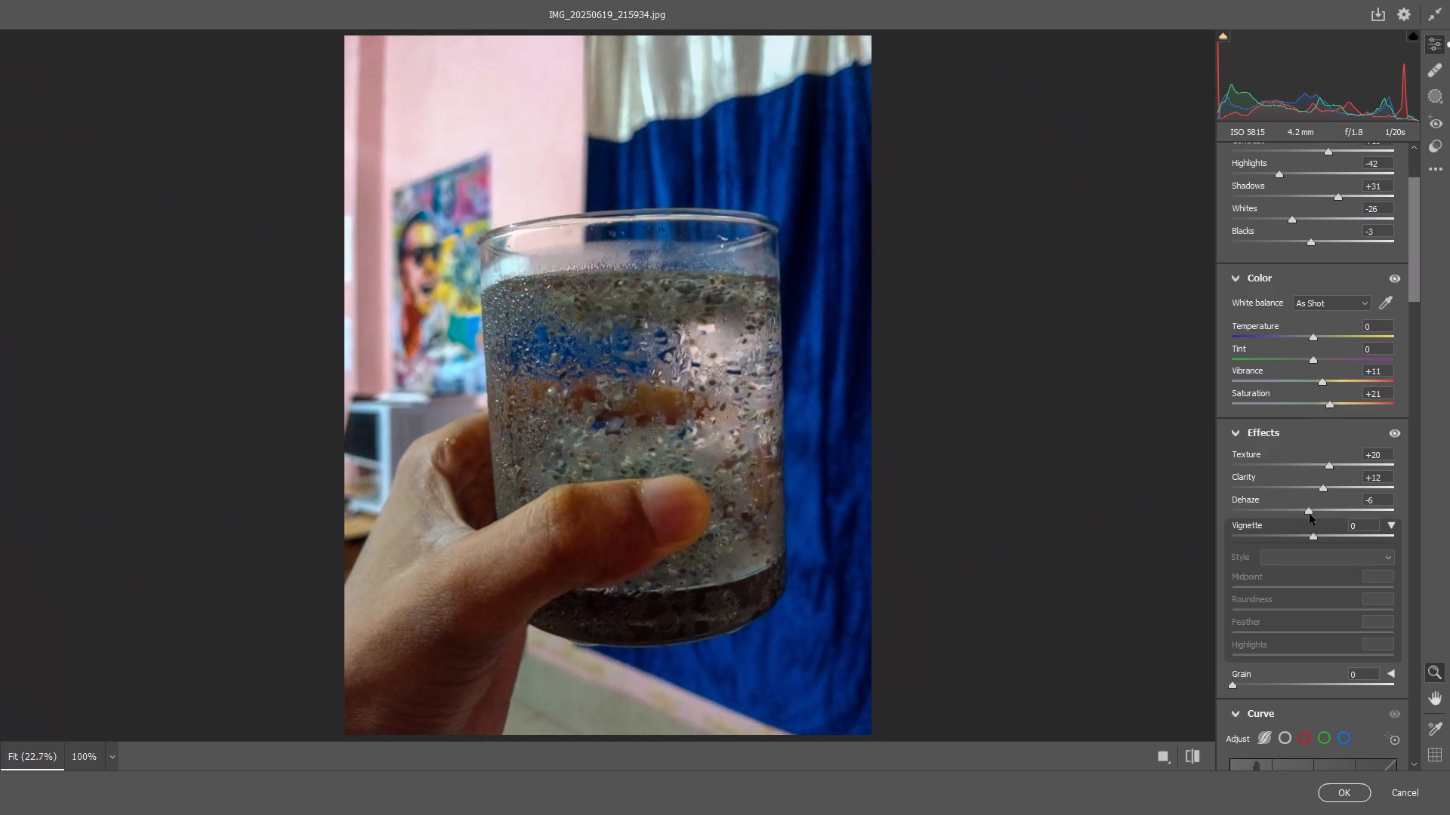
Lower the bright tones of the glass photo's parametric curve, with Highlights at -23 and Lights at -15.
{"action": "left_click_drag", "start_coordinate": [1415, 269], "coordinate": [1416, 306]}
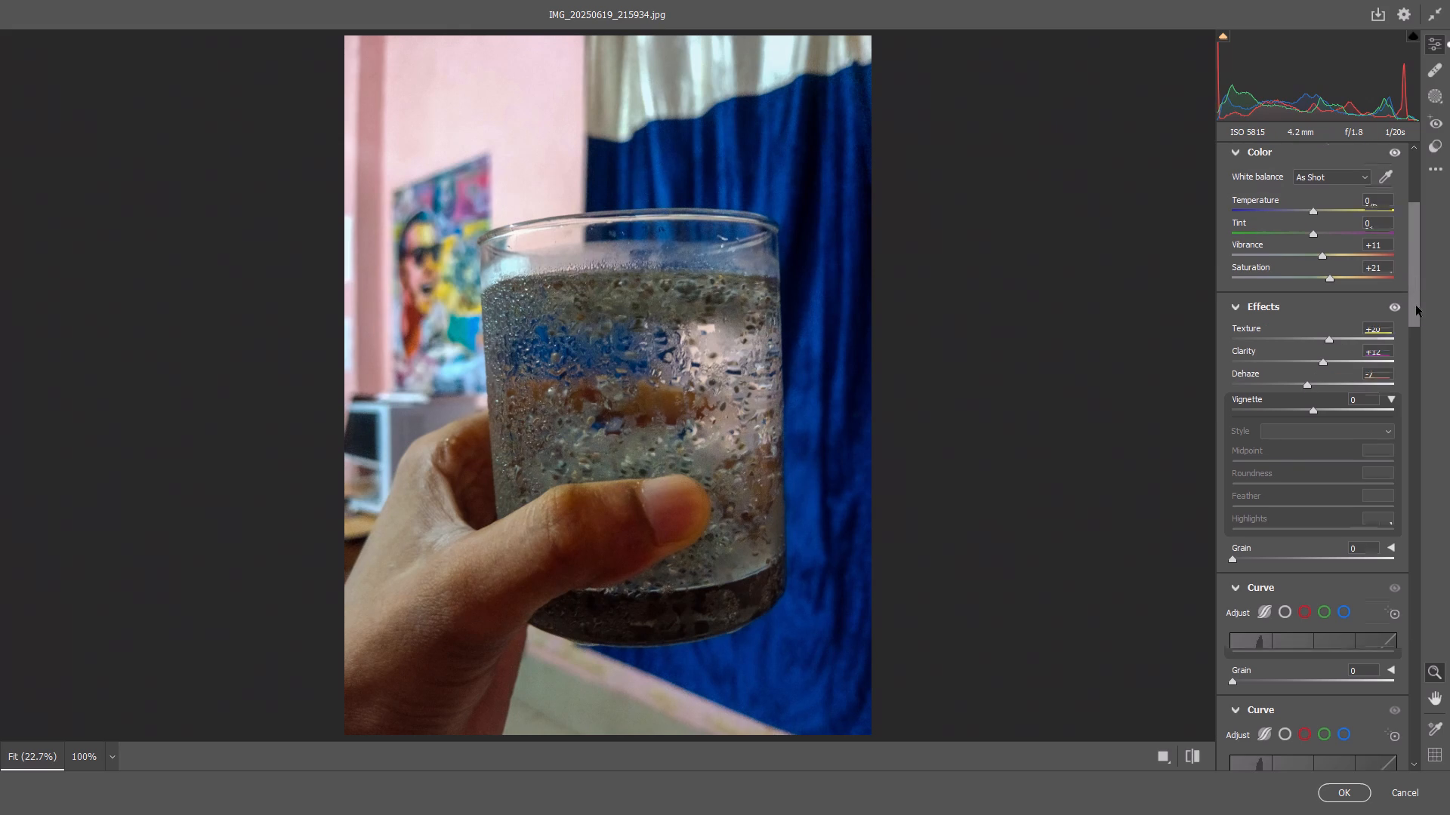
{"action": "left_click_drag", "start_coordinate": [1416, 306], "coordinate": [1417, 377]}
{"action": "left_click_drag", "start_coordinate": [1303, 420], "coordinate": [1299, 420]}
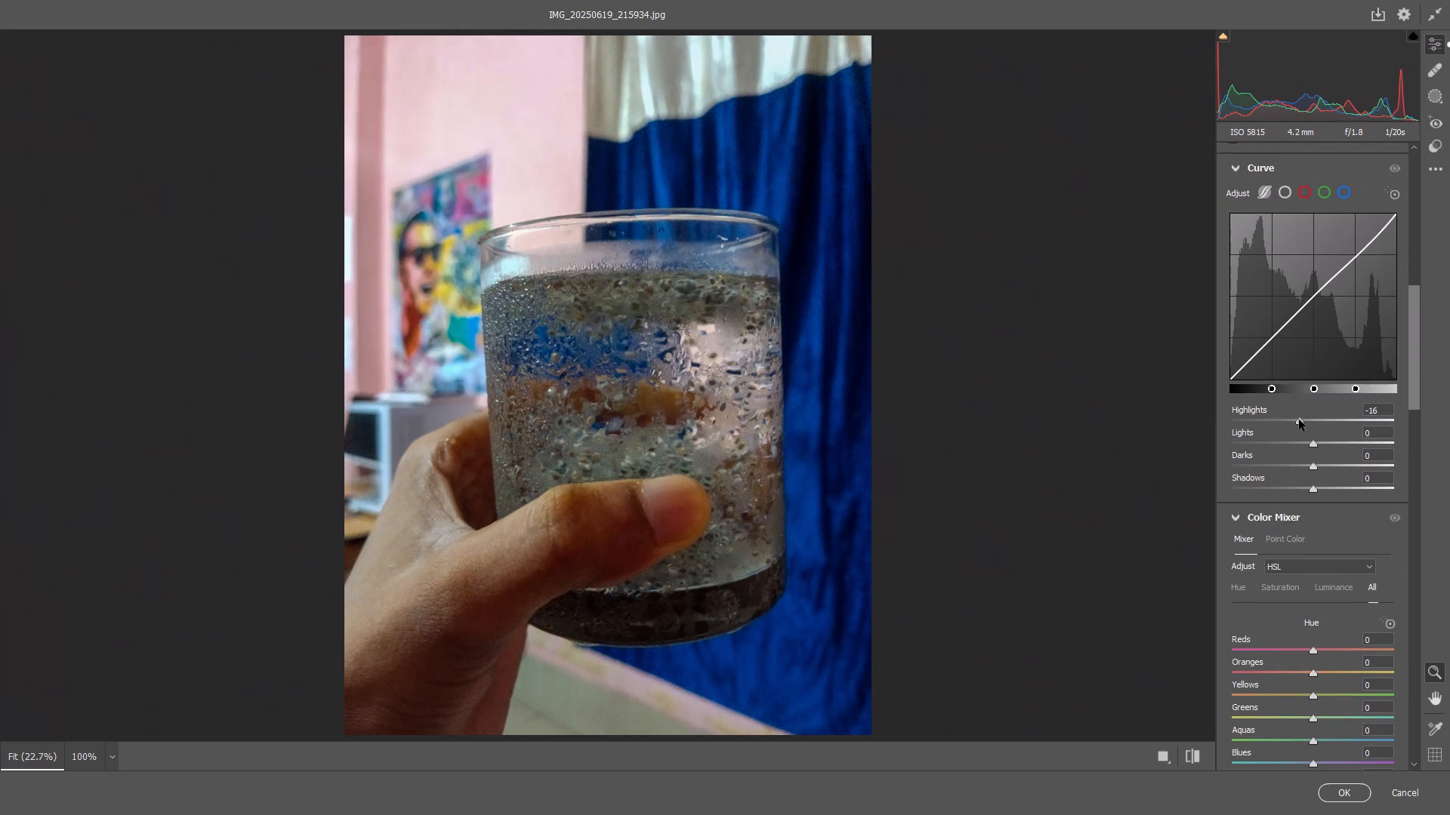
{"action": "left_click_drag", "start_coordinate": [1299, 420], "coordinate": [1294, 419]}
{"action": "left_click_drag", "start_coordinate": [1313, 444], "coordinate": [1301, 439]}
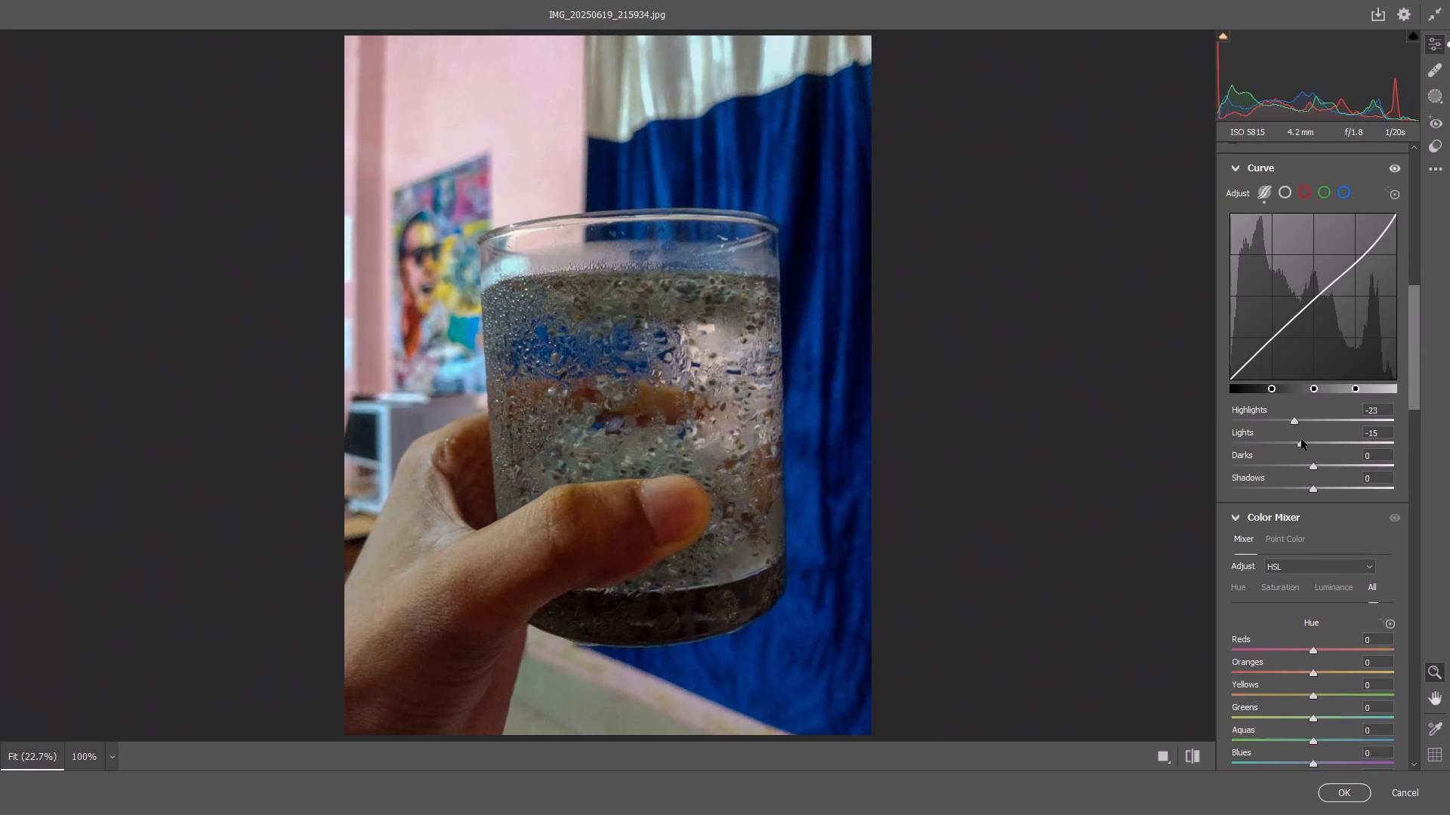
Tune the glass photo's Color Mixer saturation to Reds +5, Oranges +6, Yellows -41, Blues +9, Purples +3 and Magentas +5.
{"action": "left_click_drag", "start_coordinate": [1416, 357], "coordinate": [1415, 418]}
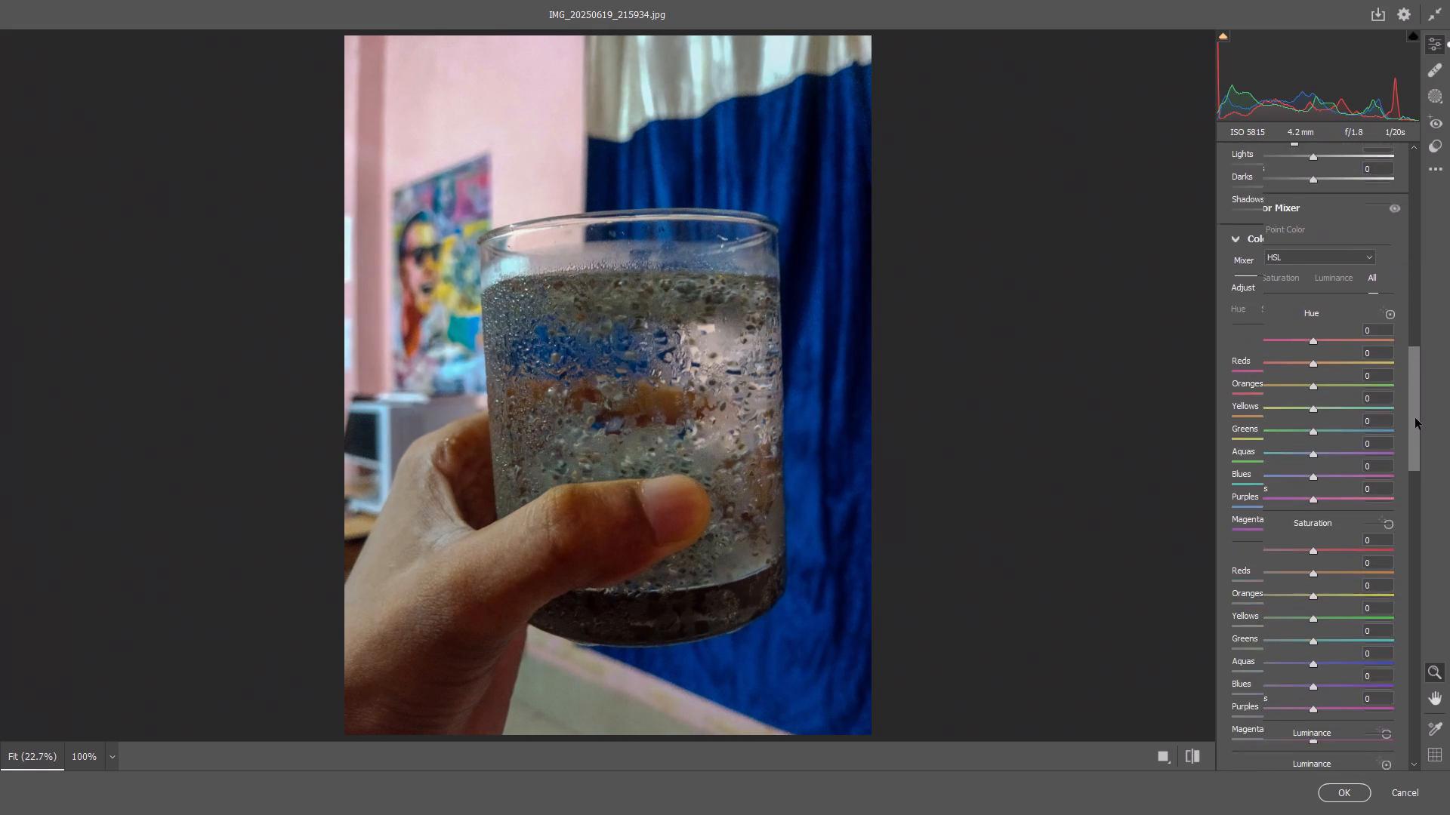
{"action": "left_click_drag", "start_coordinate": [1415, 418], "coordinate": [1424, 482]}
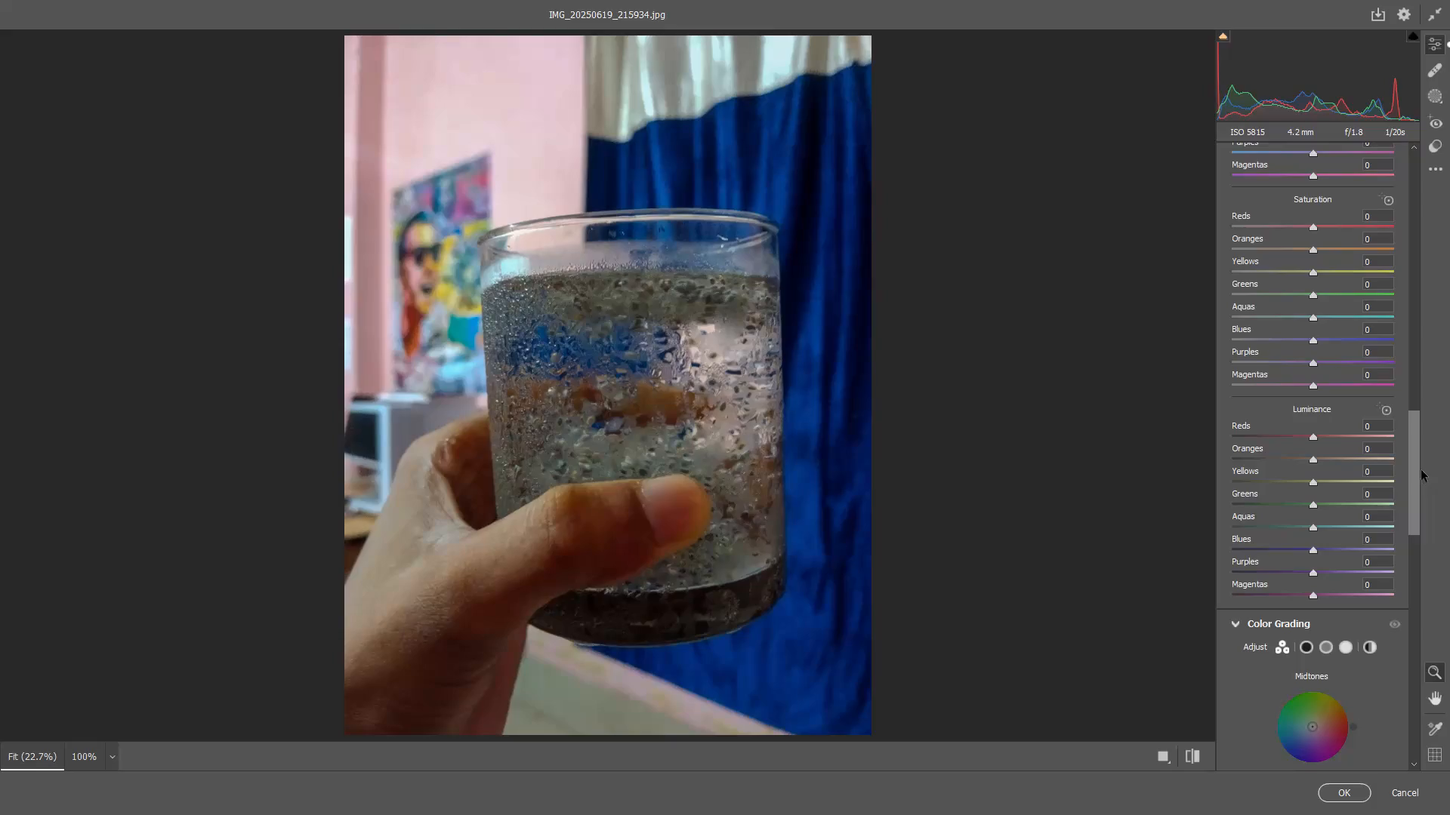
{"action": "left_click_drag", "start_coordinate": [1414, 454], "coordinate": [1414, 436]}
{"action": "left_click", "coordinate": [1387, 291]}
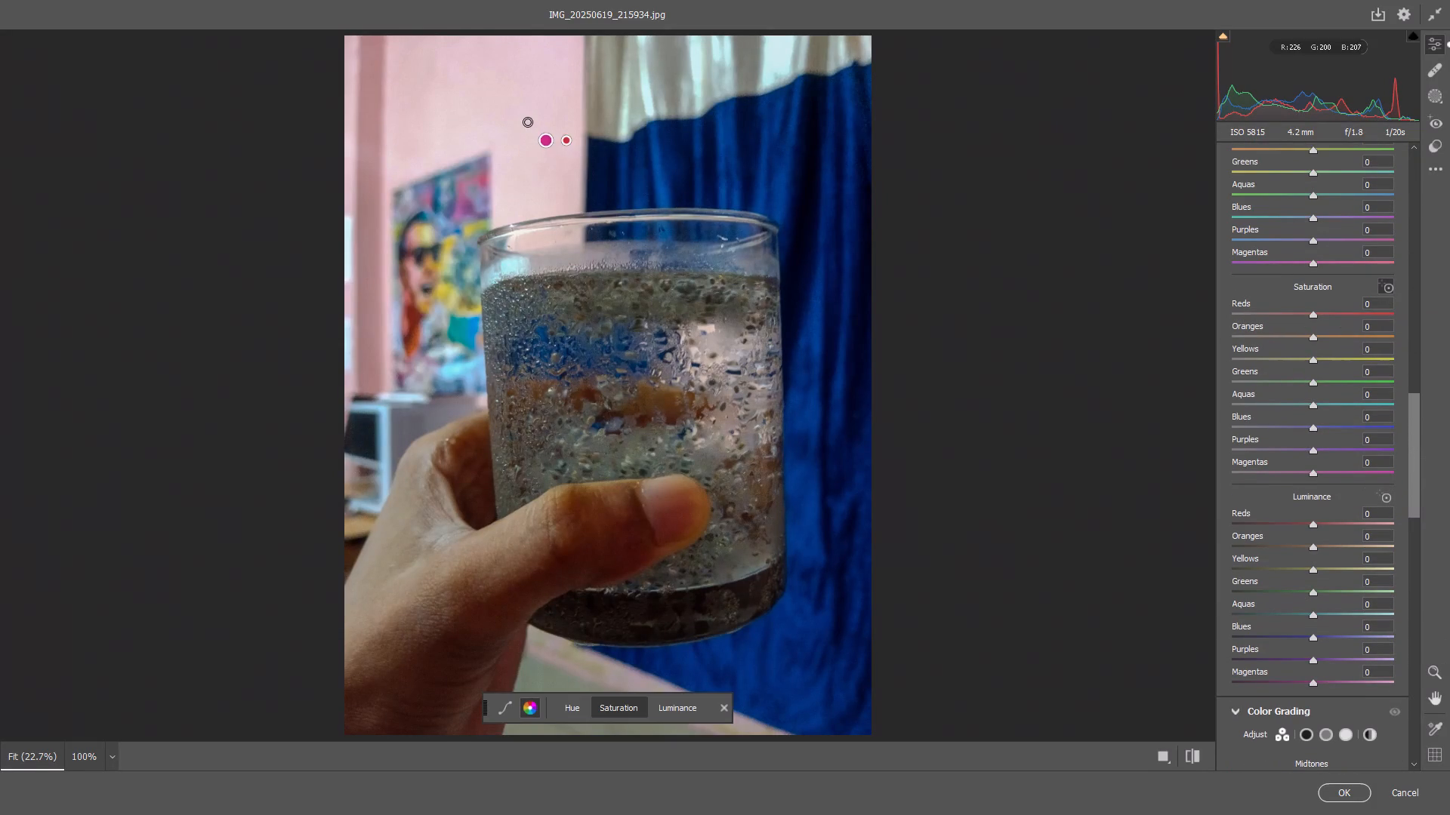
{"action": "left_click_drag", "start_coordinate": [523, 115], "coordinate": [559, 122]}
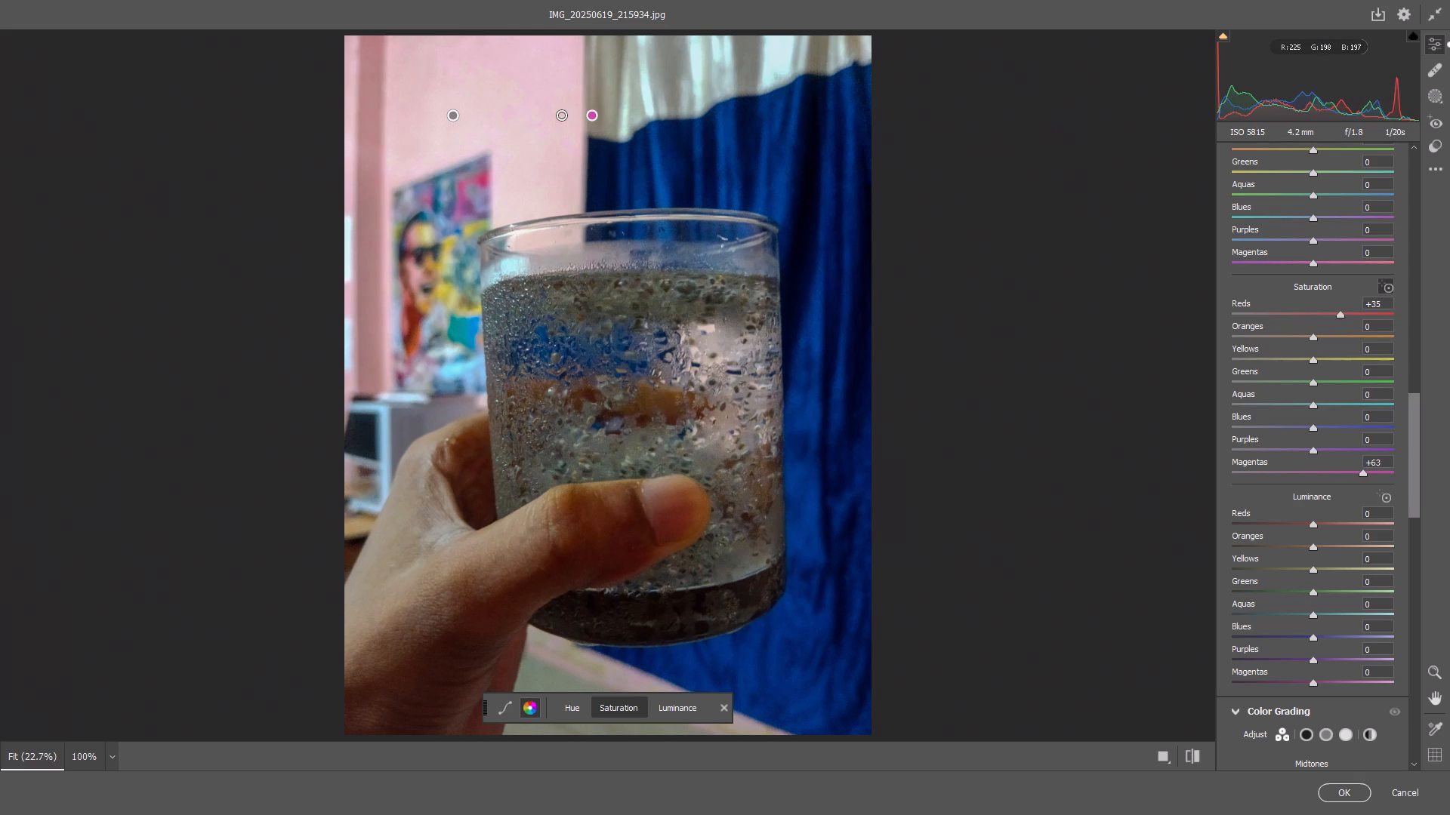
{"action": "left_click_drag", "start_coordinate": [559, 122], "coordinate": [526, 133]}
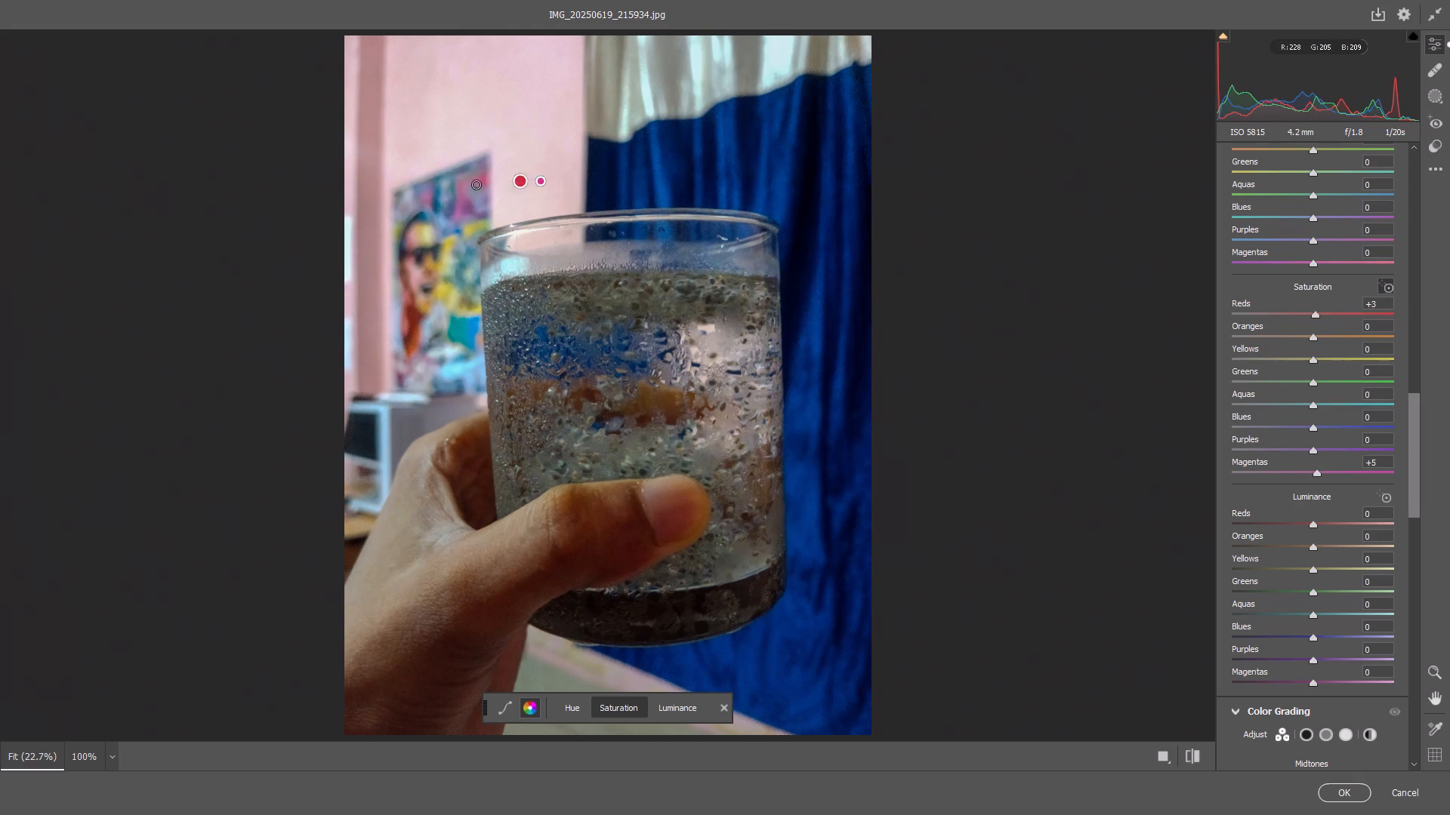
{"action": "left_click_drag", "start_coordinate": [421, 238], "coordinate": [421, 237]}
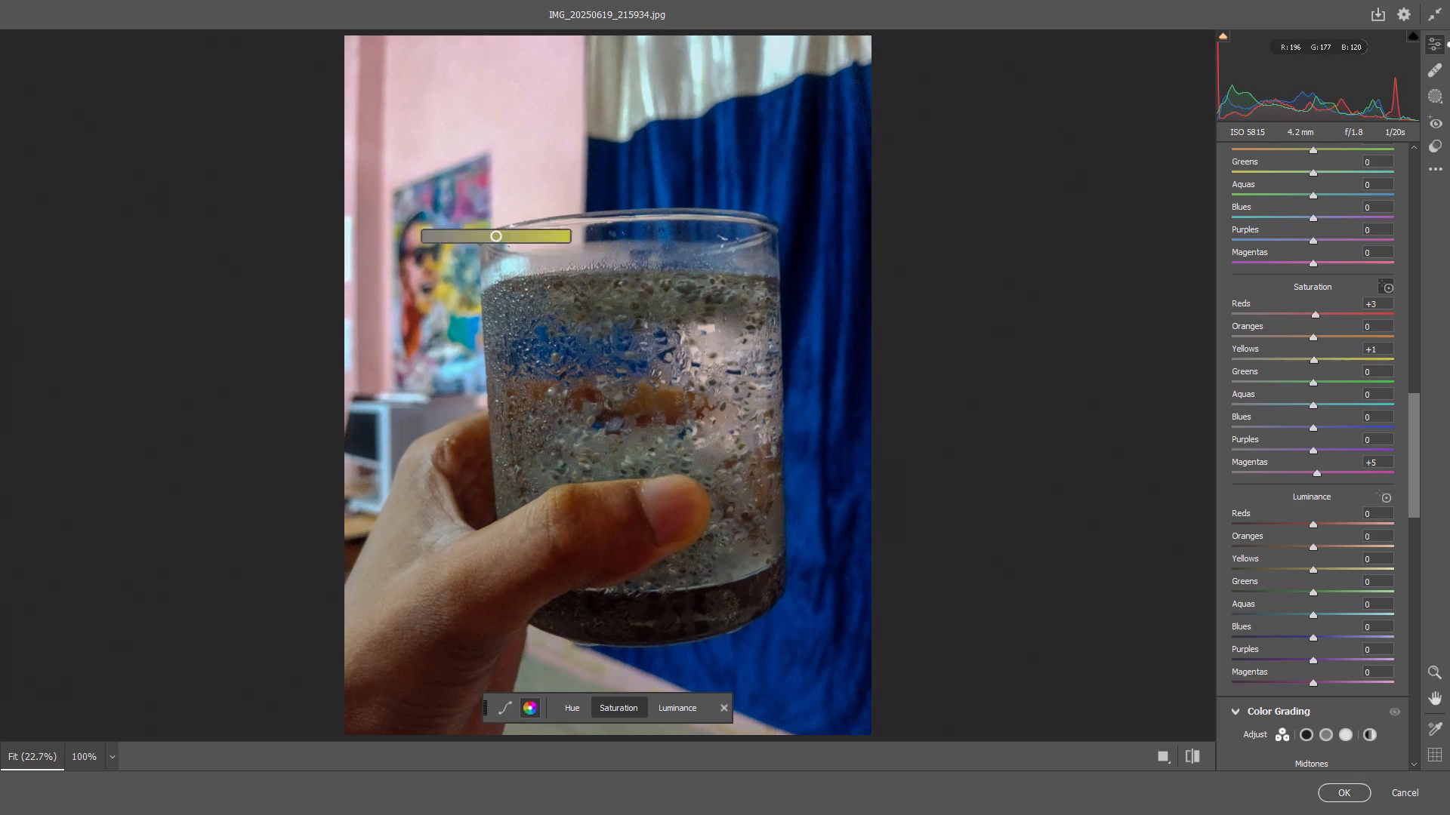
{"action": "left_click_drag", "start_coordinate": [421, 237], "coordinate": [427, 239]}
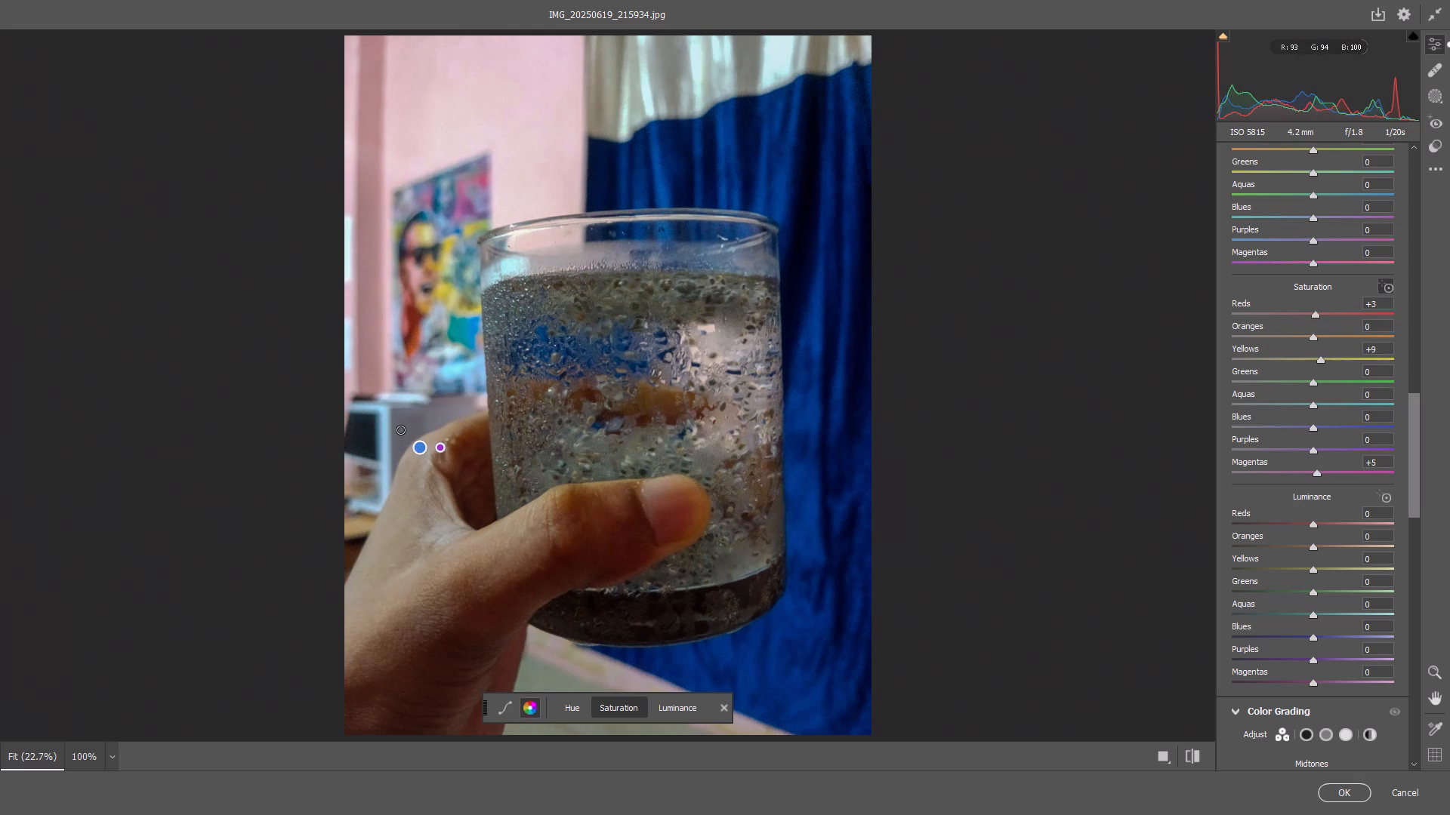
{"action": "left_click_drag", "start_coordinate": [401, 430], "coordinate": [408, 431]}
{"action": "left_click_drag", "start_coordinate": [596, 399], "coordinate": [608, 406]}
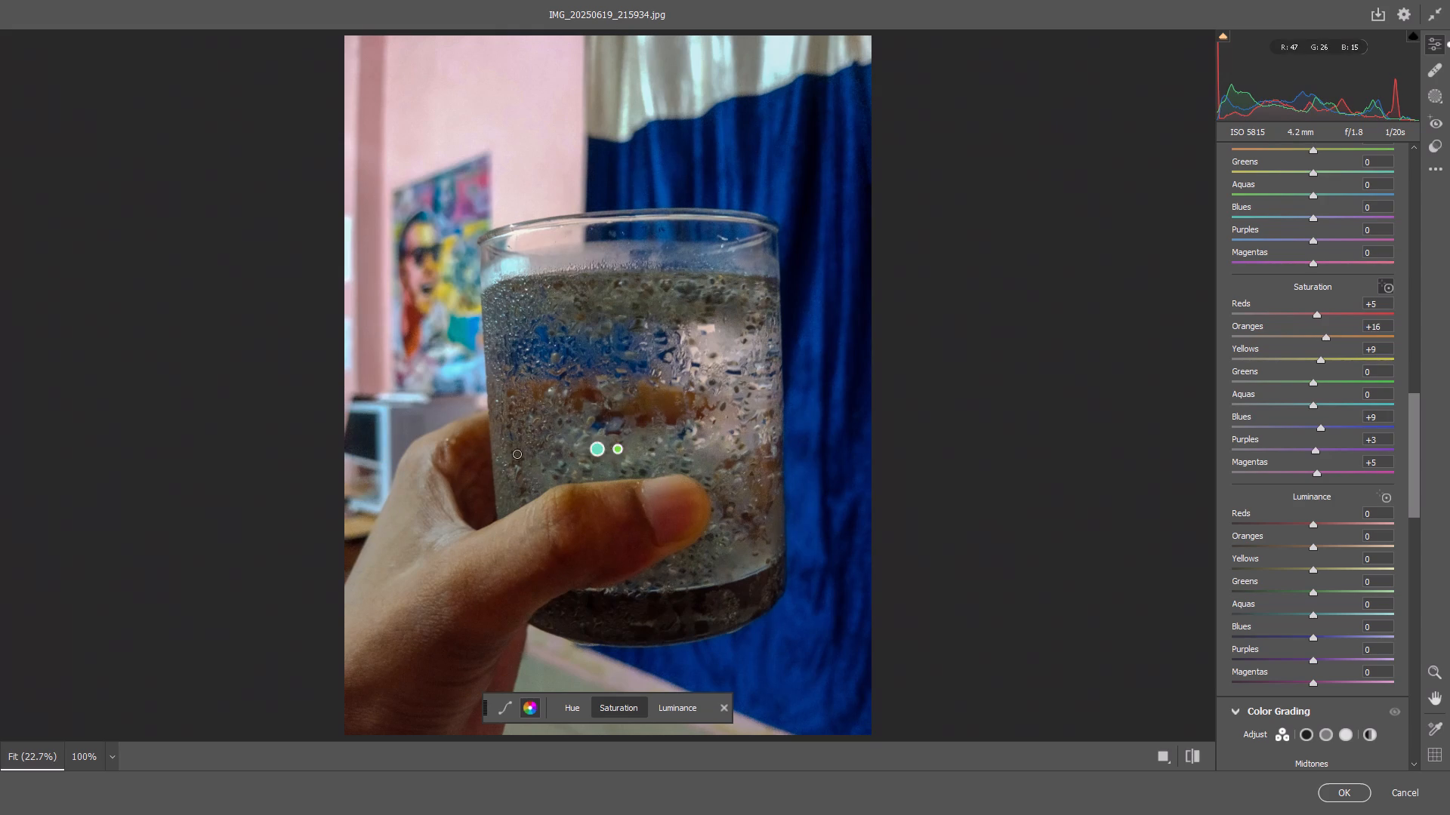
{"action": "left_click_drag", "start_coordinate": [399, 548], "coordinate": [371, 552]}
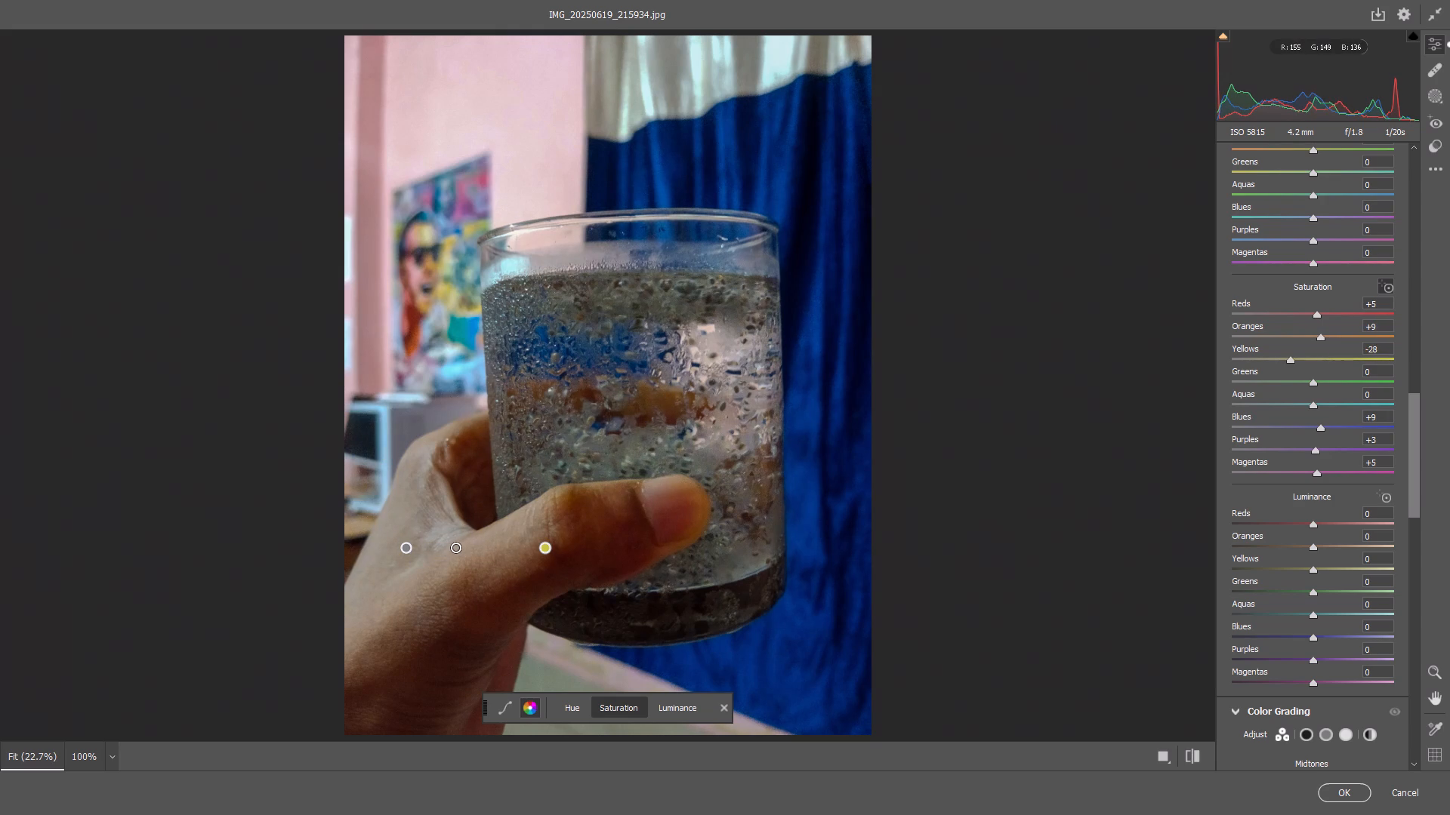
{"action": "left_click_drag", "start_coordinate": [371, 552], "coordinate": [361, 549]}
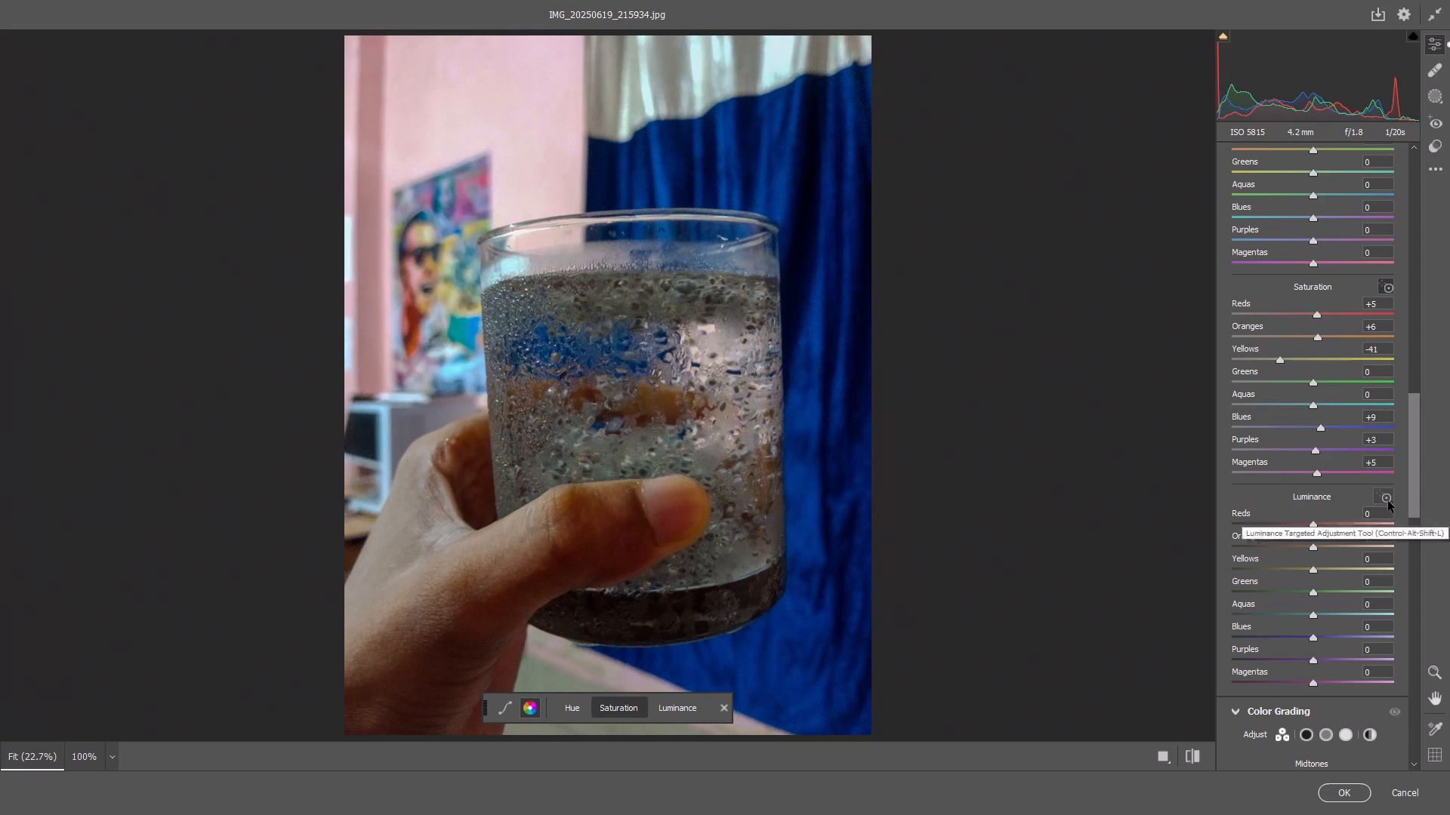
Brighten the hand's skin tones in the Color Mixer luminance, with Oranges +6 and Yellows +47.
{"action": "left_click", "coordinate": [1388, 502]}
{"action": "left_click_drag", "start_coordinate": [396, 552], "coordinate": [431, 565]}
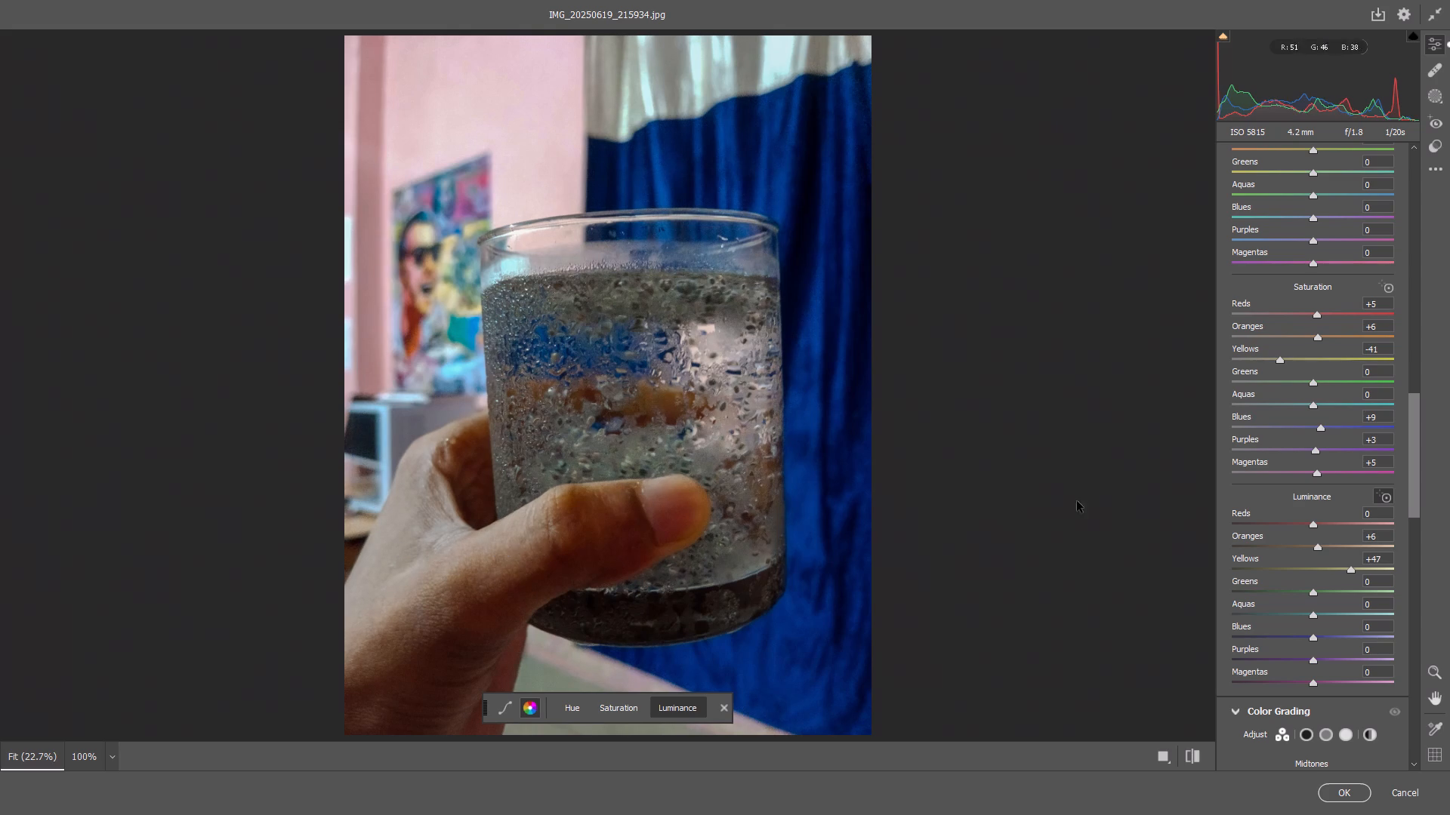
Apply Lens Blur to the glass photo with the doughnut-shaped bokeh, and commit the Camera Raw Filter.
{"action": "left_click_drag", "start_coordinate": [1415, 440], "coordinate": [1421, 608]}
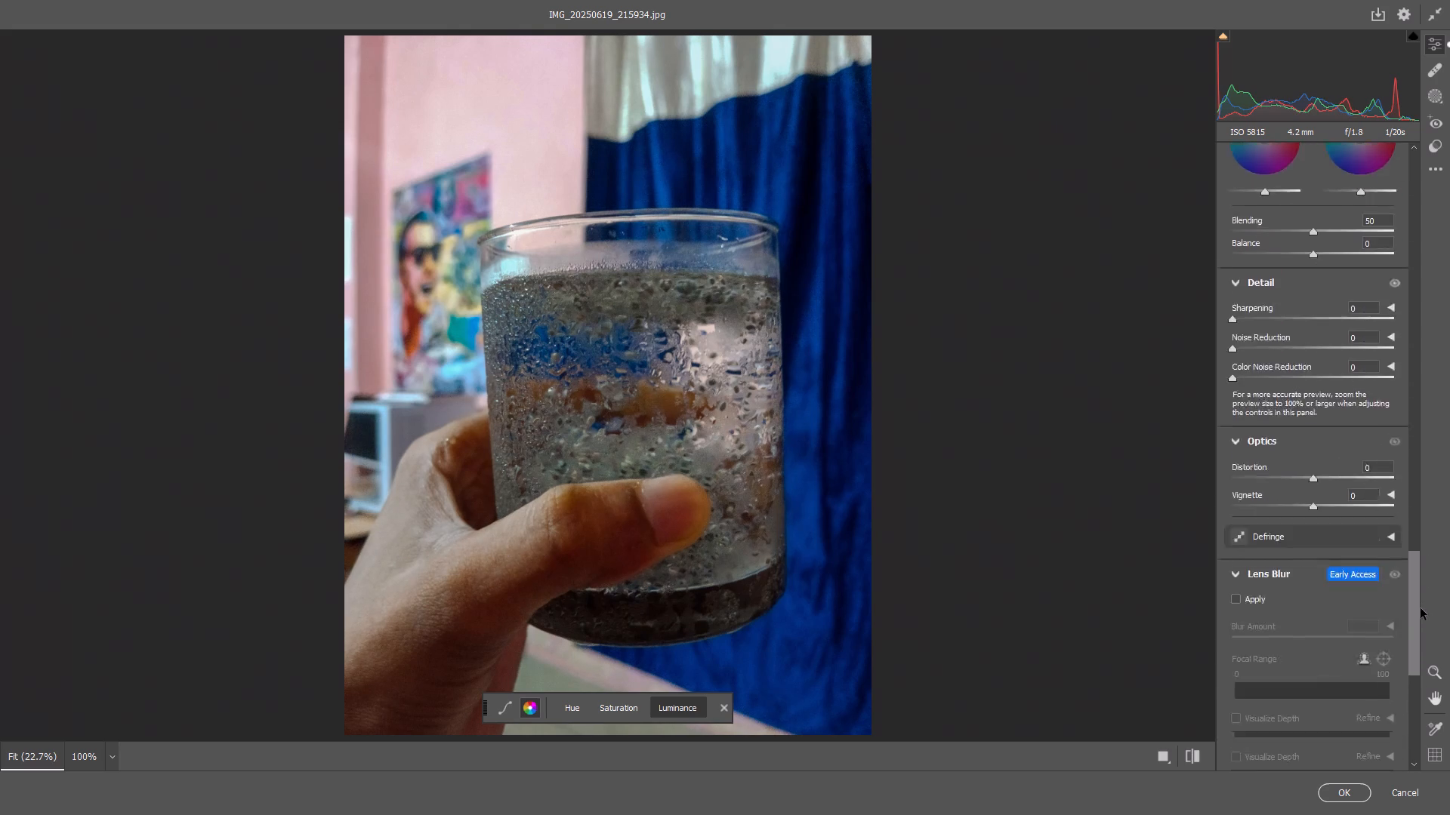
{"action": "left_click_drag", "start_coordinate": [1421, 608], "coordinate": [1421, 620]}
{"action": "left_click", "coordinate": [1233, 491]}
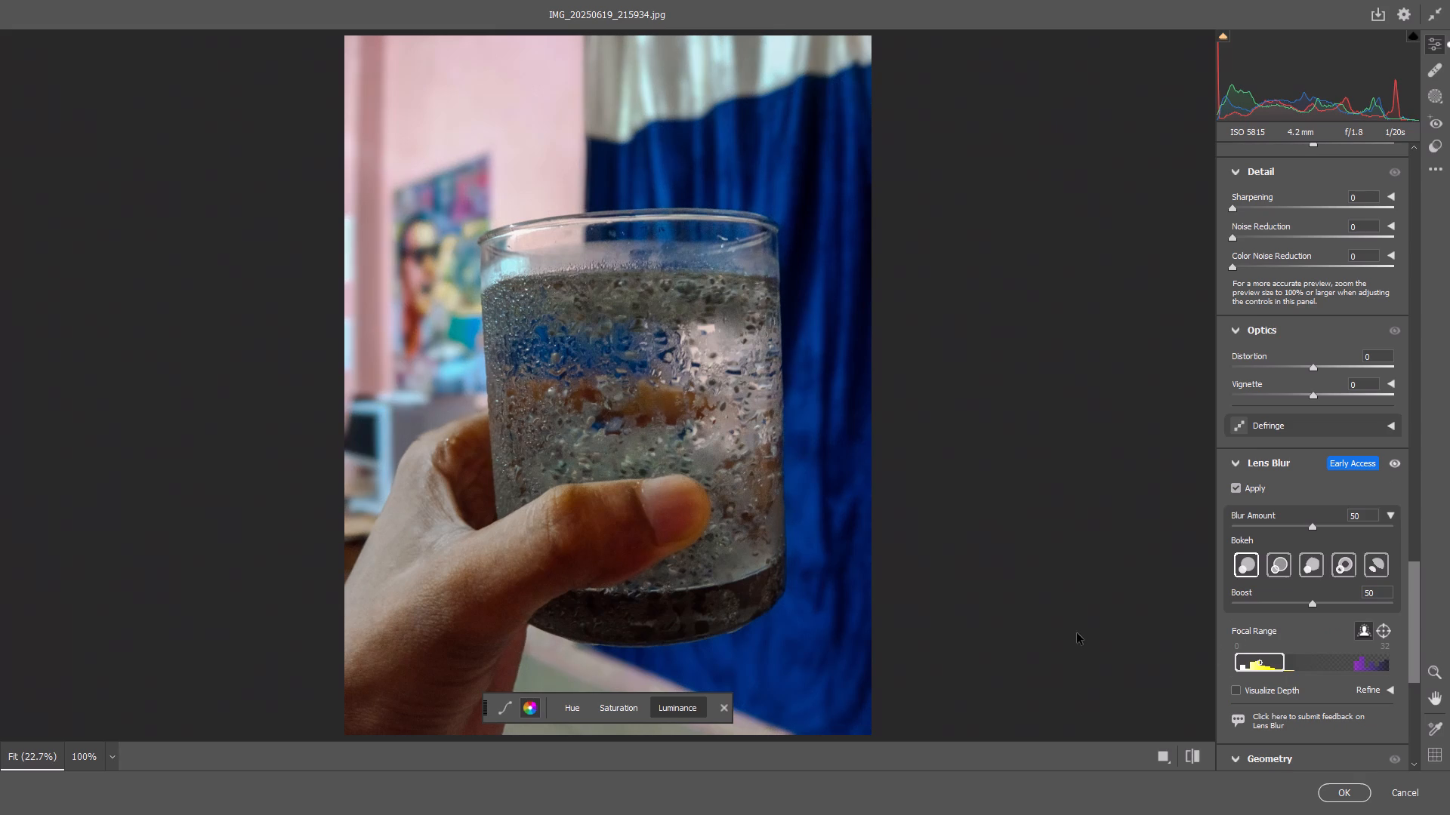
{"action": "left_click", "coordinate": [1280, 566]}
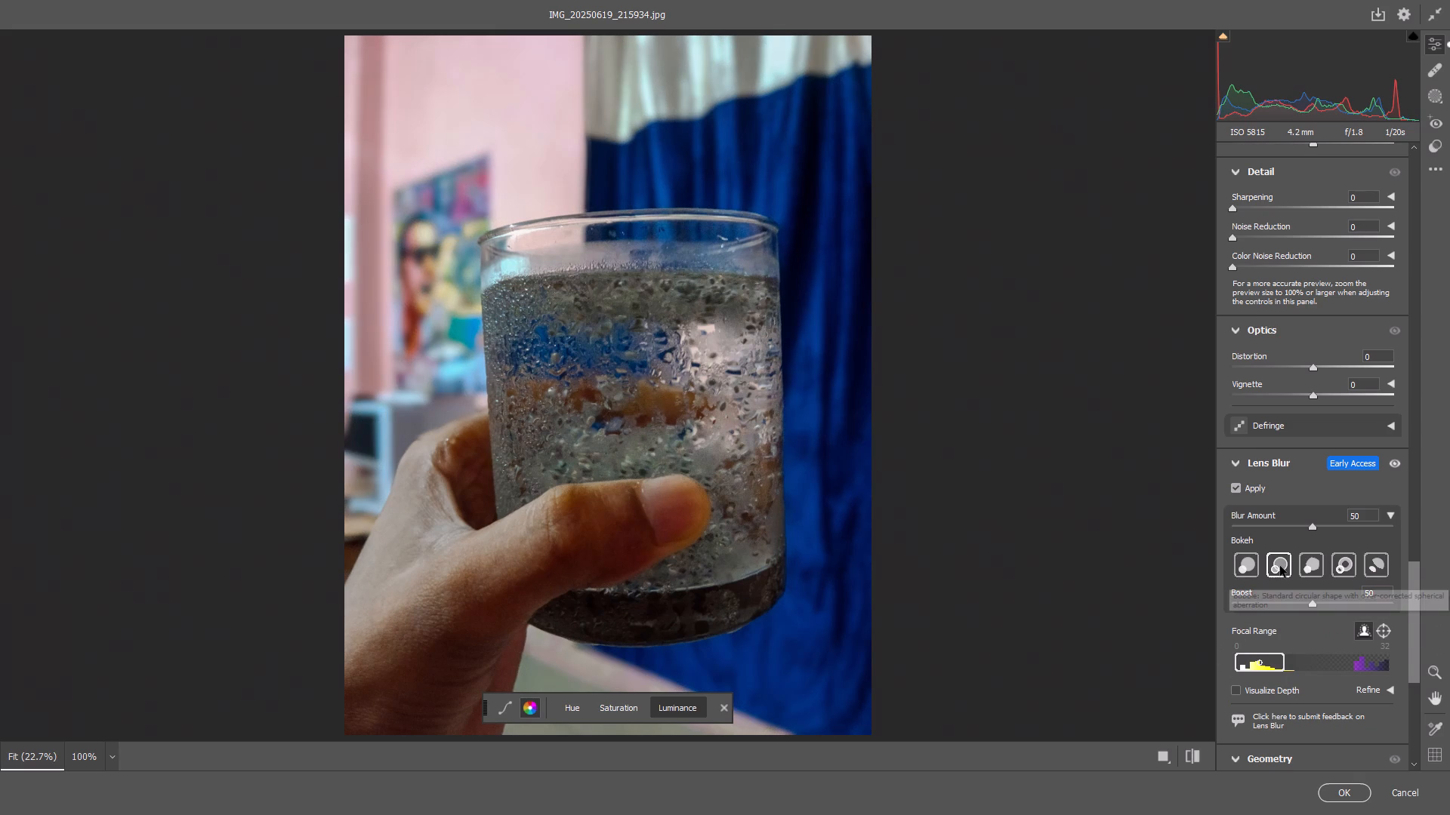
{"action": "left_click", "coordinate": [1307, 570]}
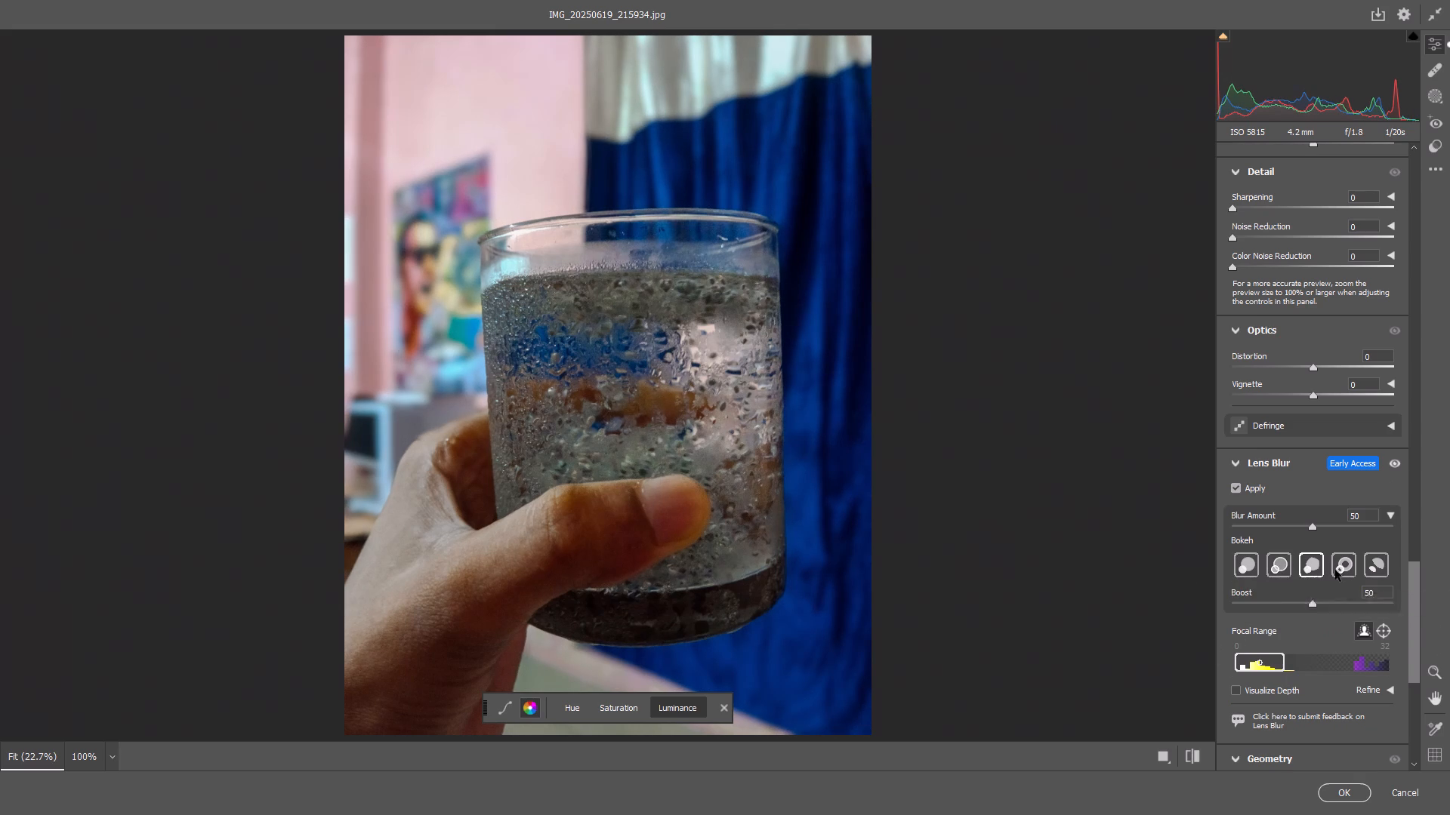
{"action": "left_click", "coordinate": [1344, 570]}
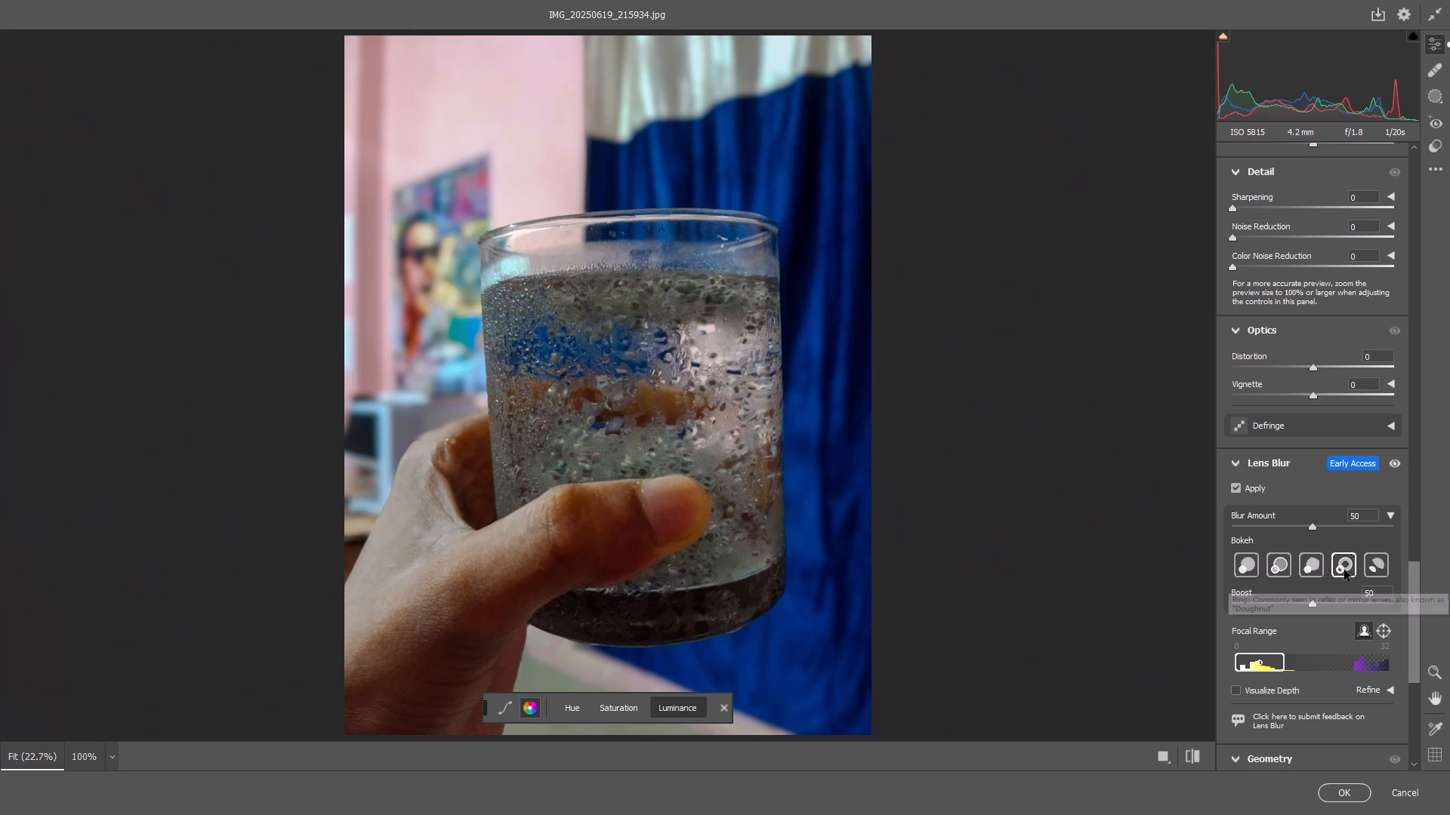
{"action": "left_click", "coordinate": [1377, 567]}
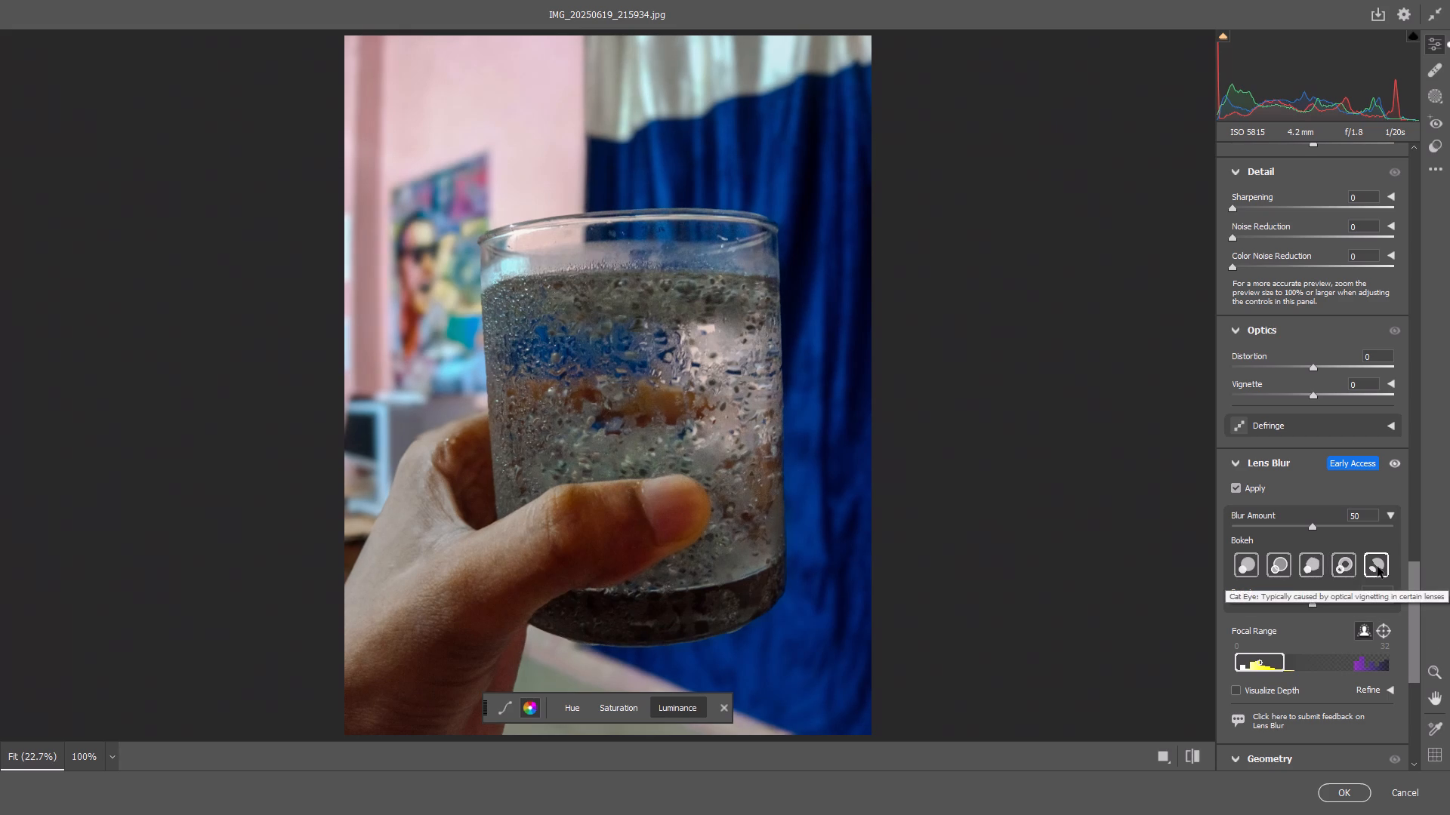
{"action": "left_click", "coordinate": [1349, 565]}
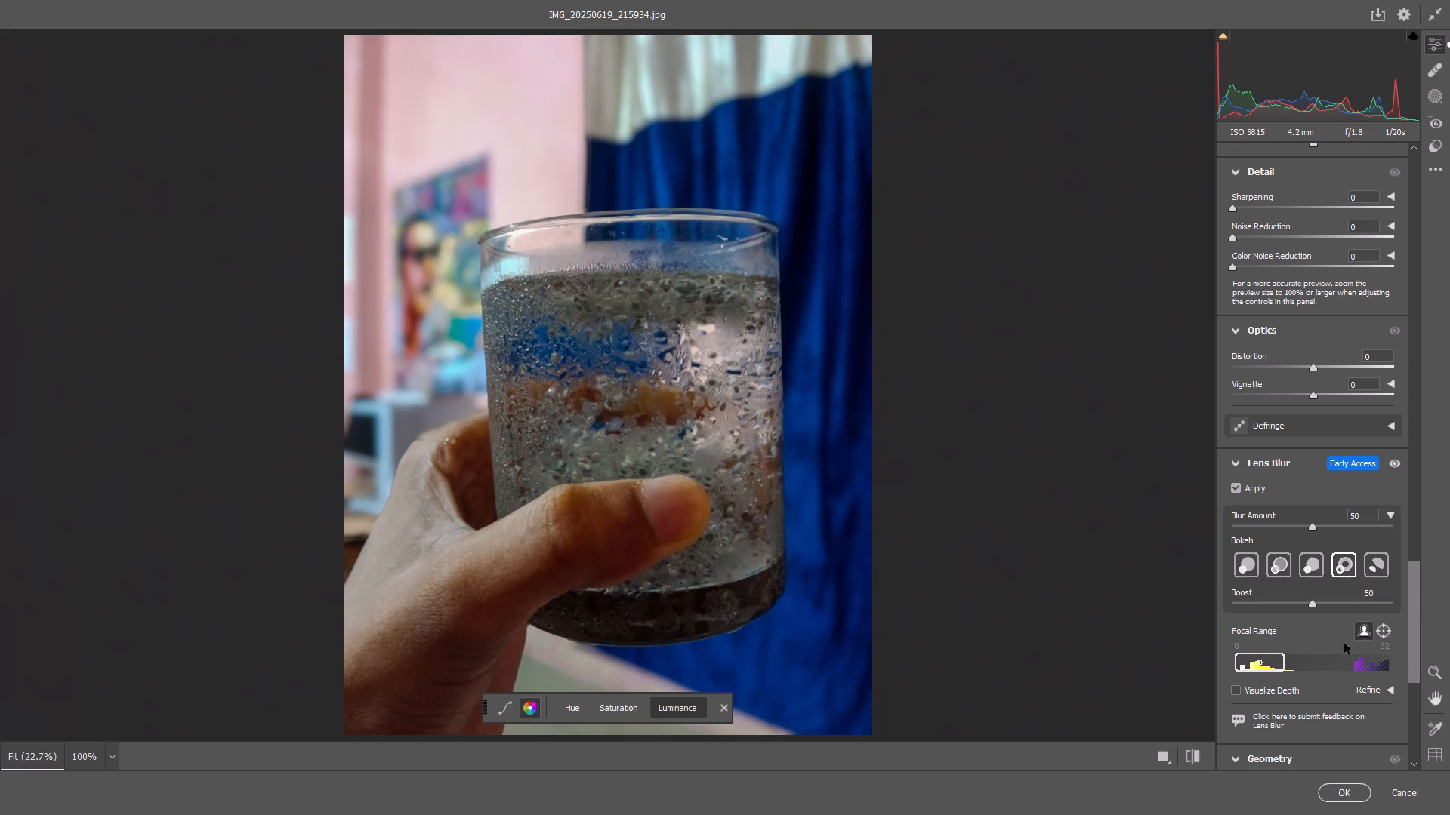
{"action": "left_click", "coordinate": [1337, 792]}
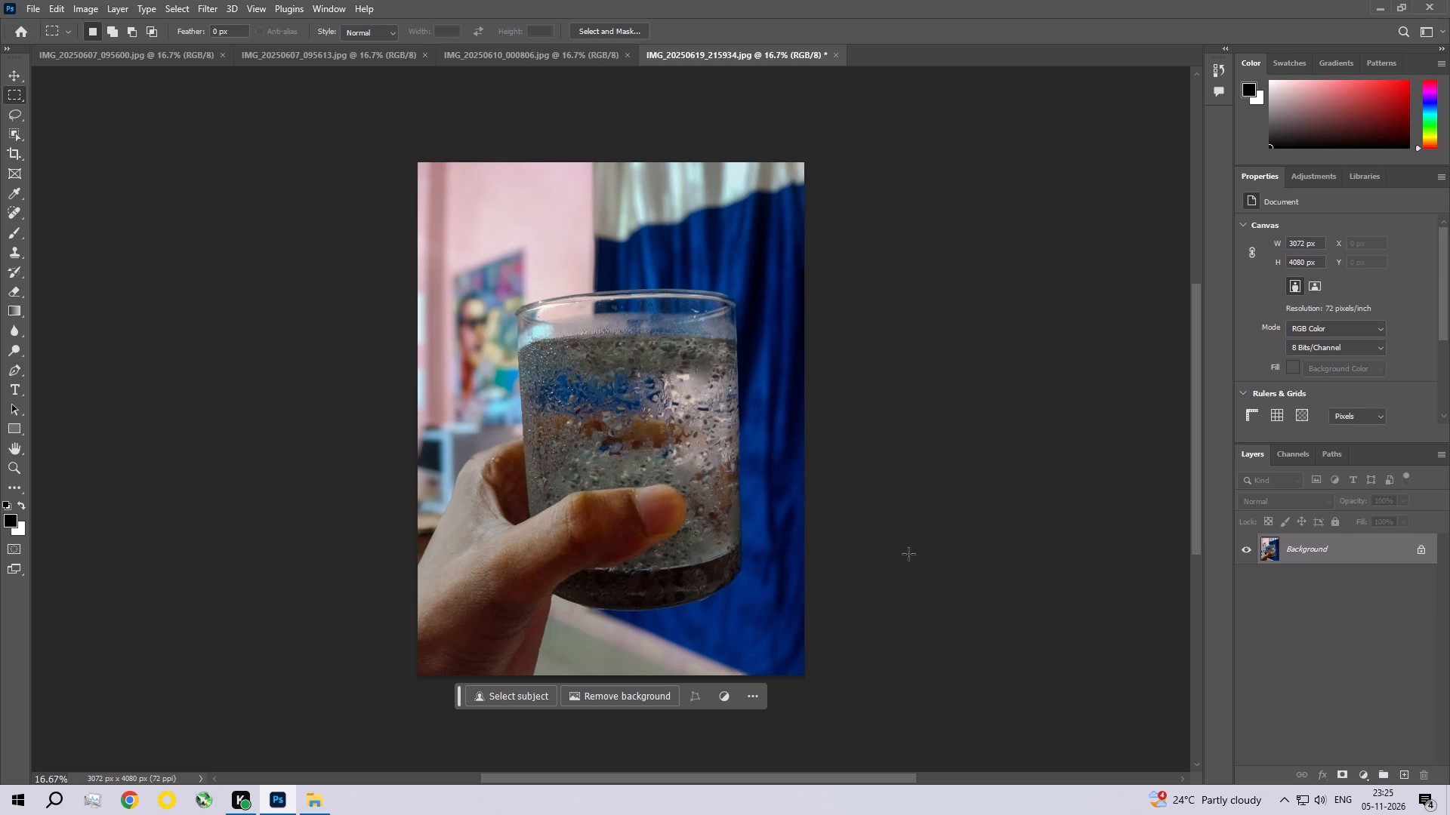
Apply a Photo Filter adjustment to the glass photo using Warming Filter (85) at 25% density.
{"action": "left_click", "coordinate": [470, 300]}
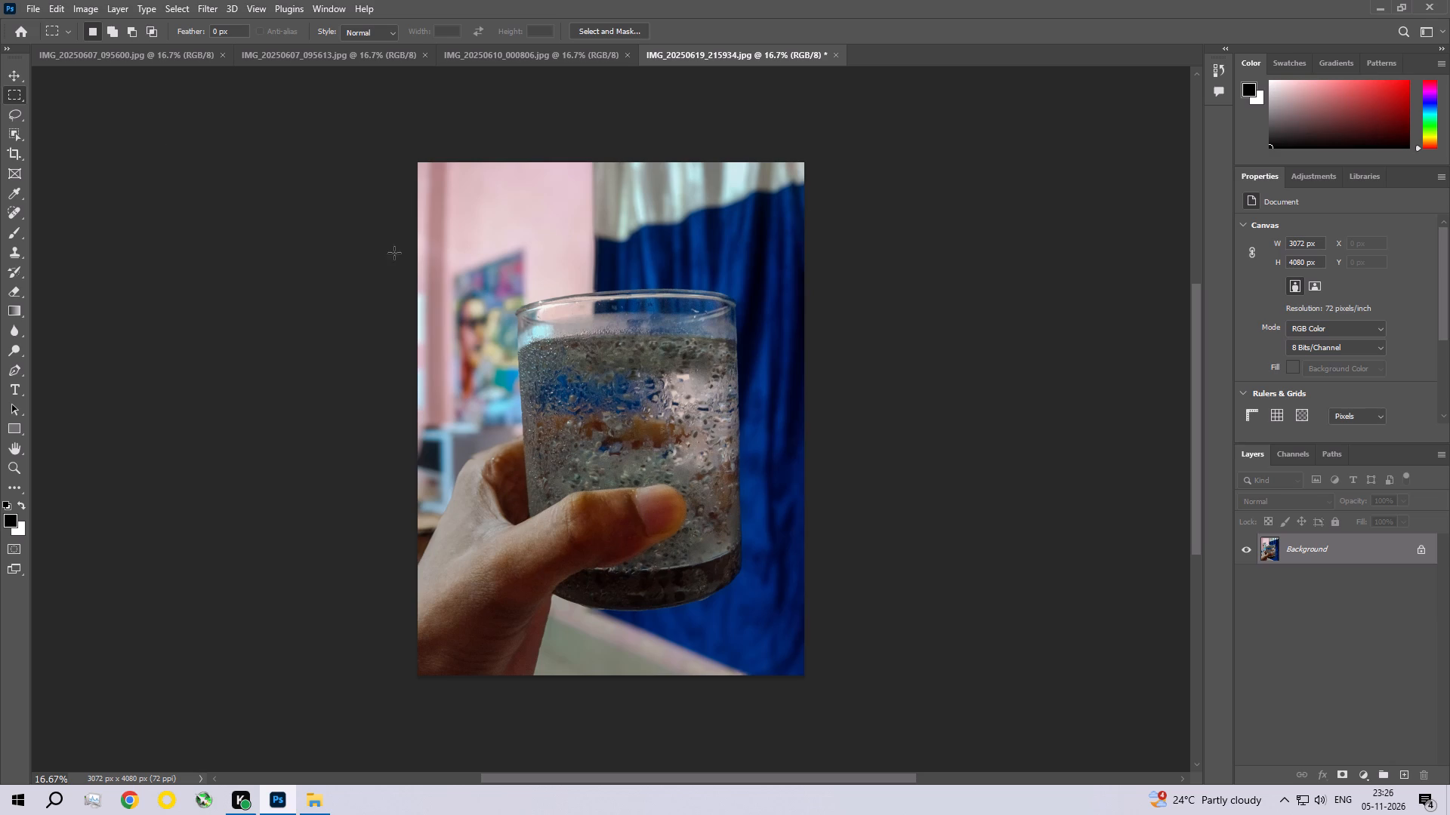
{"action": "left_click", "coordinate": [77, 4]}
{"action": "left_click", "coordinate": [88, 54]}
{"action": "left_click", "coordinate": [92, 45]}
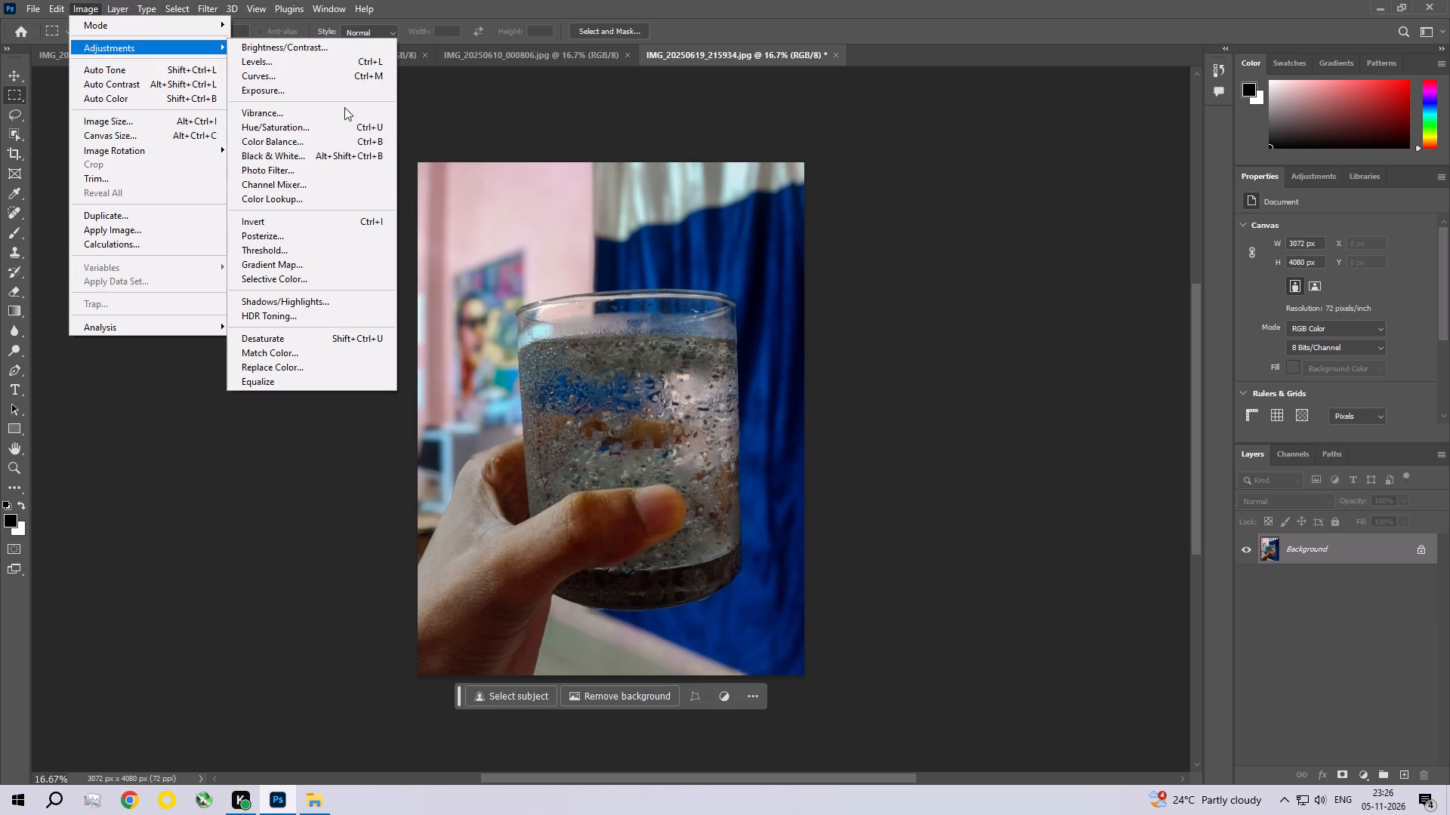
{"action": "left_click", "coordinate": [310, 169]}
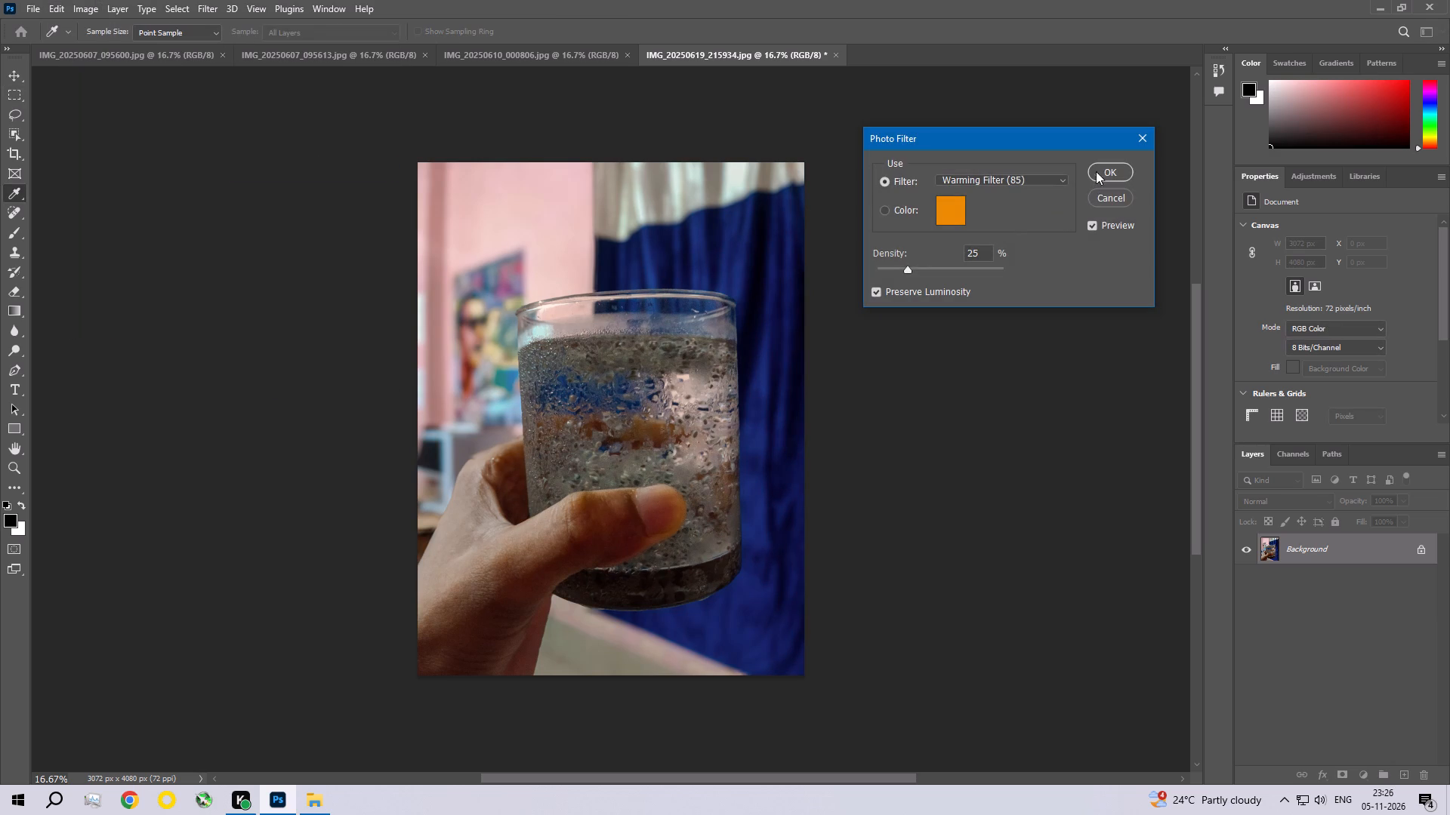
{"action": "left_click", "coordinate": [1096, 171]}
Apply an Exposure adjustment to the glass photo with the Offset set to 0.0050.
{"action": "left_click", "coordinate": [86, 0]}
{"action": "left_click", "coordinate": [93, 45]}
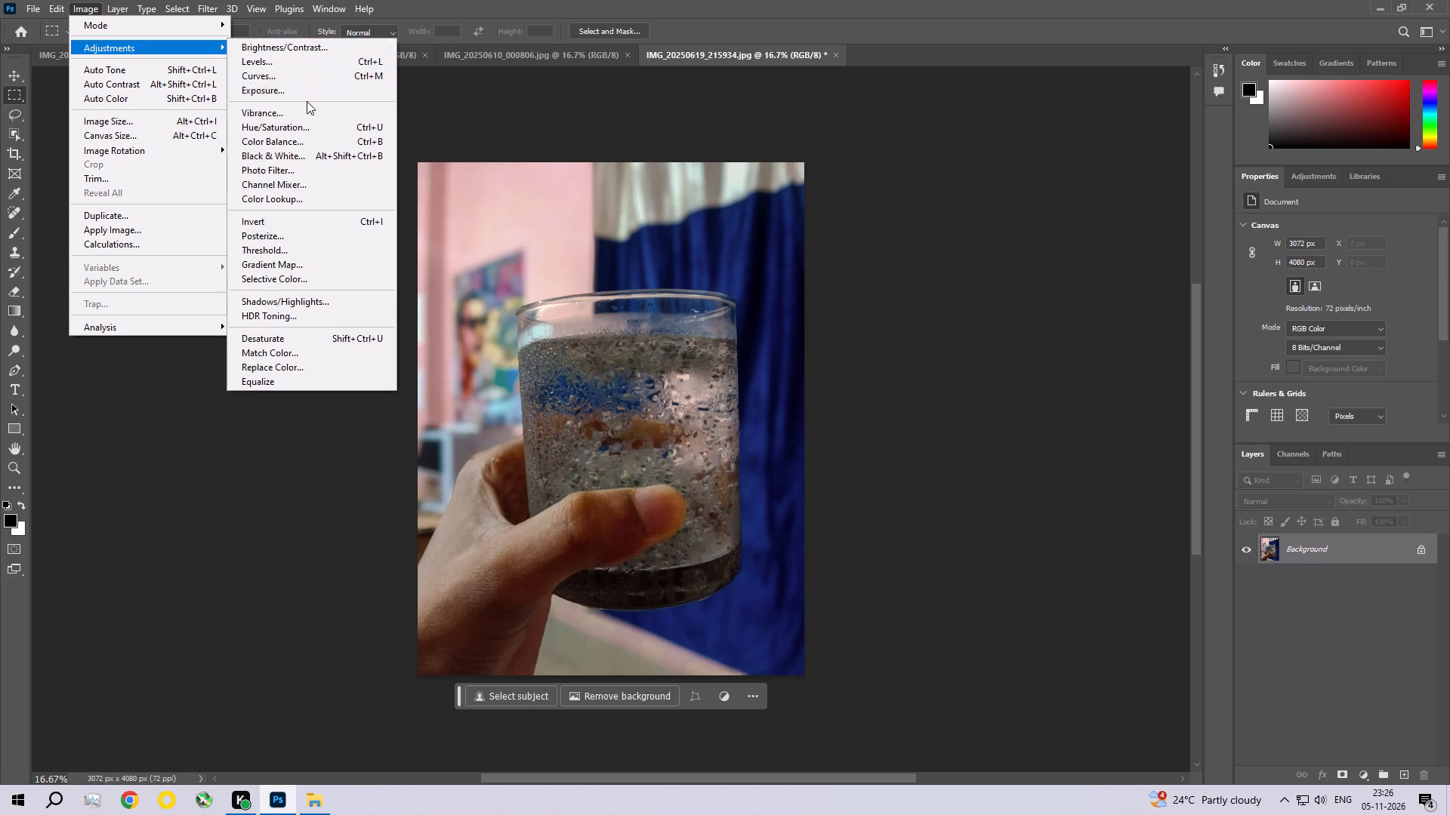
{"action": "left_click", "coordinate": [309, 88]}
{"action": "left_click", "coordinate": [1211, 272]}
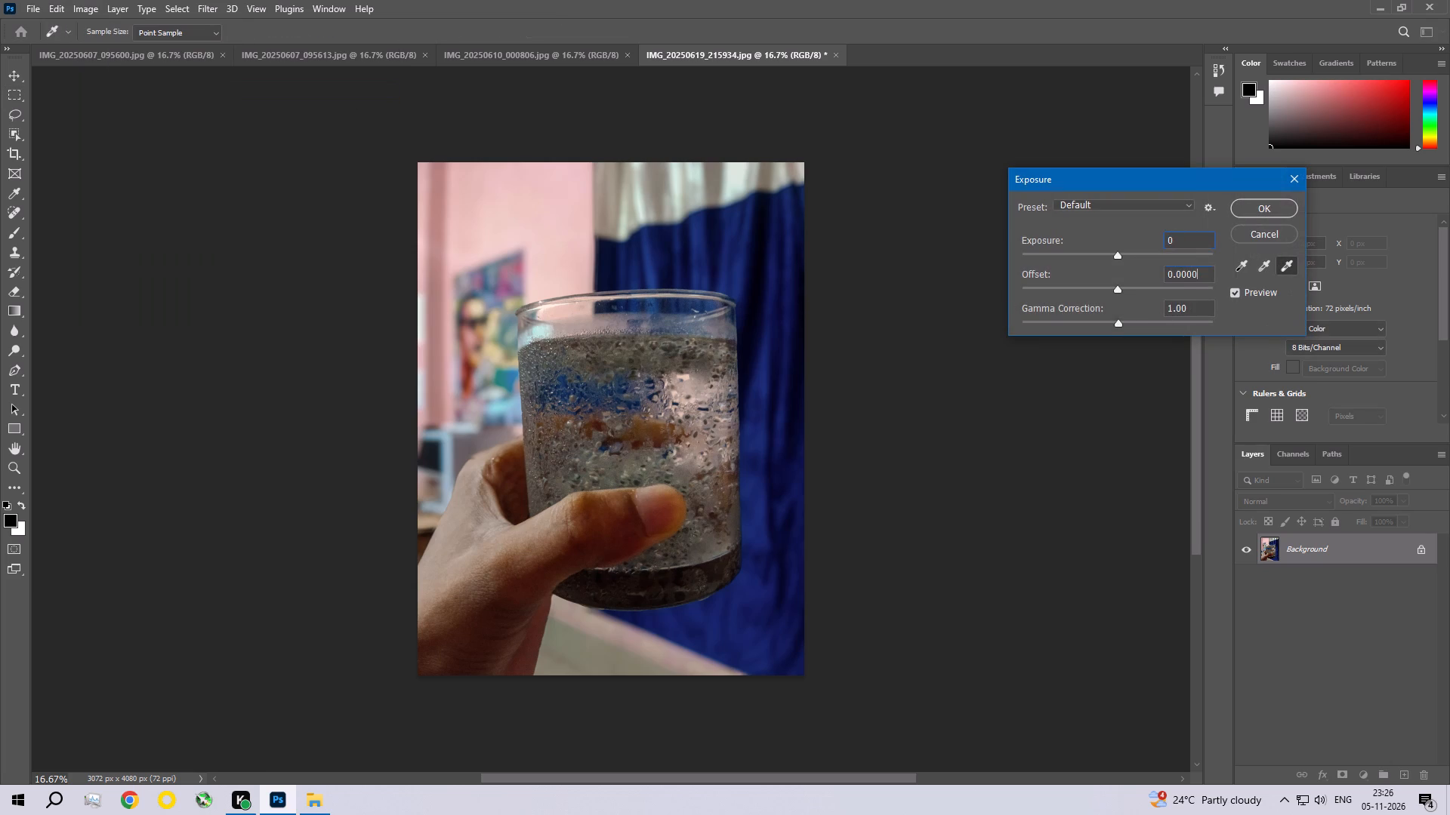
{"action": "key", "text": "BackSpace"}
{"action": "key", "text": "BackSpace"}
{"action": "key", "text": "5"}
{"action": "key", "text": "0"}
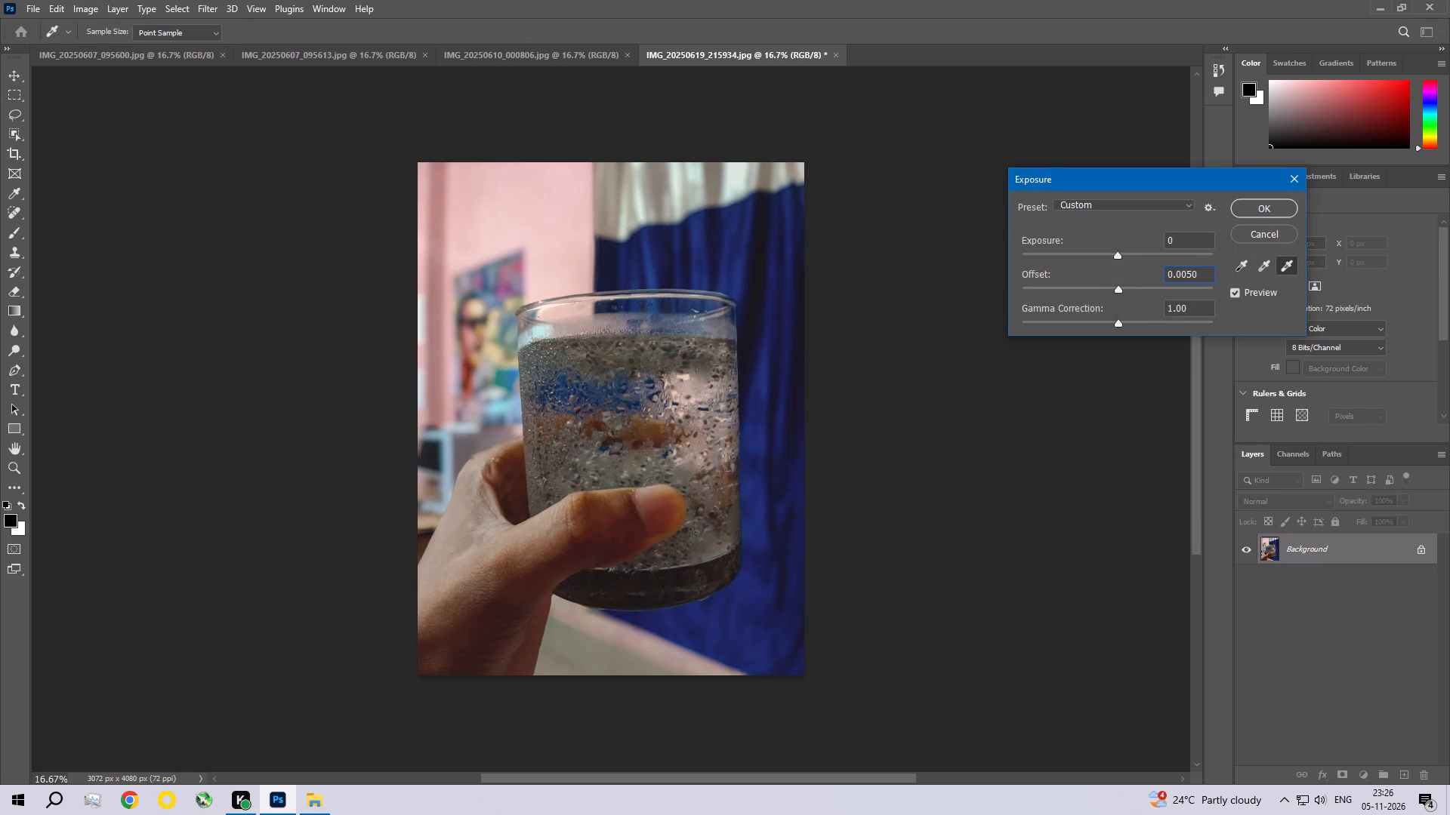
{"action": "key", "text": "Return"}
Save the glass photo as a JPEG at quality 12 with the Baseline (Standard) format, and close it.
{"action": "key", "text": "ctrl+s"}
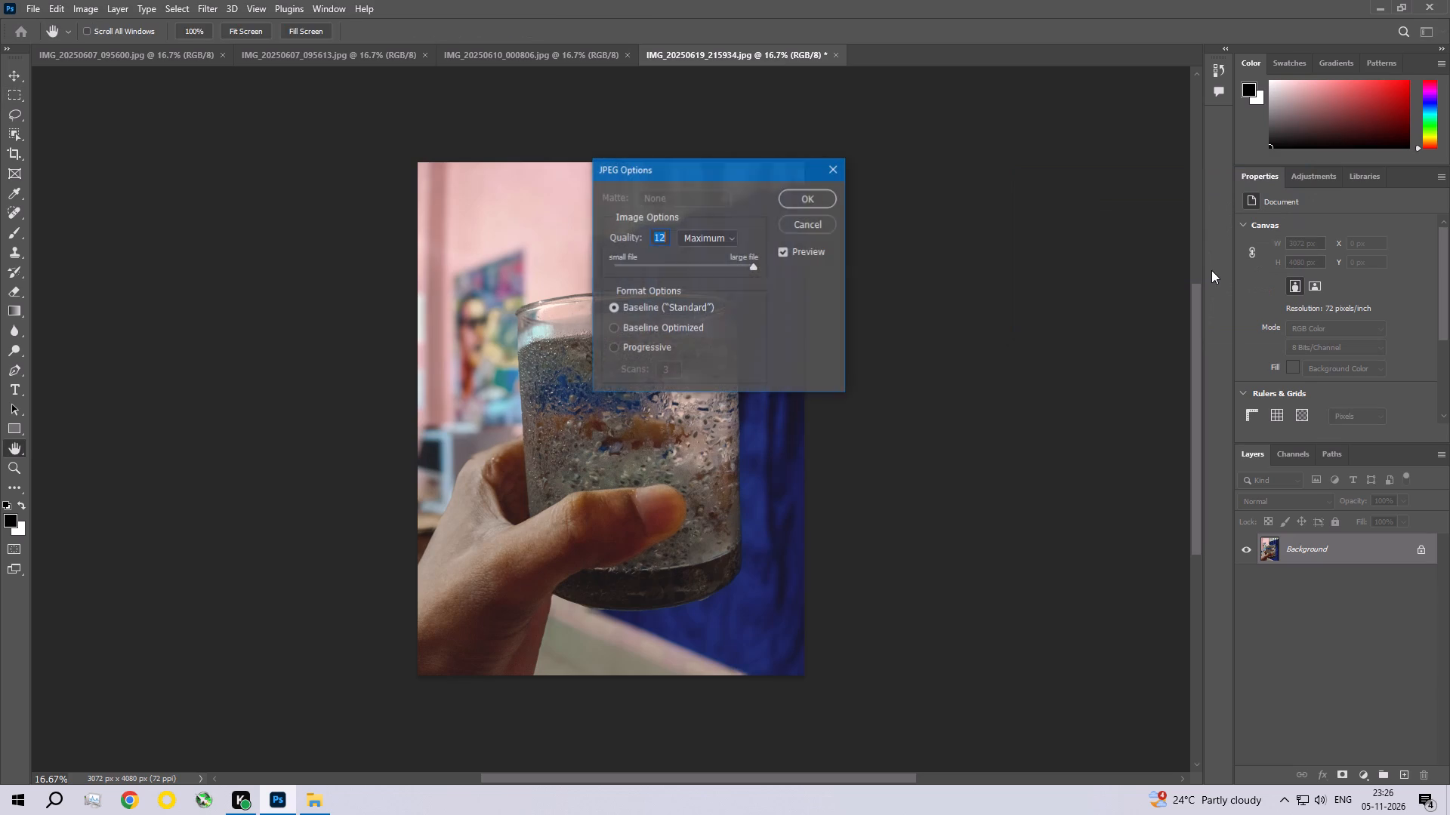
{"action": "key", "text": "Return"}
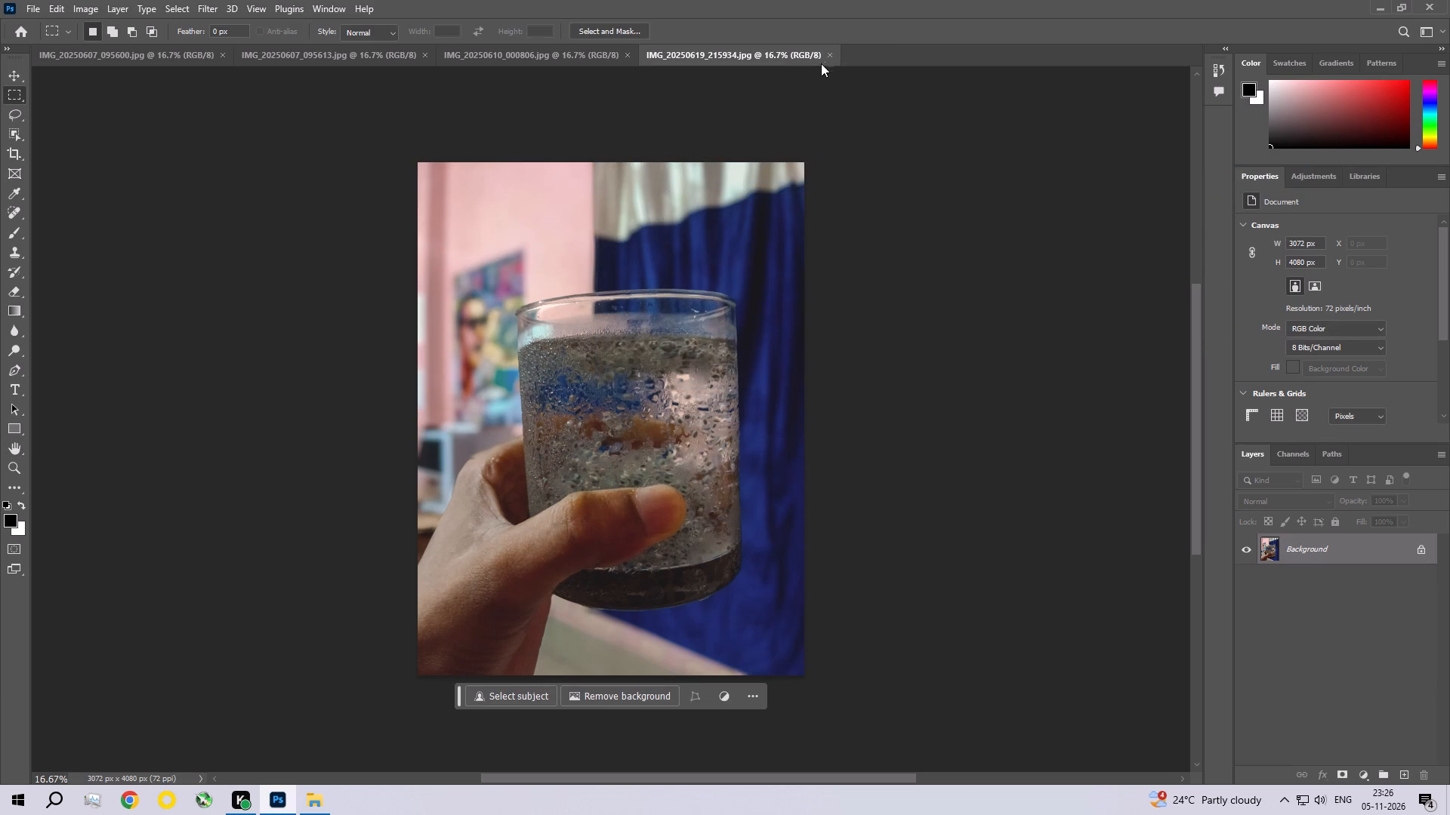
{"action": "left_click", "coordinate": [828, 54]}
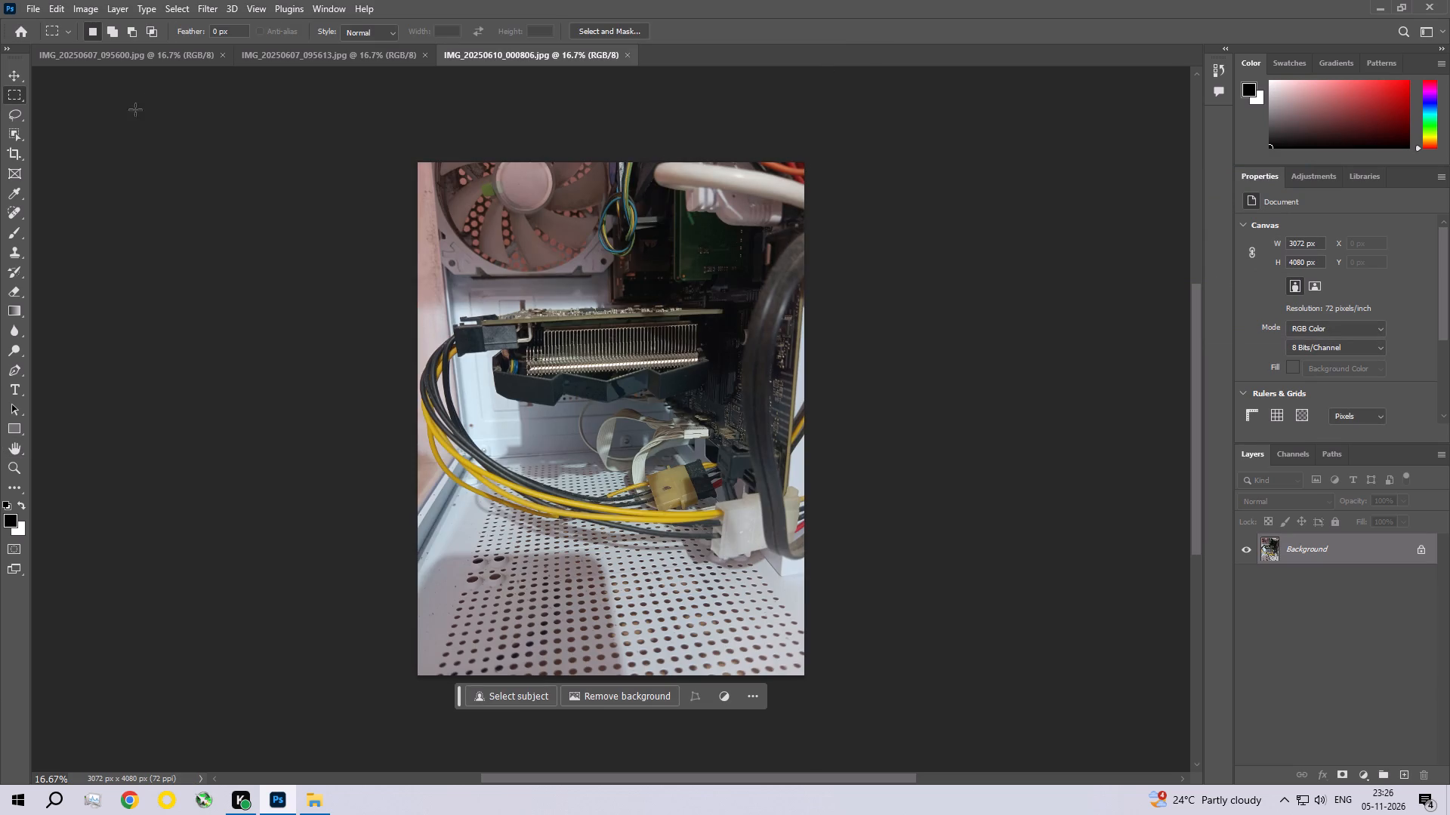
Open the computer interior photo in the Camera Raw Filter with Contrast +21 and Highlights -15.
{"action": "left_click", "coordinate": [203, 2]}
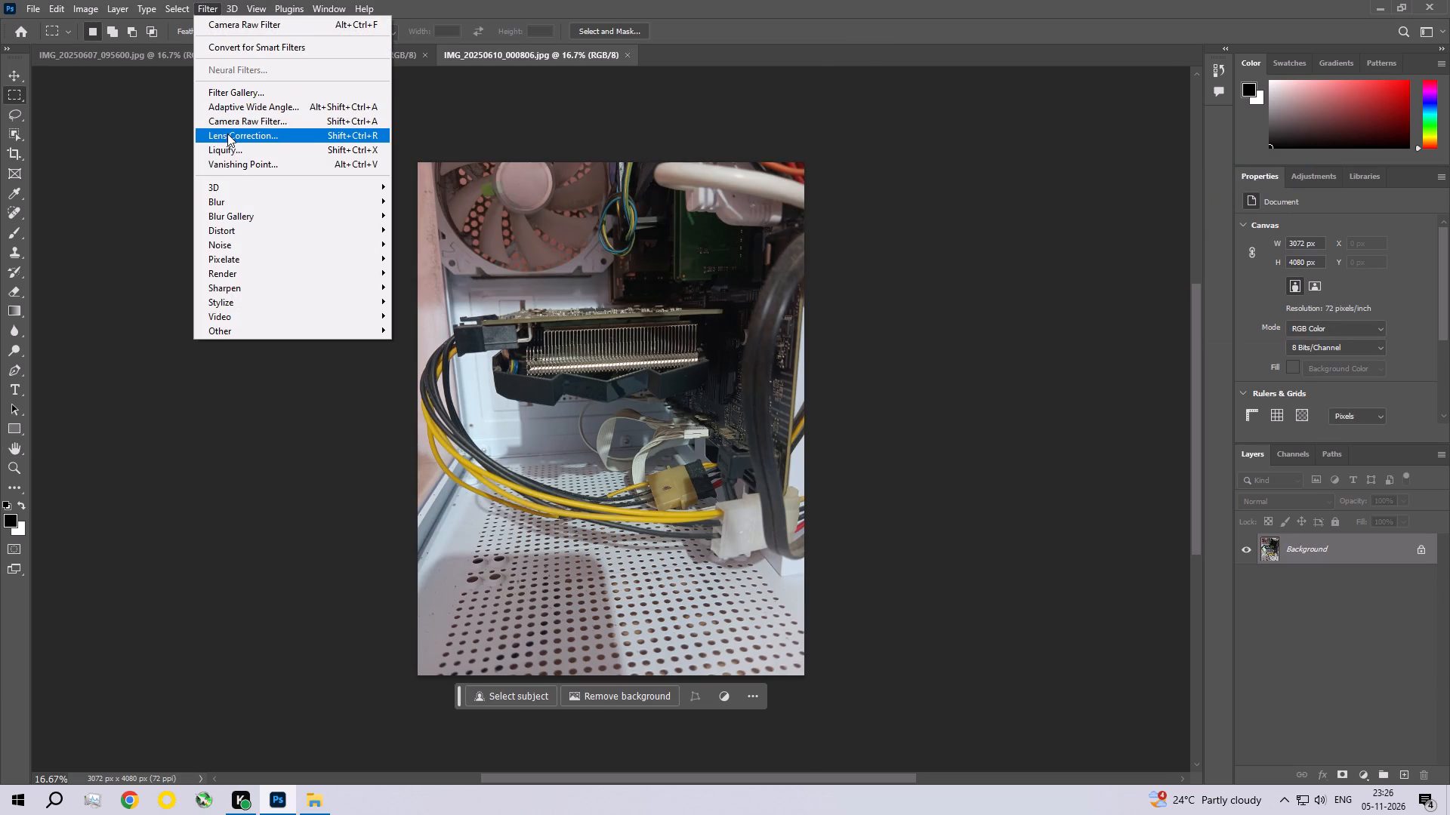
{"action": "left_click", "coordinate": [230, 121]}
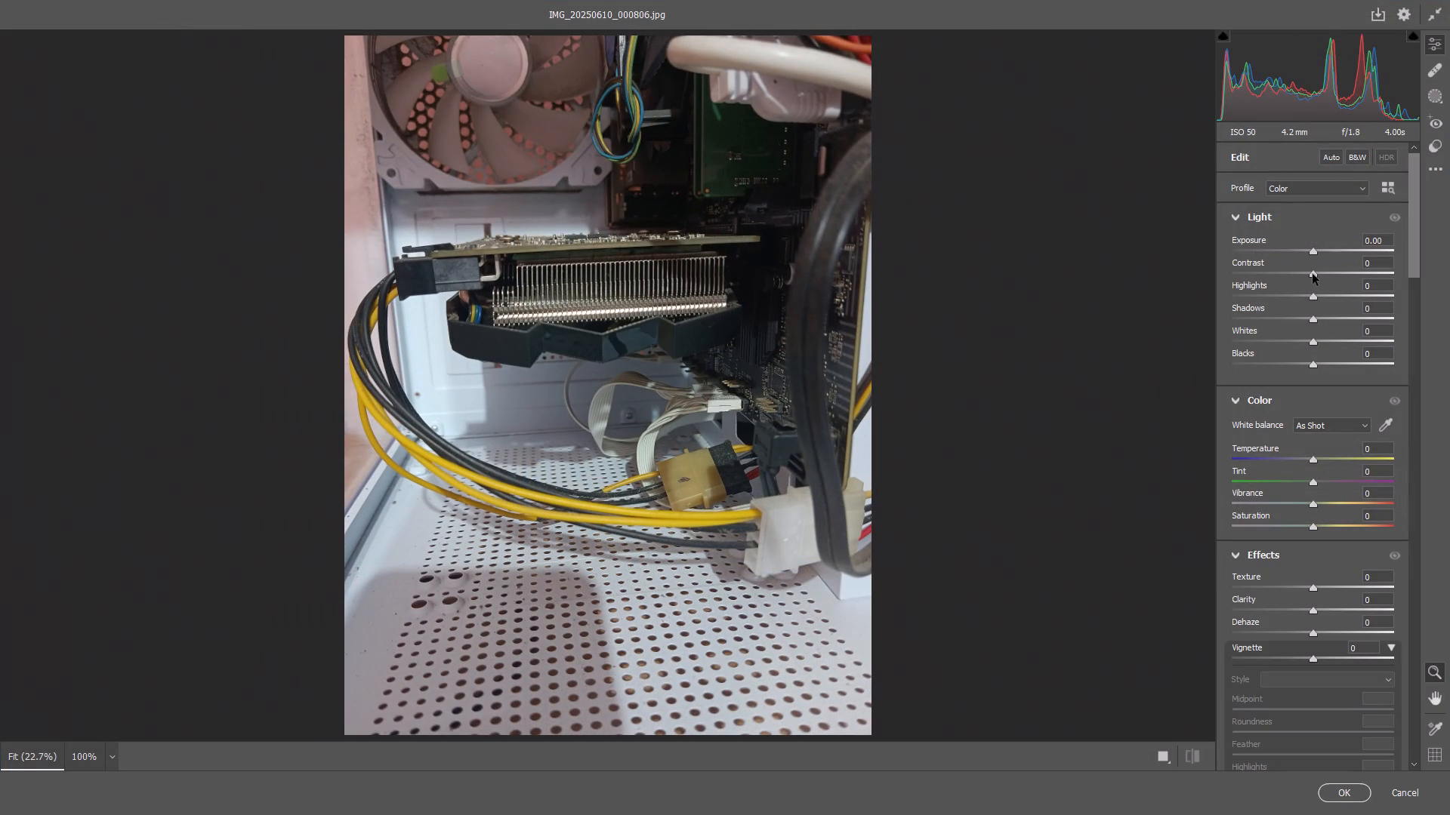
{"action": "left_click_drag", "start_coordinate": [1313, 274], "coordinate": [1329, 279]}
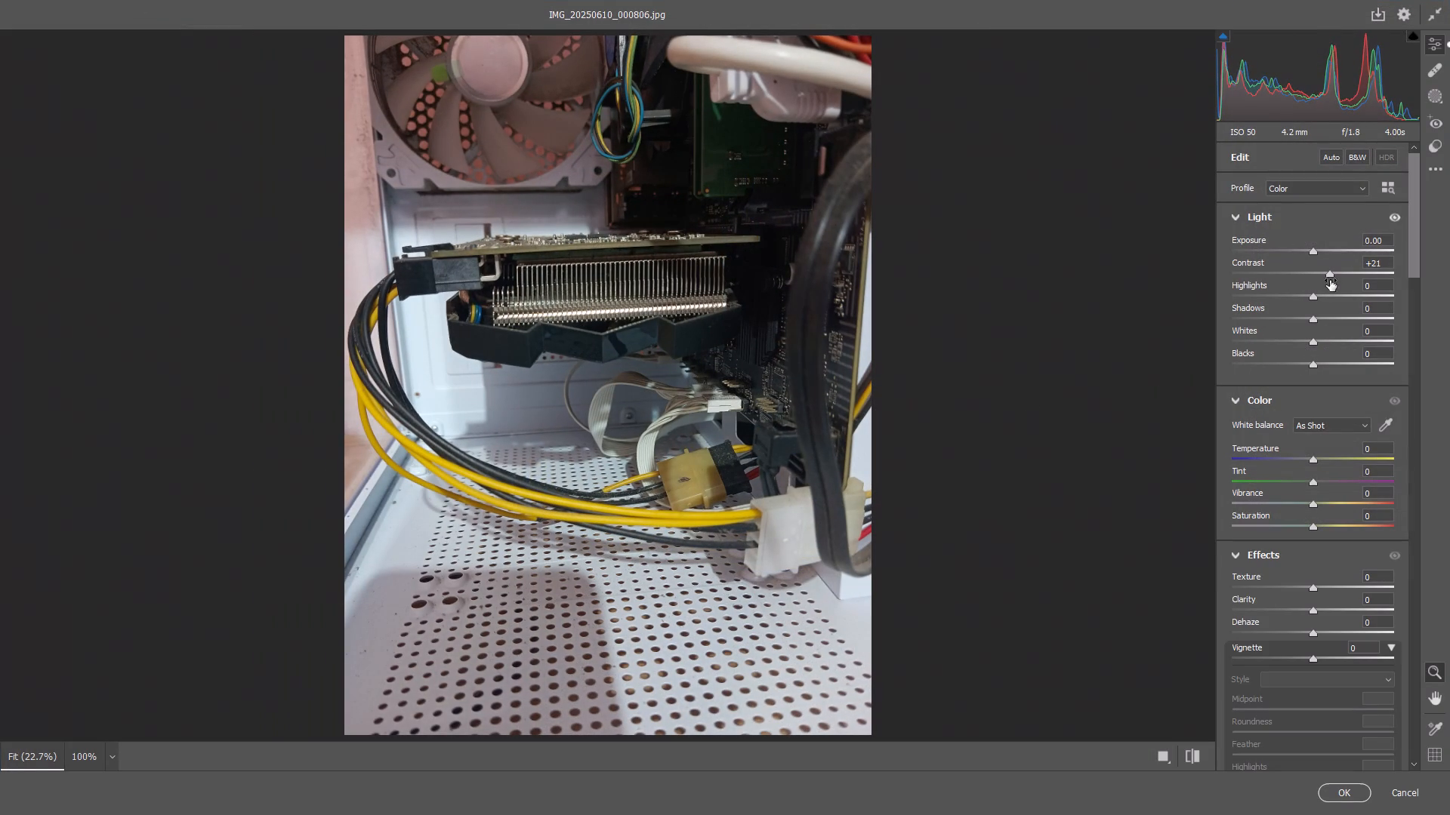
{"action": "left_click_drag", "start_coordinate": [1312, 298], "coordinate": [1300, 298]}
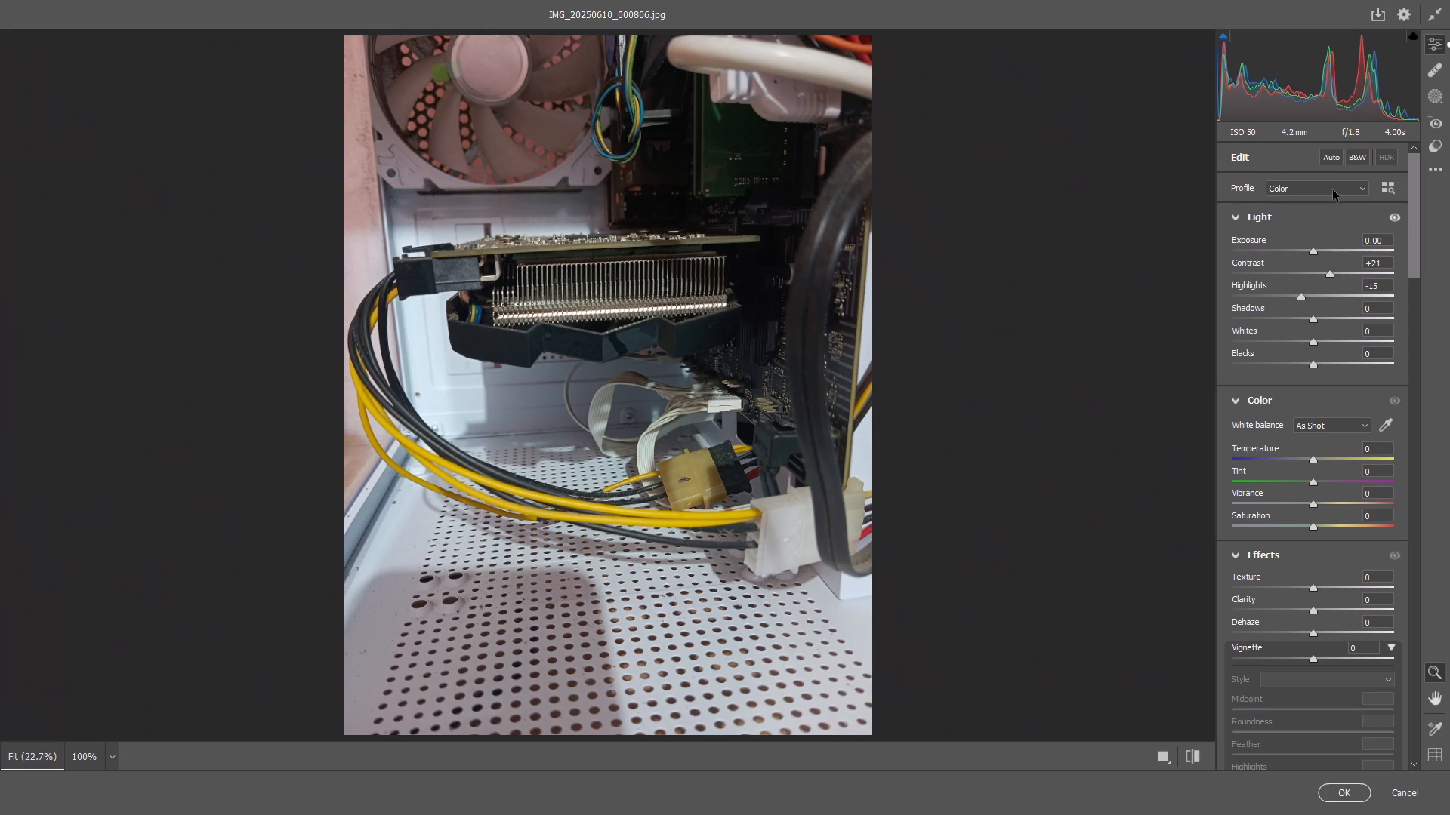
Open the profile browser for the computer interior photo and preview the Artistic profiles.
{"action": "left_click", "coordinate": [1382, 188]}
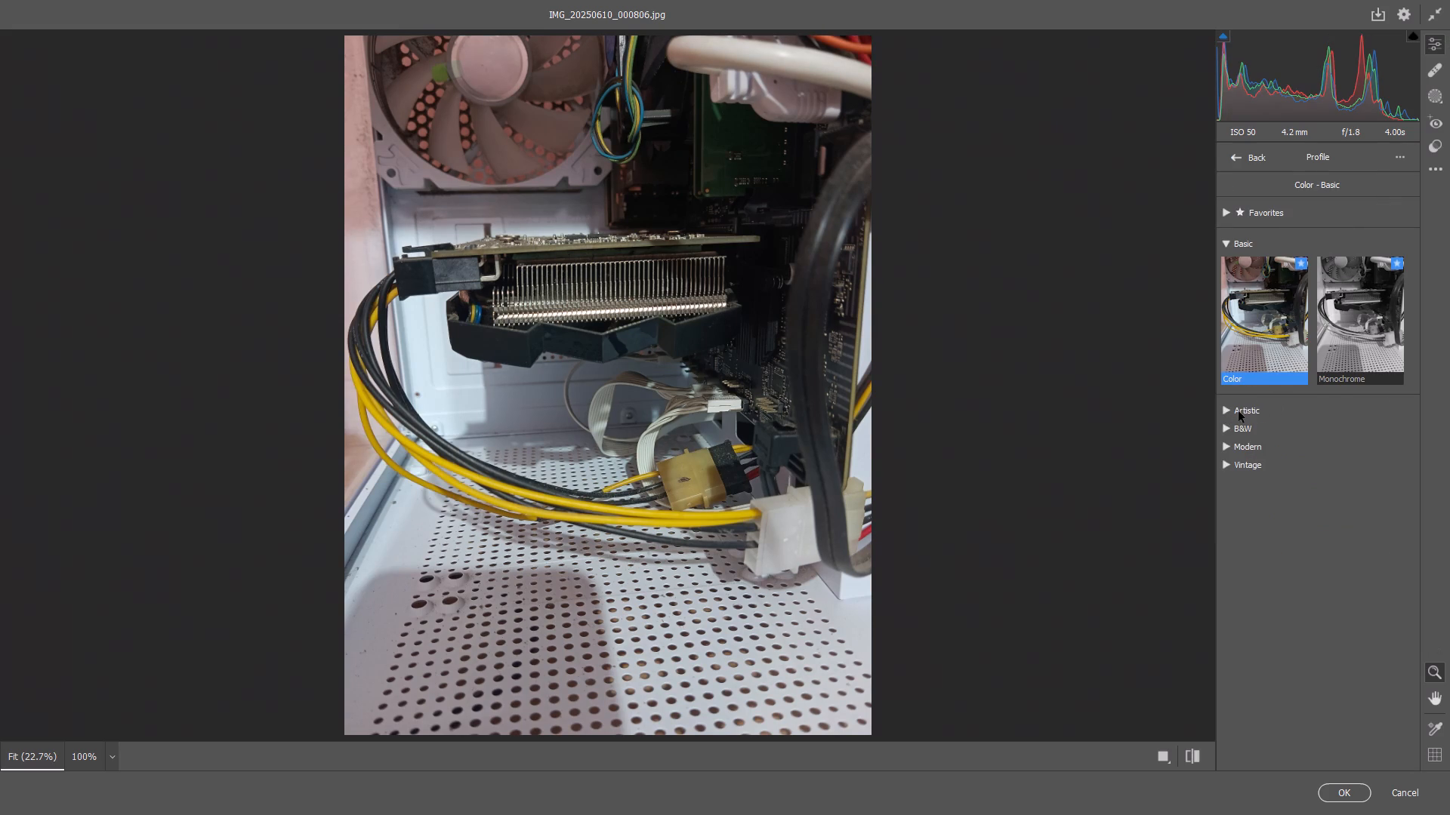
{"action": "left_click", "coordinate": [1225, 410]}
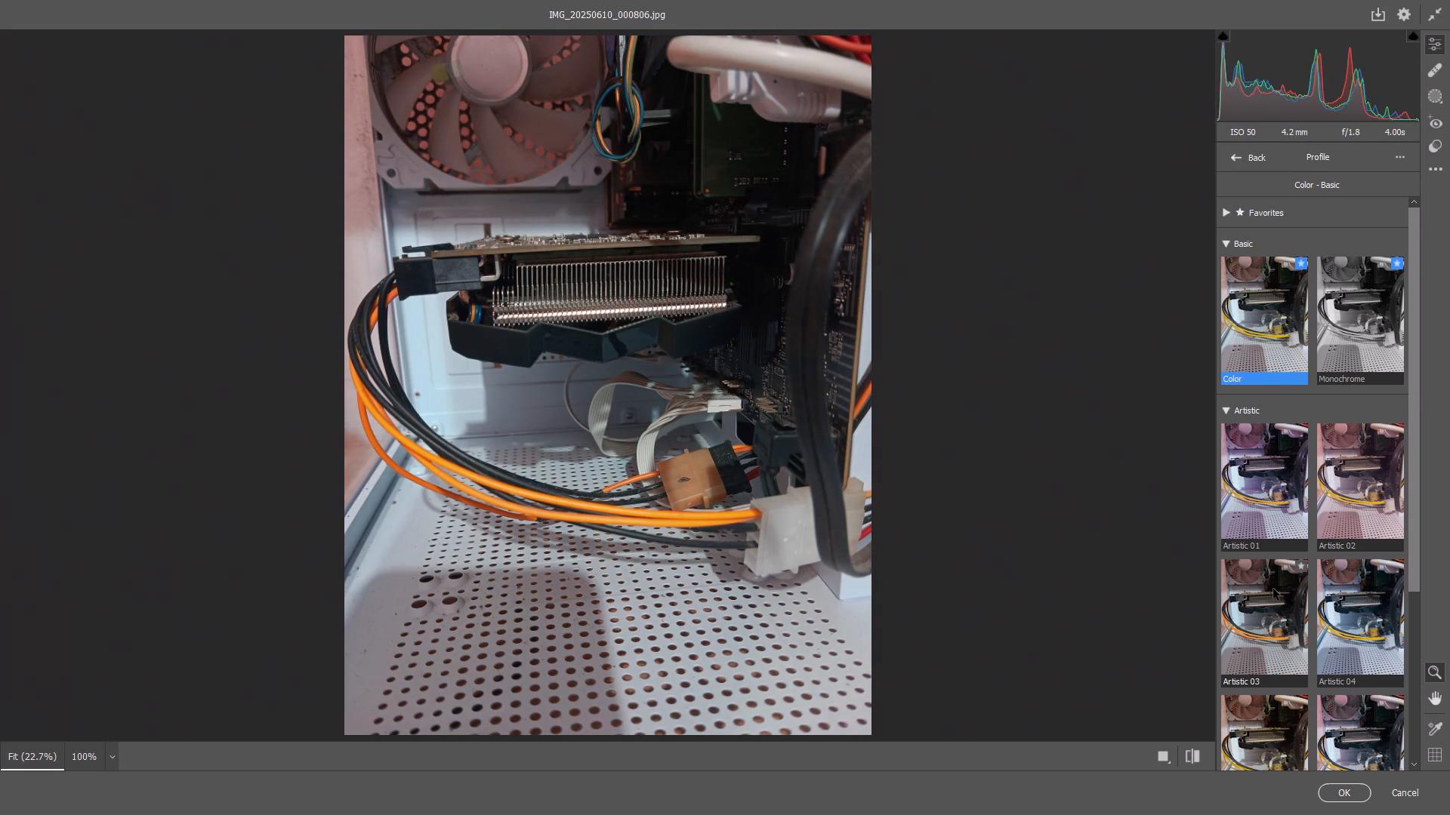
{"action": "scroll", "coordinate": [1279, 589], "scroll_direction": "down", "scroll_amount": 1}
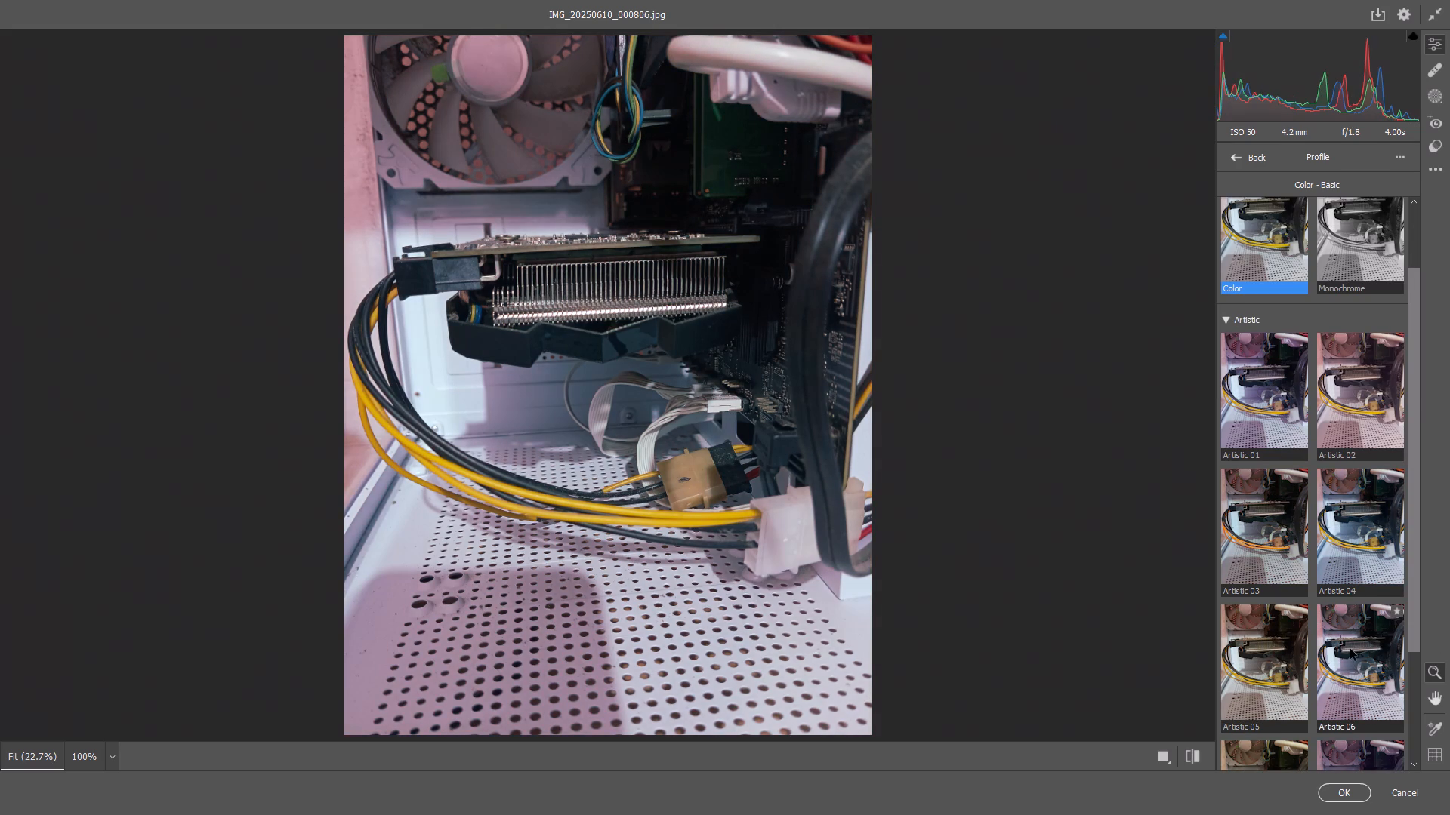
{"action": "scroll", "coordinate": [1341, 638], "scroll_direction": "down", "scroll_amount": 1}
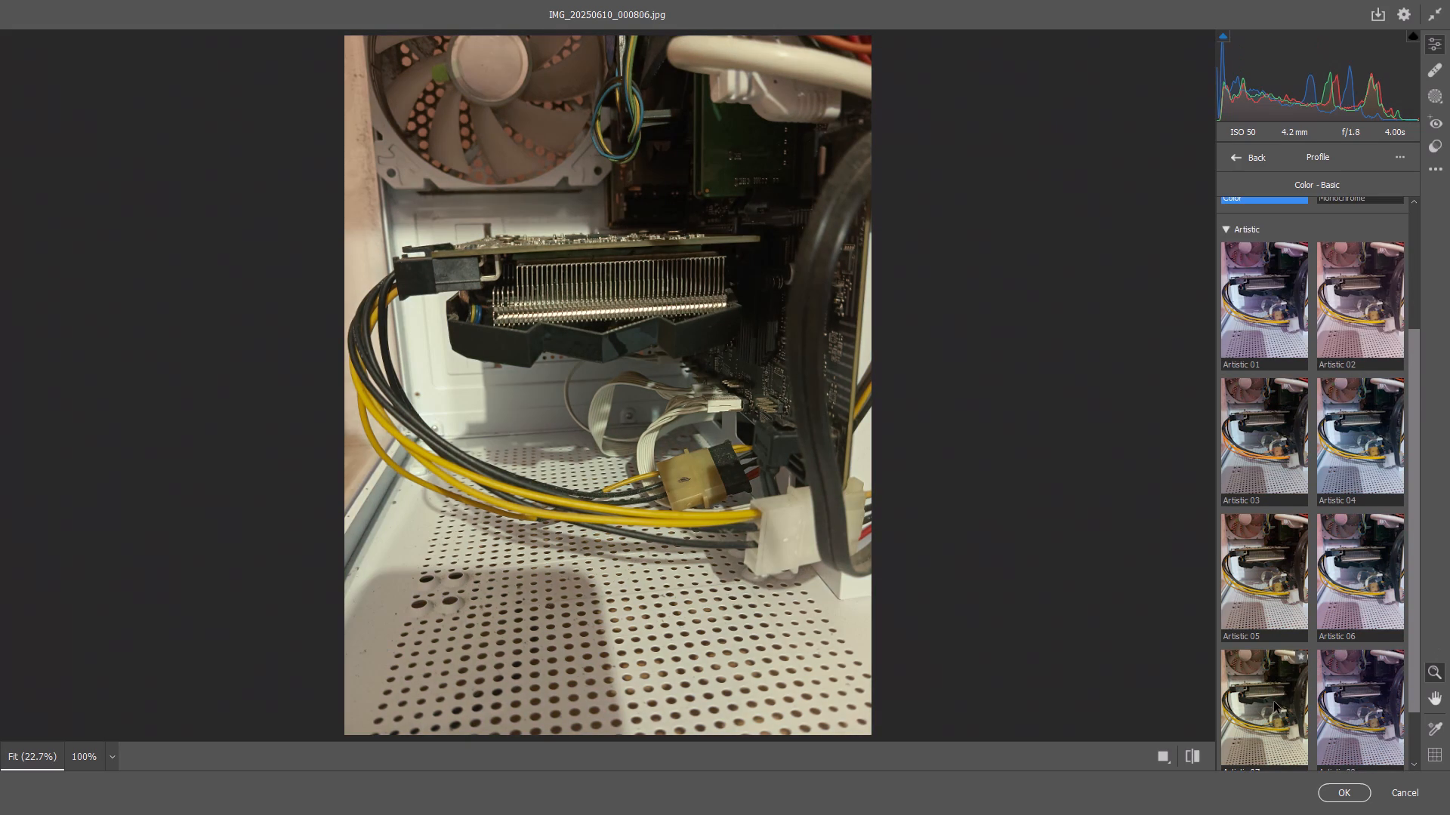
{"action": "scroll", "coordinate": [1274, 702], "scroll_direction": "down", "scroll_amount": 2}
{"action": "scroll", "coordinate": [1273, 702], "scroll_direction": "up", "scroll_amount": 2}
{"action": "scroll", "coordinate": [1273, 702], "scroll_direction": "down", "scroll_amount": 2}
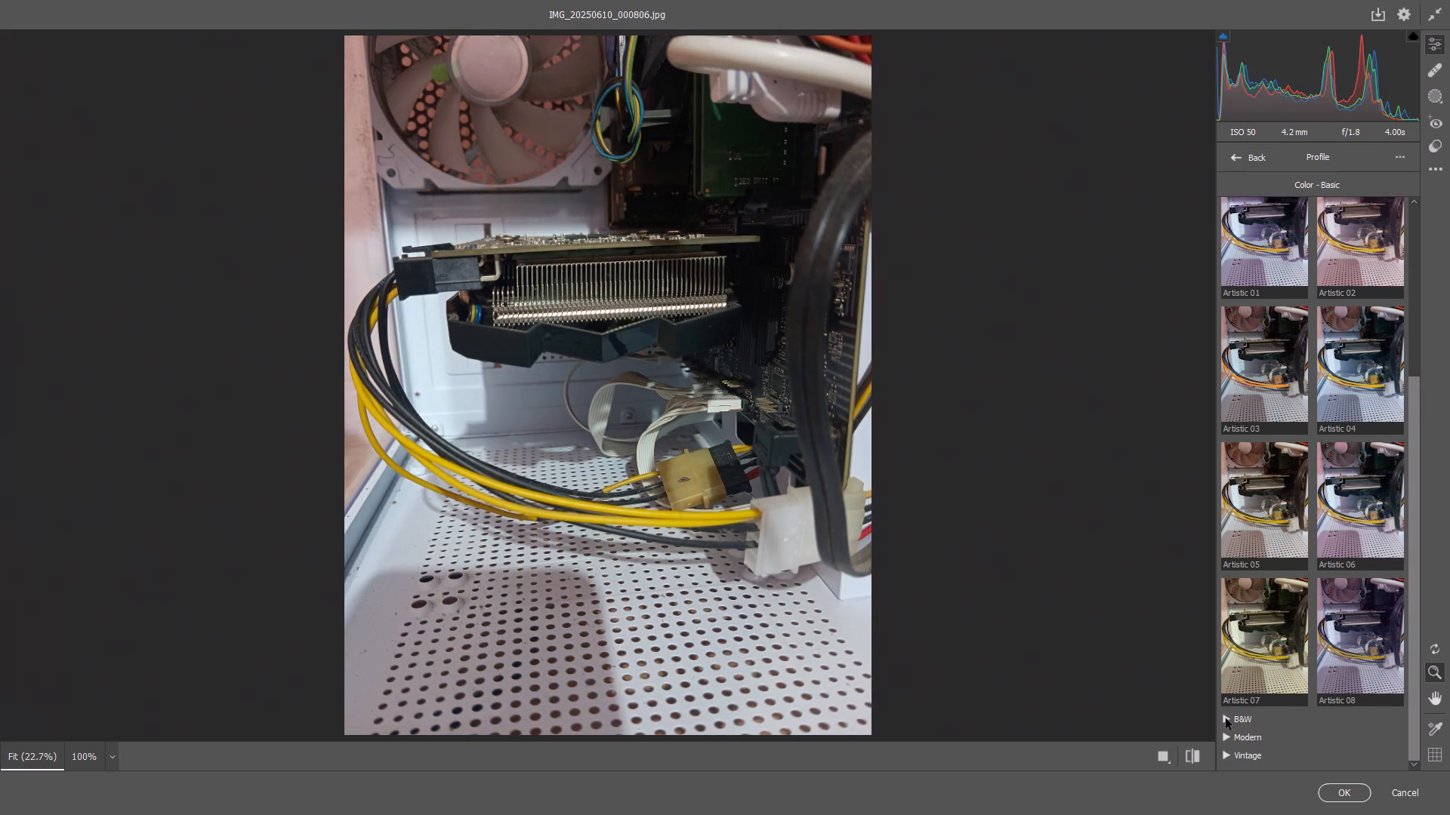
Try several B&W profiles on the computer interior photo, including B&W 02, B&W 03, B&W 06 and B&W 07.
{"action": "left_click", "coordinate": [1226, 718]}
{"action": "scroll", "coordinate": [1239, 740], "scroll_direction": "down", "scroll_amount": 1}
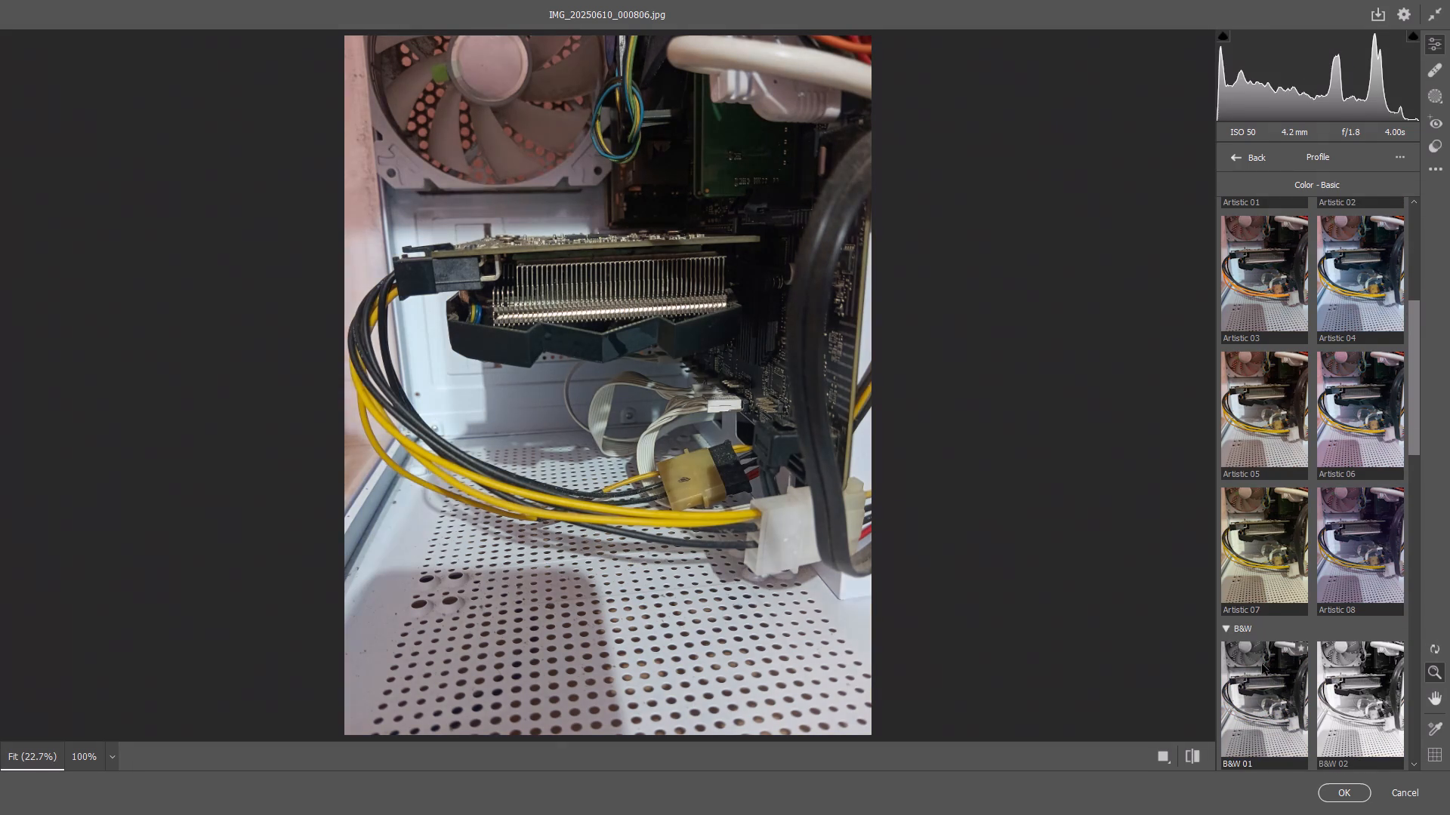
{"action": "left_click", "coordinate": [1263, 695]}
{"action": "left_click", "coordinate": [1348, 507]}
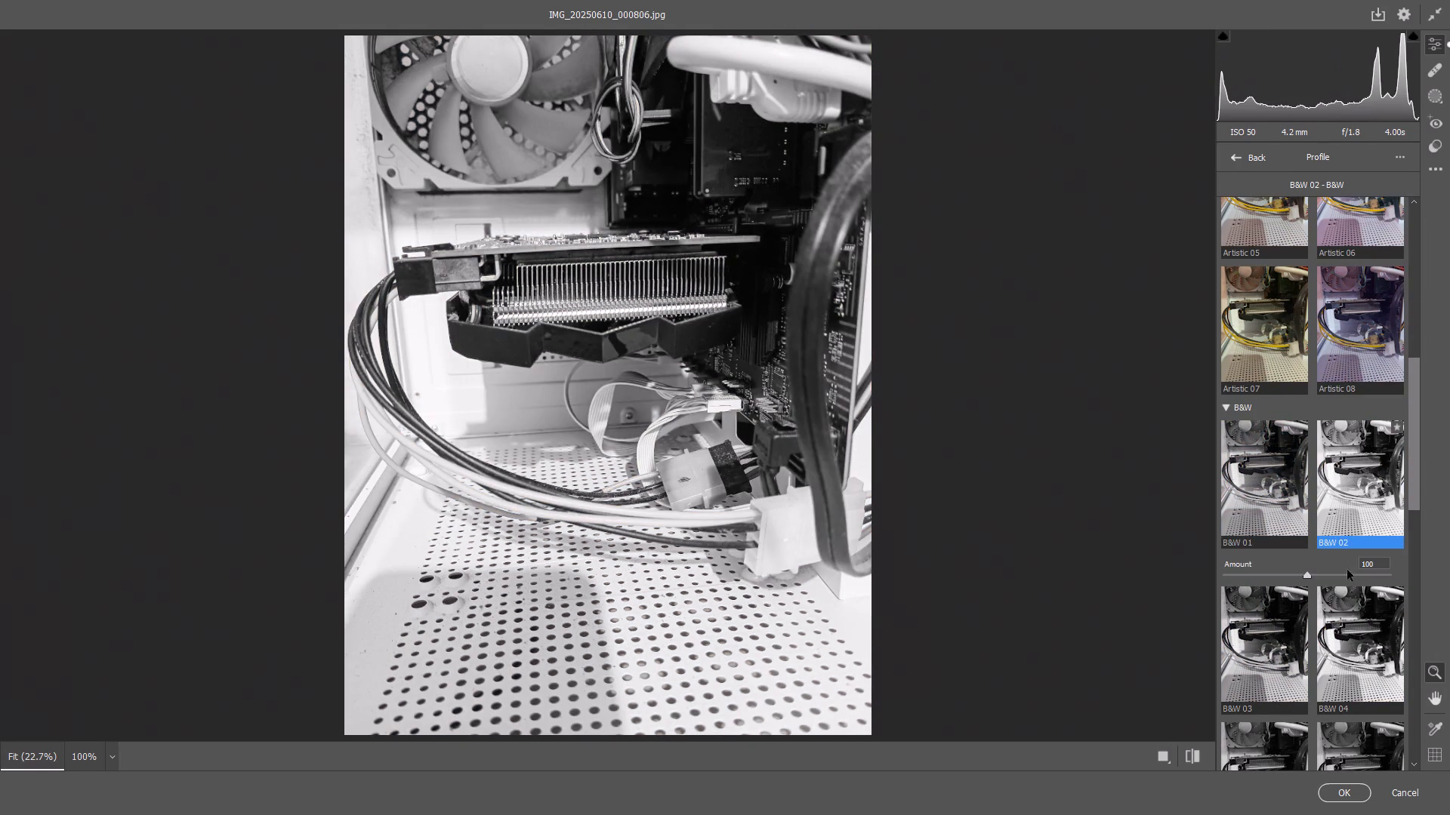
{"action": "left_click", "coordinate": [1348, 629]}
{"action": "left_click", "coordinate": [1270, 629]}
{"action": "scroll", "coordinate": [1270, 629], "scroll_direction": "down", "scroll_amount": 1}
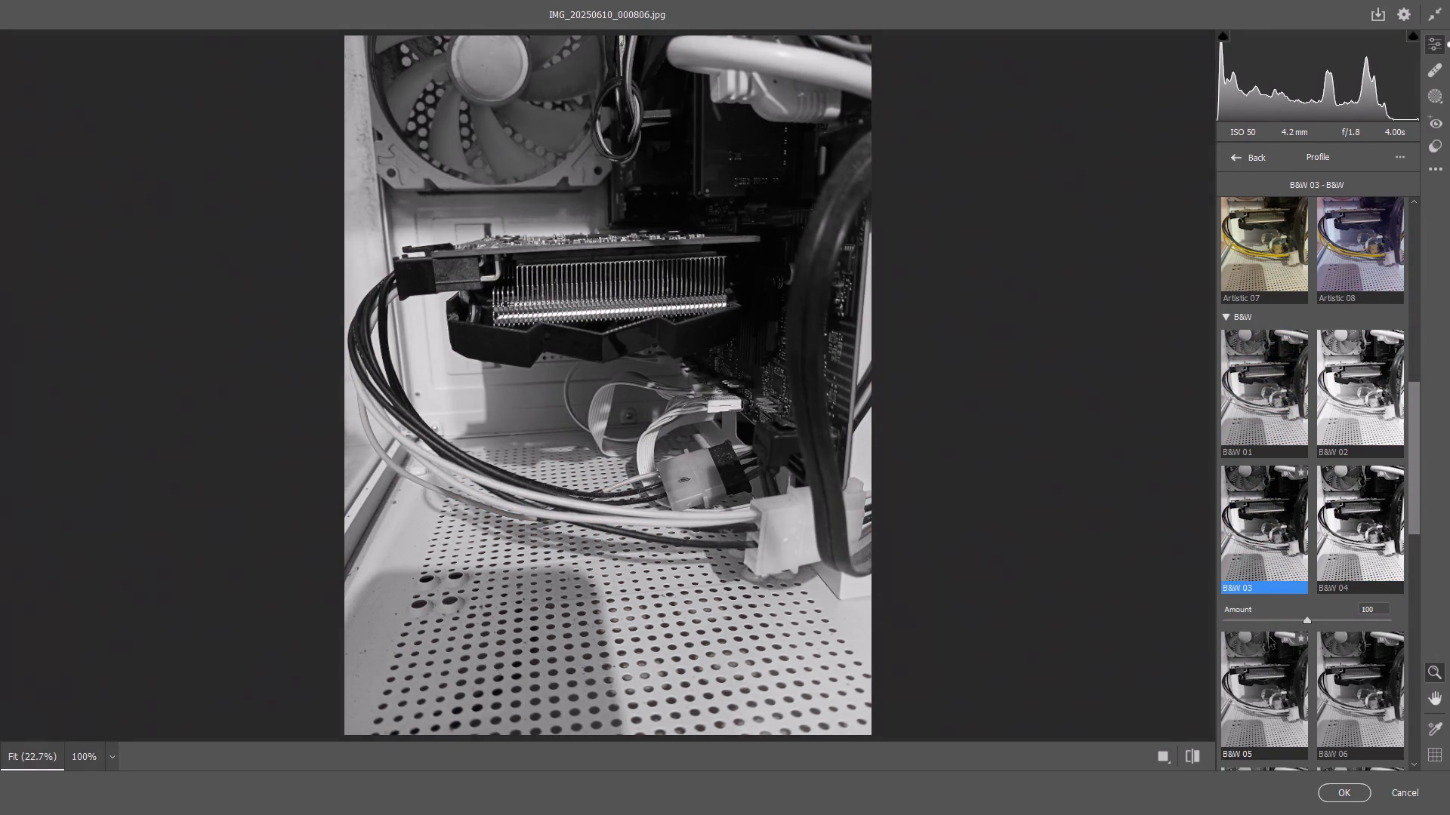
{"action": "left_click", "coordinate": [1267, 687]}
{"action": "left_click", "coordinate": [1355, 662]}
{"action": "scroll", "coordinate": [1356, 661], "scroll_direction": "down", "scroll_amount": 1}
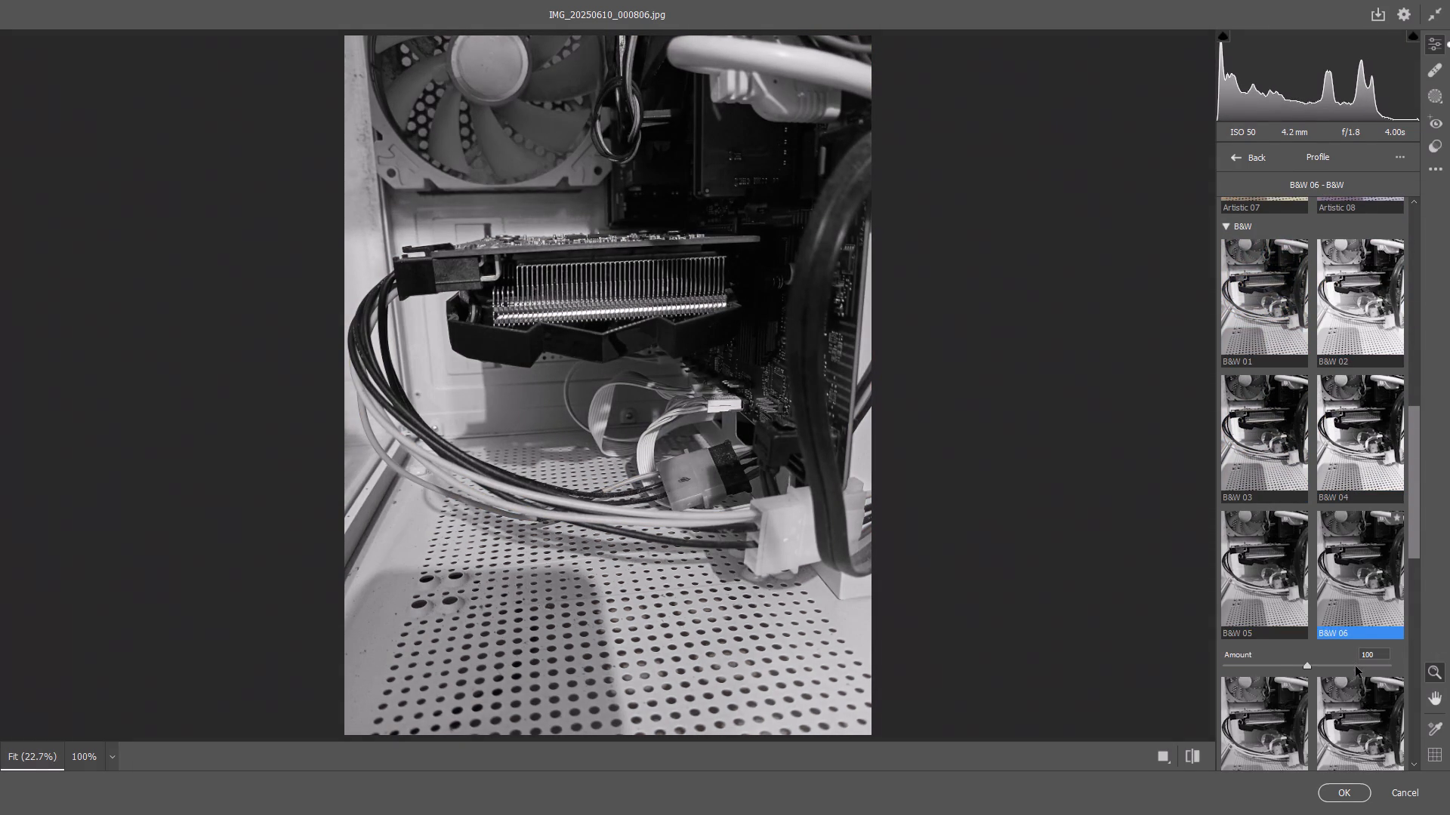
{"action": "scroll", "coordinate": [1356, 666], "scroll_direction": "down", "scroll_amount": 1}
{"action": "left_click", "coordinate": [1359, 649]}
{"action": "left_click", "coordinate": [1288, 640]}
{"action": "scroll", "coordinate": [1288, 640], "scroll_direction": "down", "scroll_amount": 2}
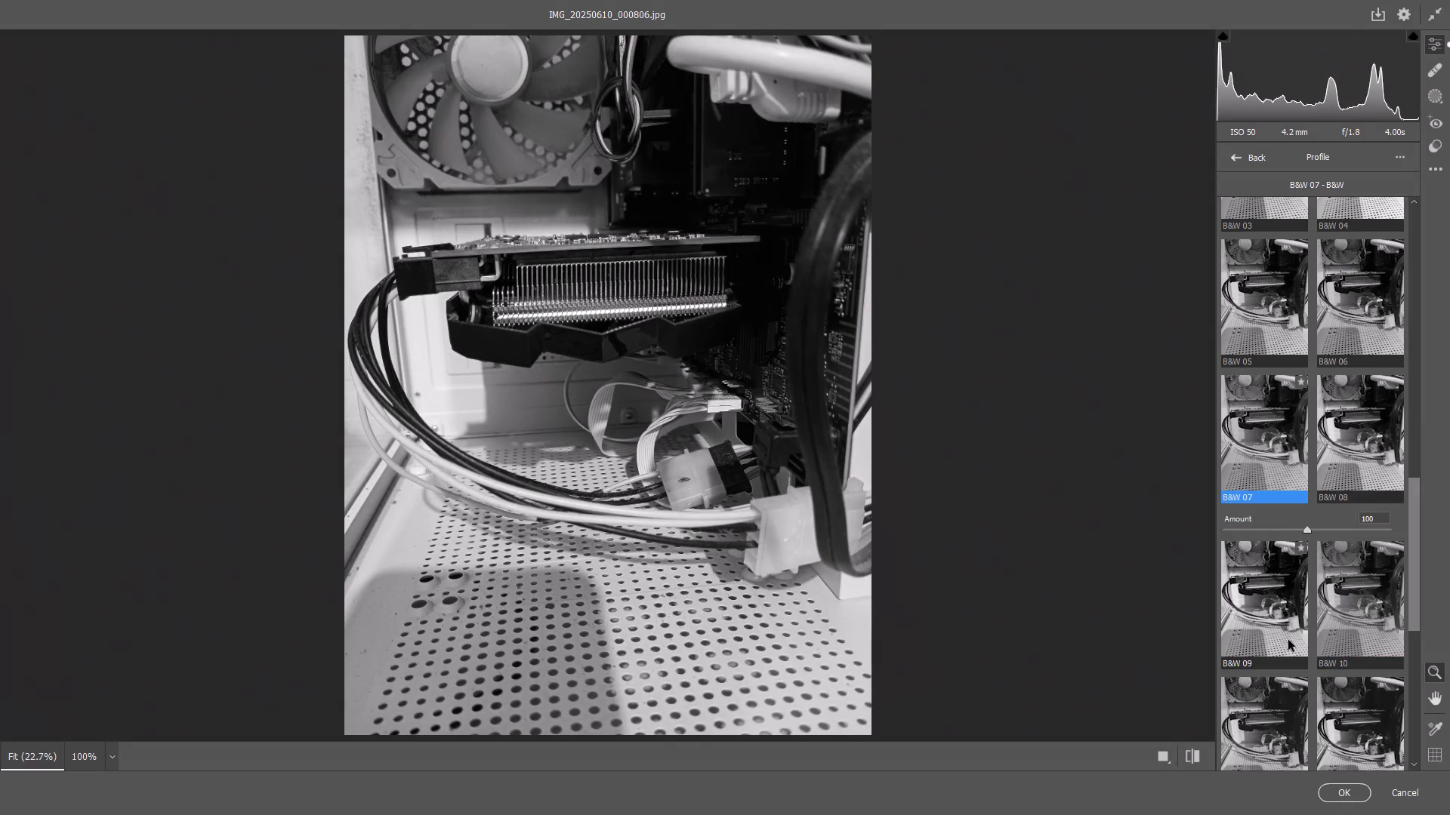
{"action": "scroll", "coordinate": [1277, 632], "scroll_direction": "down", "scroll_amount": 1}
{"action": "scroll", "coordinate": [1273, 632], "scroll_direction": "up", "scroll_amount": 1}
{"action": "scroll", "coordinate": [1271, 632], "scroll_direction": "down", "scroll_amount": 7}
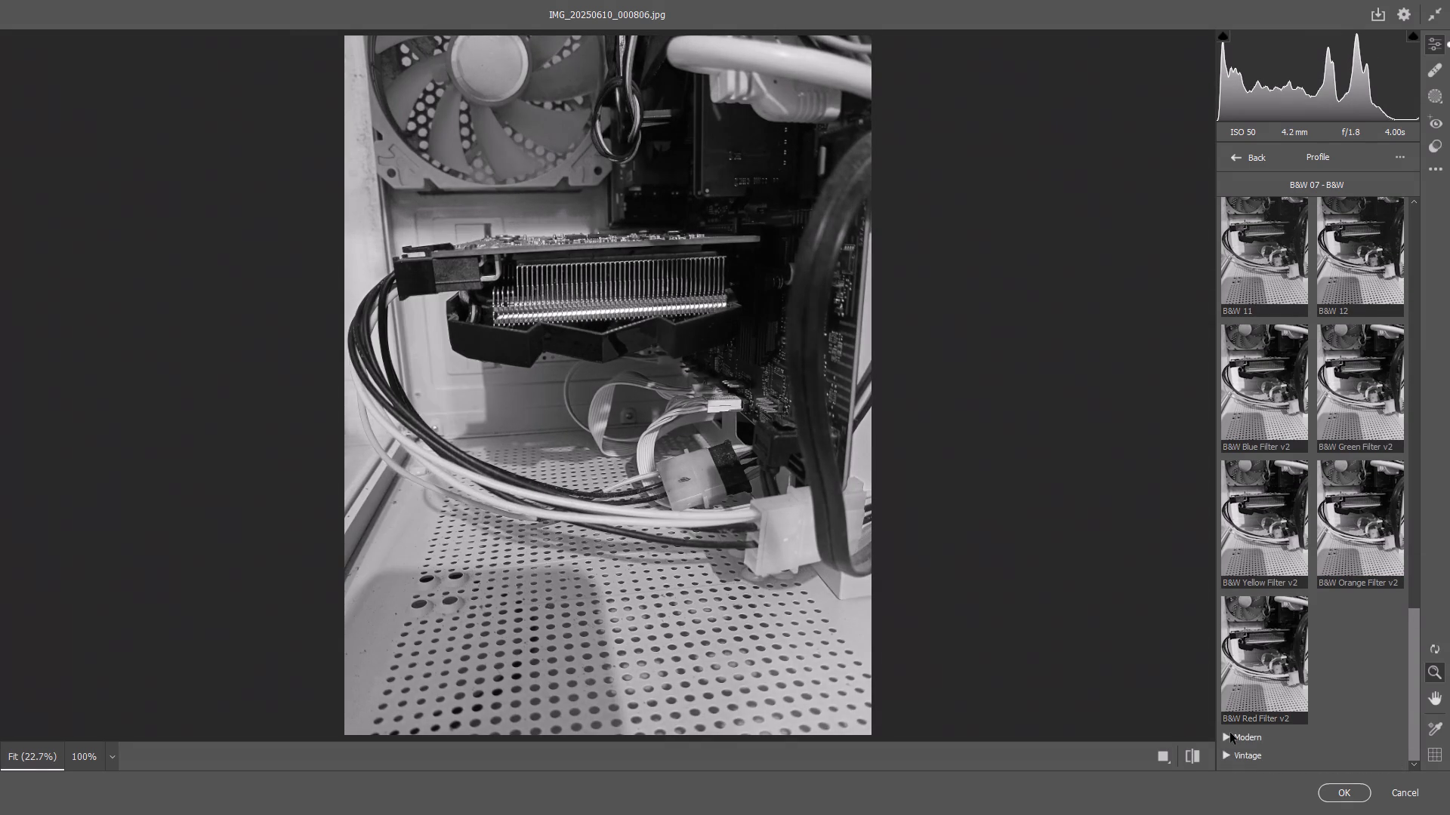
Apply the Modern 02 profile from the Modern group with an Amount of 99 and return to the edit settings.
{"action": "left_click", "coordinate": [1229, 735]}
{"action": "scroll", "coordinate": [1236, 669], "scroll_direction": "down", "scroll_amount": 5}
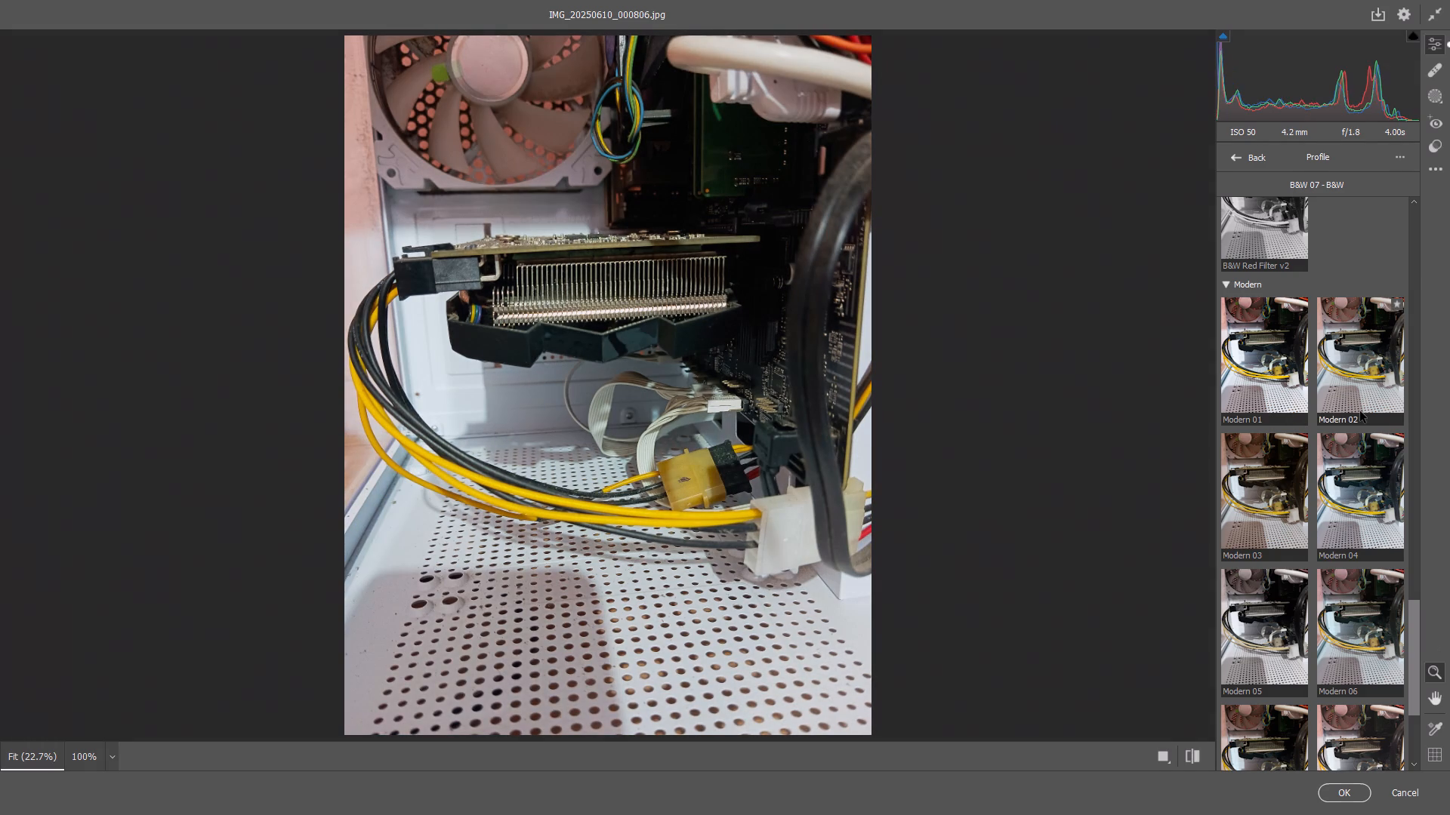
{"action": "left_click", "coordinate": [1359, 395]}
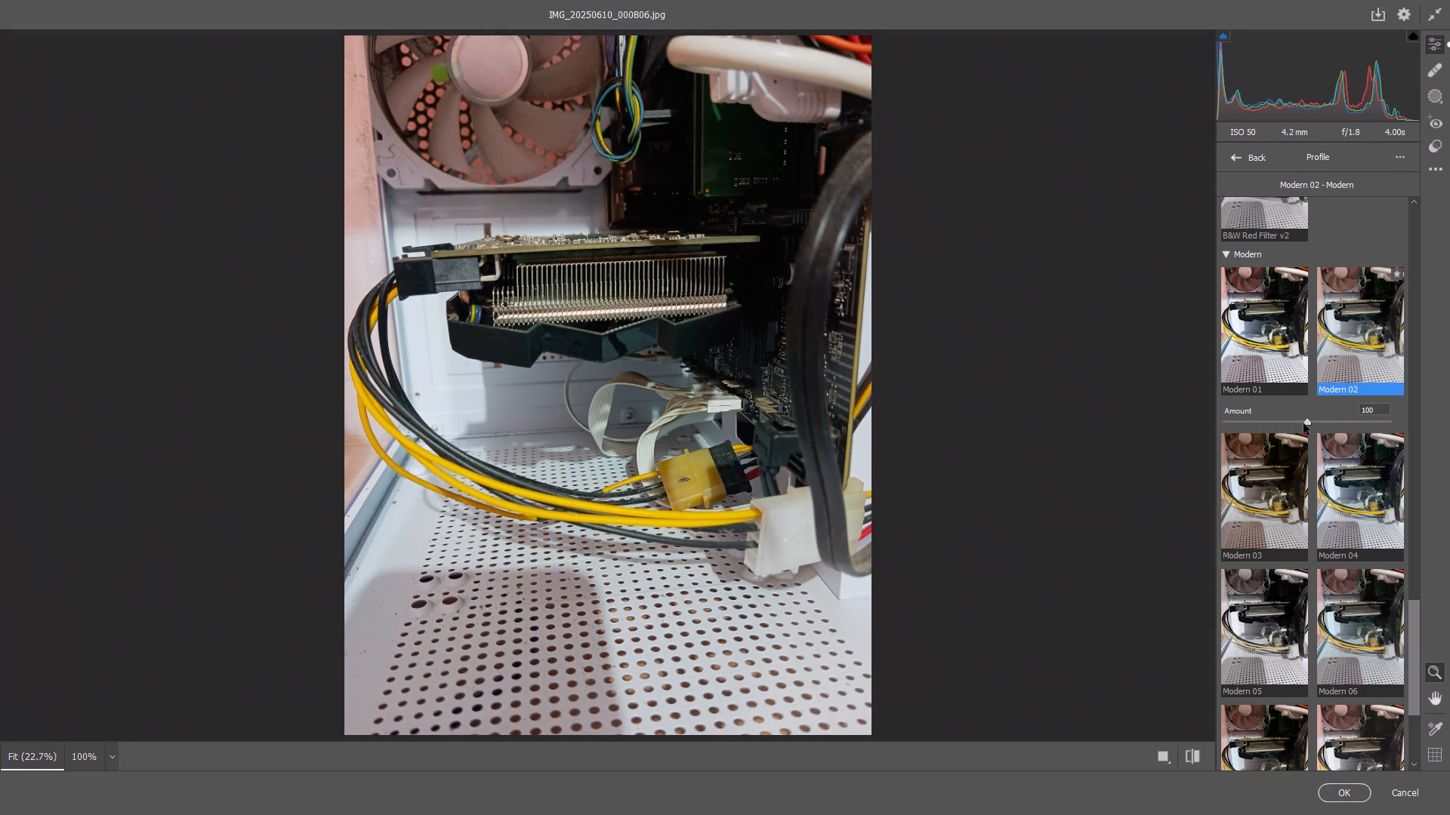
{"action": "left_click_drag", "start_coordinate": [1310, 423], "coordinate": [1245, 440]}
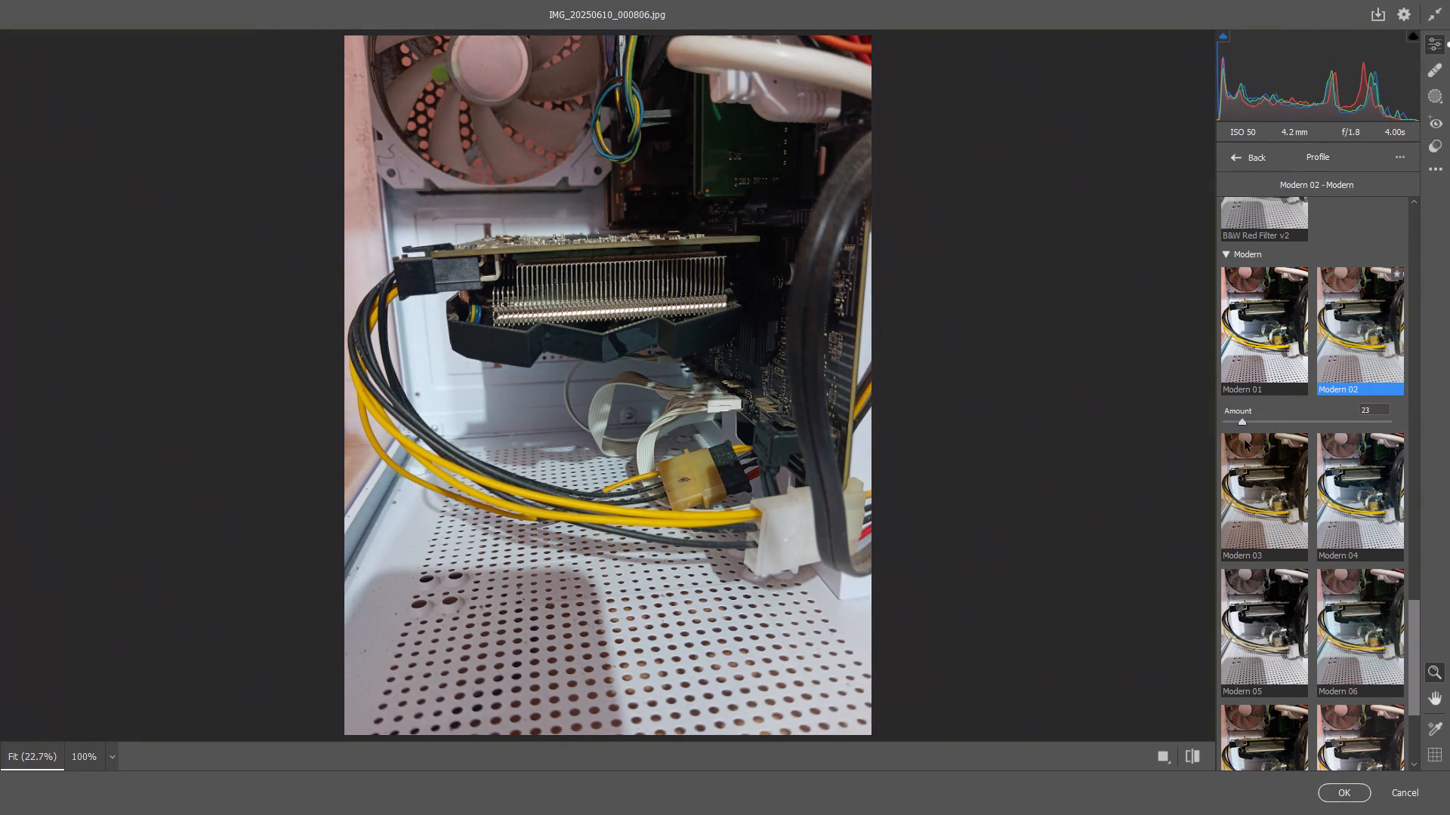
{"action": "left_click_drag", "start_coordinate": [1245, 440], "coordinate": [1306, 432]}
{"action": "left_click", "coordinate": [1302, 420]}
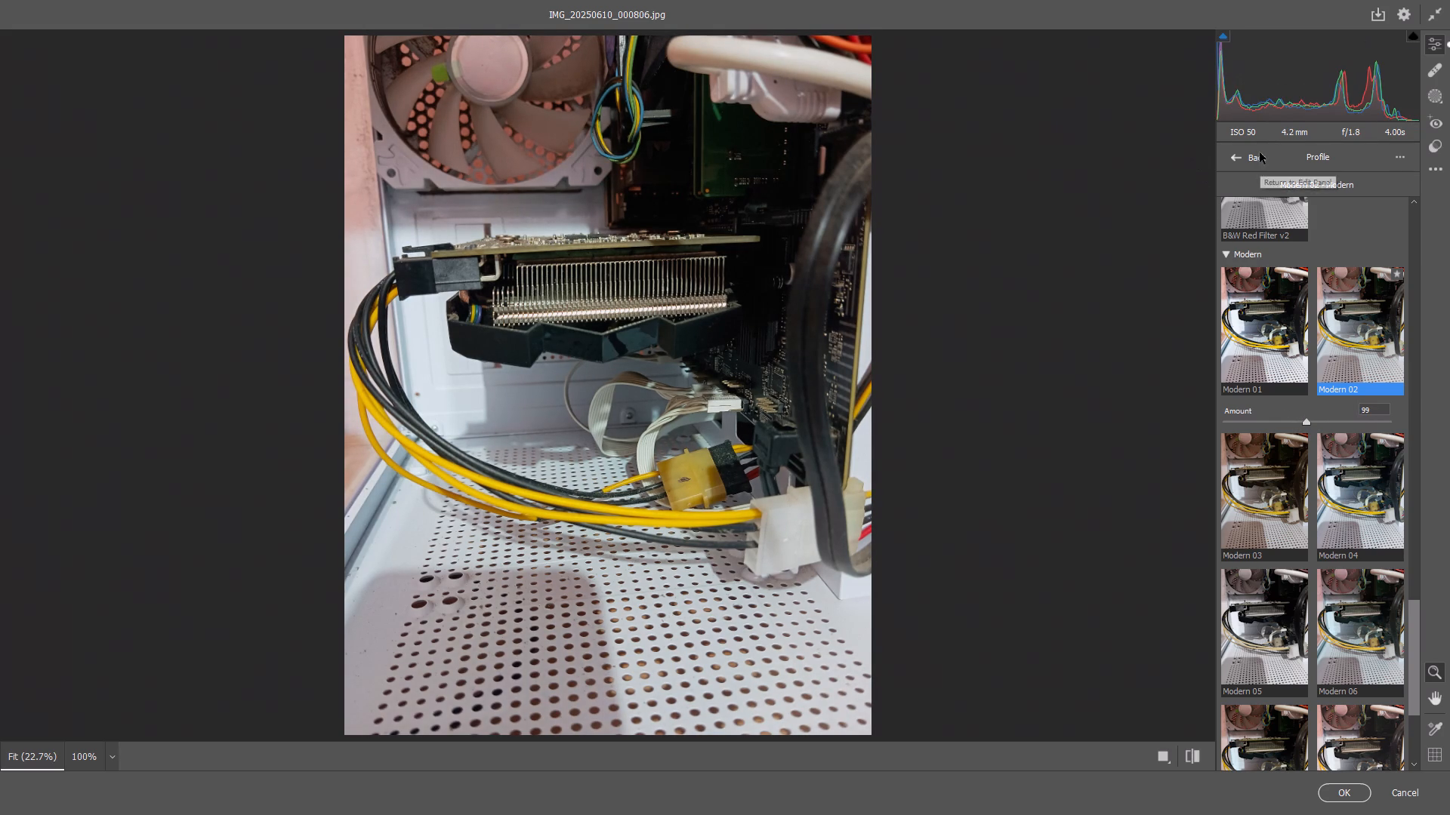
{"action": "left_click", "coordinate": [1239, 155]}
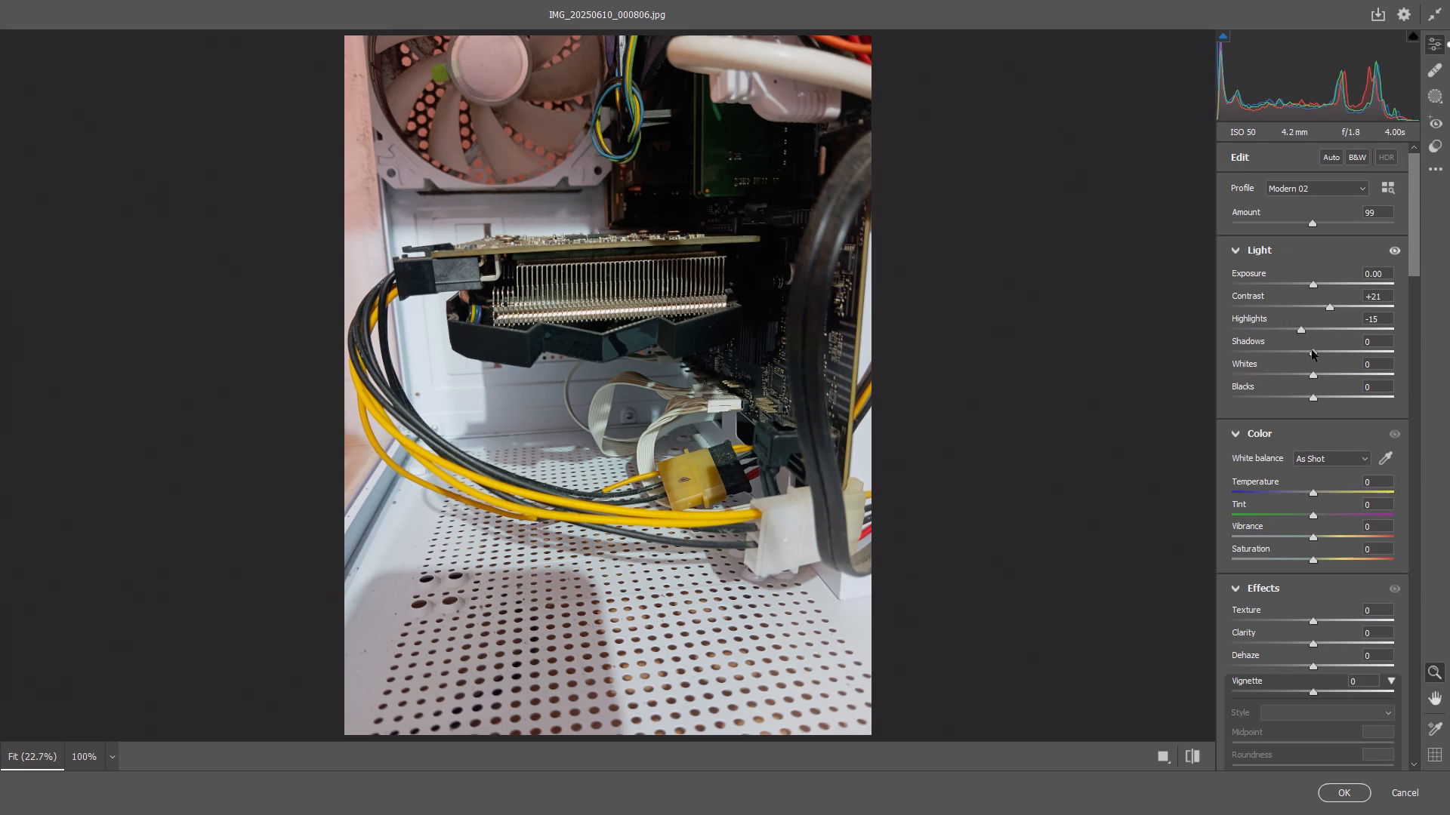
Set the Light adjustments to Shadows +25, Highlights -25 and Exposure -0.35.
{"action": "left_click_drag", "start_coordinate": [1313, 350], "coordinate": [1333, 354]}
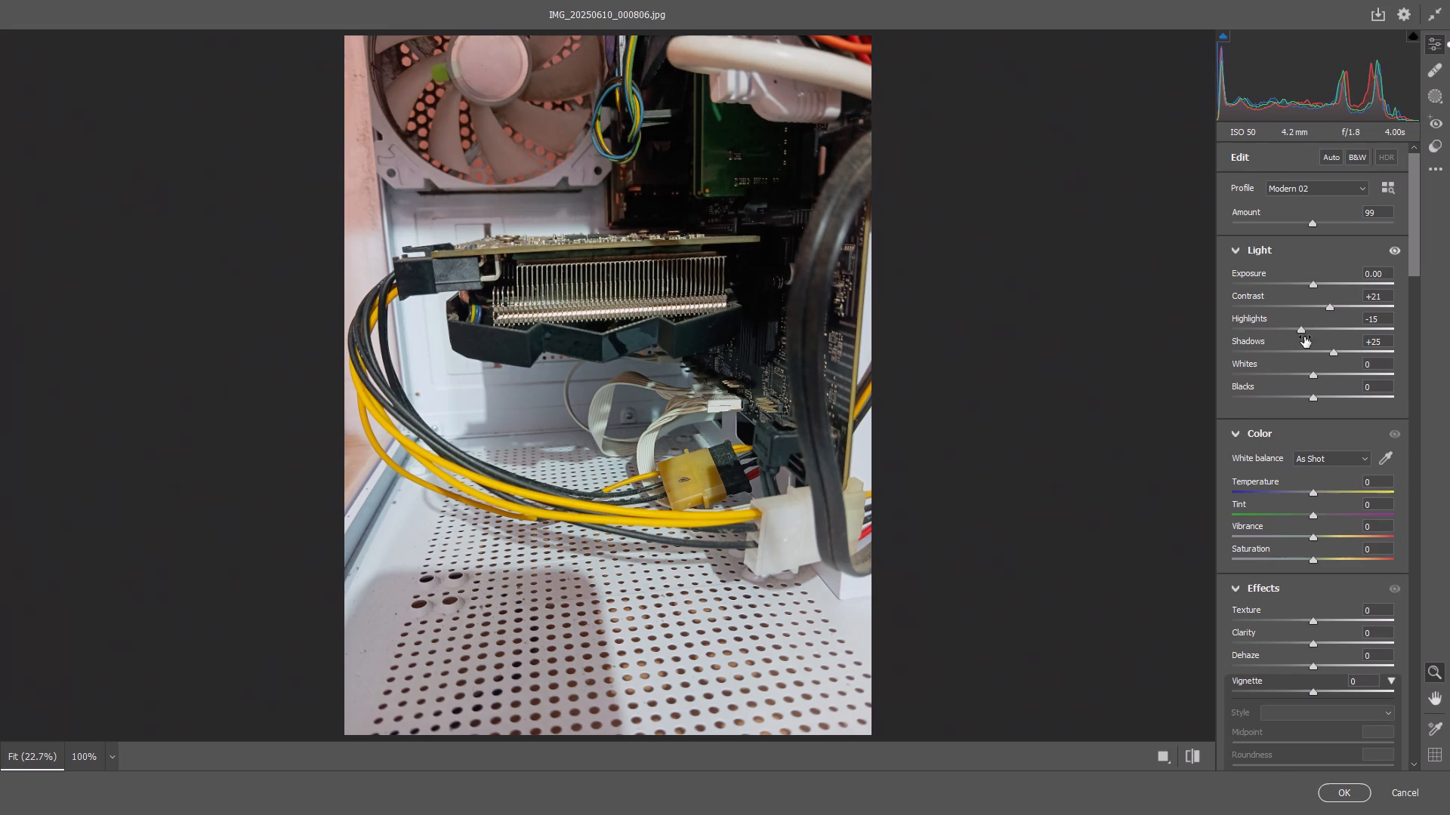
{"action": "left_click_drag", "start_coordinate": [1299, 330], "coordinate": [1291, 329]}
{"action": "left_click", "coordinate": [1315, 281]}
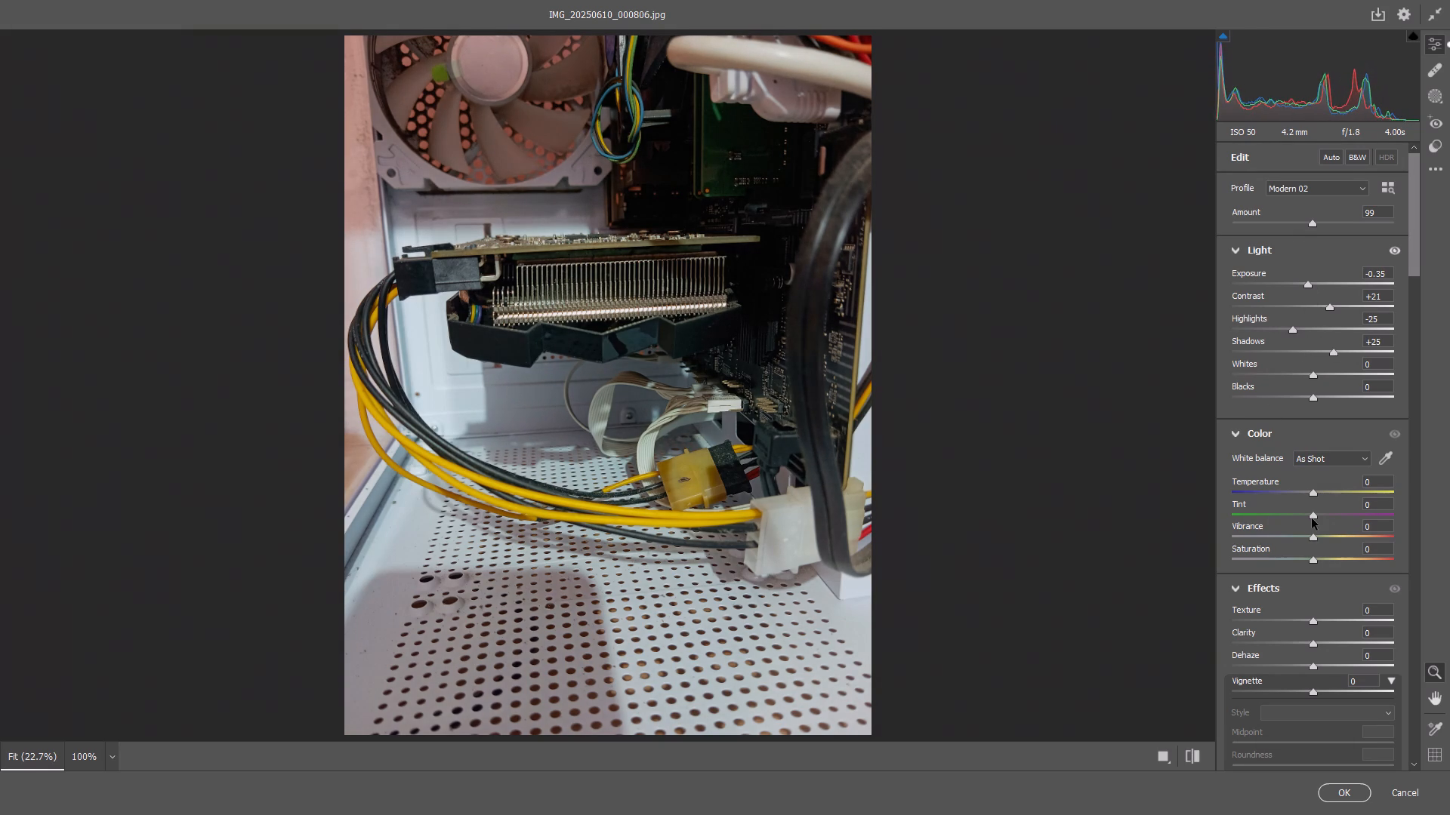
Raise the photo's colour intensity with Vibrance +11 and Saturation +21.
{"action": "left_click_drag", "start_coordinate": [1313, 540], "coordinate": [1322, 541]}
{"action": "left_click_drag", "start_coordinate": [1313, 560], "coordinate": [1330, 565]}
Set the Effects adjustments to Texture +13 and Clarity +8.
{"action": "left_click_drag", "start_coordinate": [1312, 622], "coordinate": [1313, 620]}
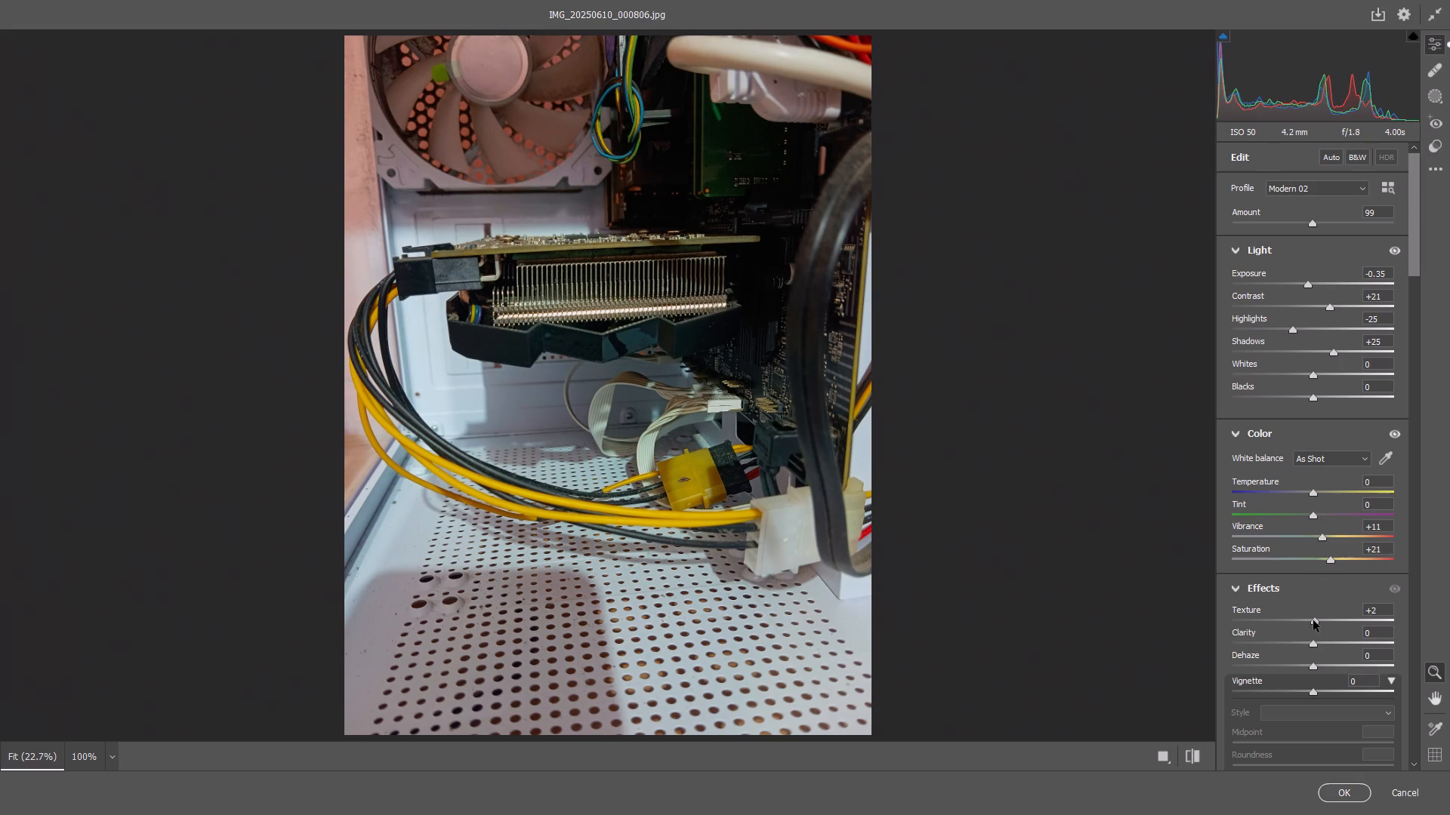
{"action": "left_click_drag", "start_coordinate": [1313, 620], "coordinate": [1322, 622]}
{"action": "left_click_drag", "start_coordinate": [1313, 641], "coordinate": [1319, 643]}
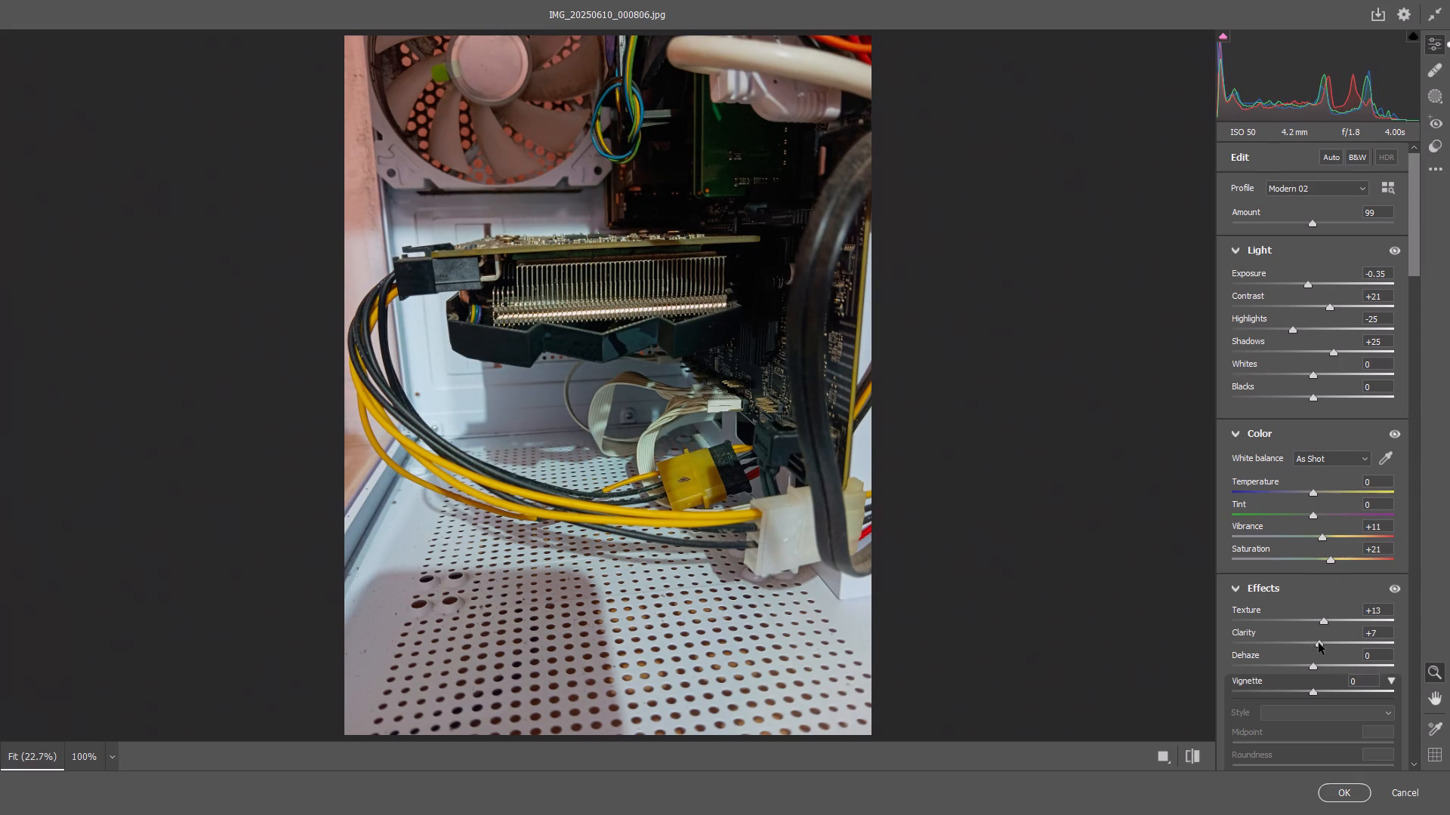
{"action": "left_click_drag", "start_coordinate": [1319, 643], "coordinate": [1319, 643]}
Adjust the parametric tone curve with Highlights -31 and Lights -17.
{"action": "left_click_drag", "start_coordinate": [1410, 223], "coordinate": [1390, 316]}
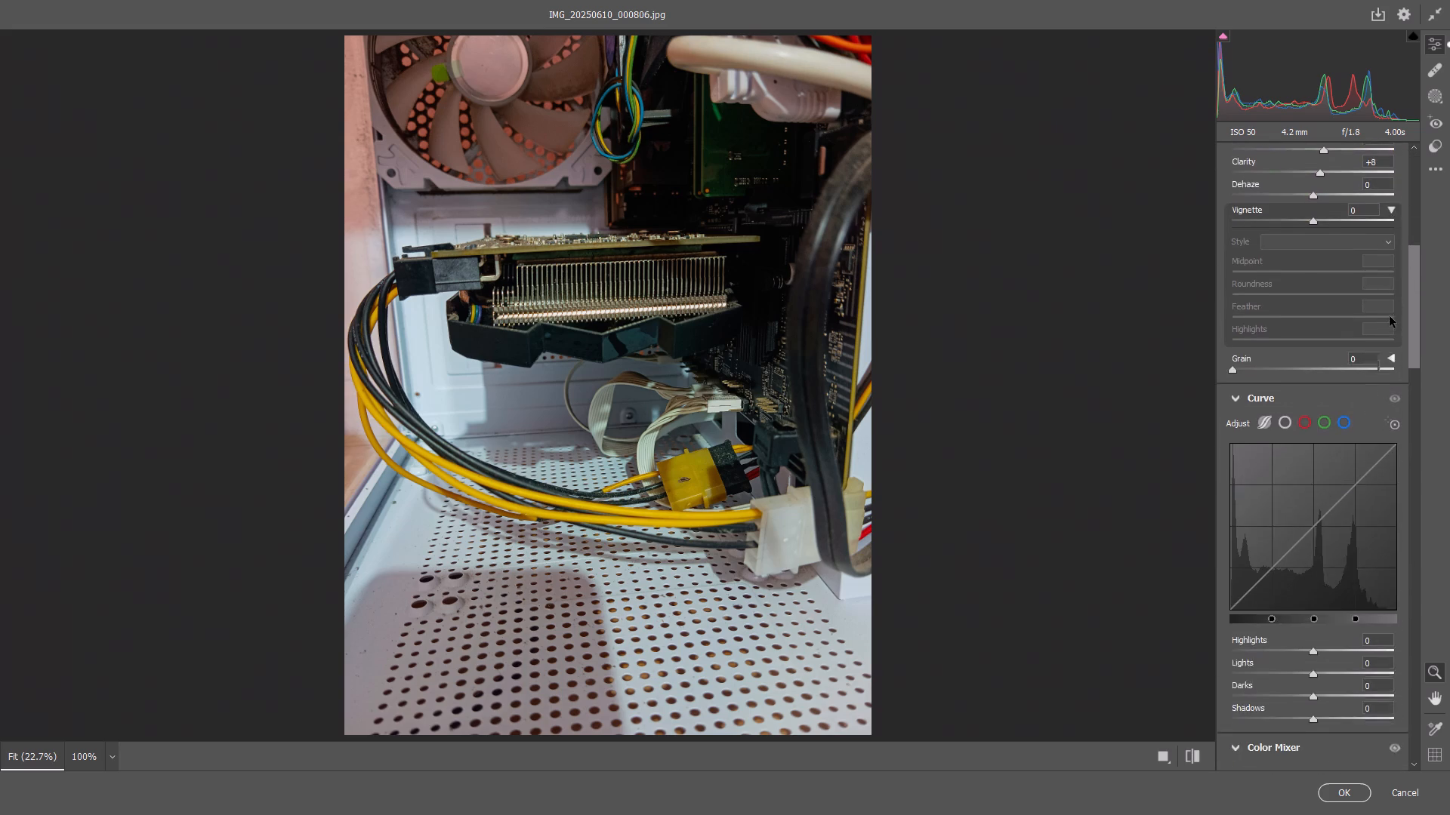
{"action": "left_click_drag", "start_coordinate": [1390, 316], "coordinate": [1386, 349]}
{"action": "left_click_drag", "start_coordinate": [1294, 475], "coordinate": [1293, 475]}
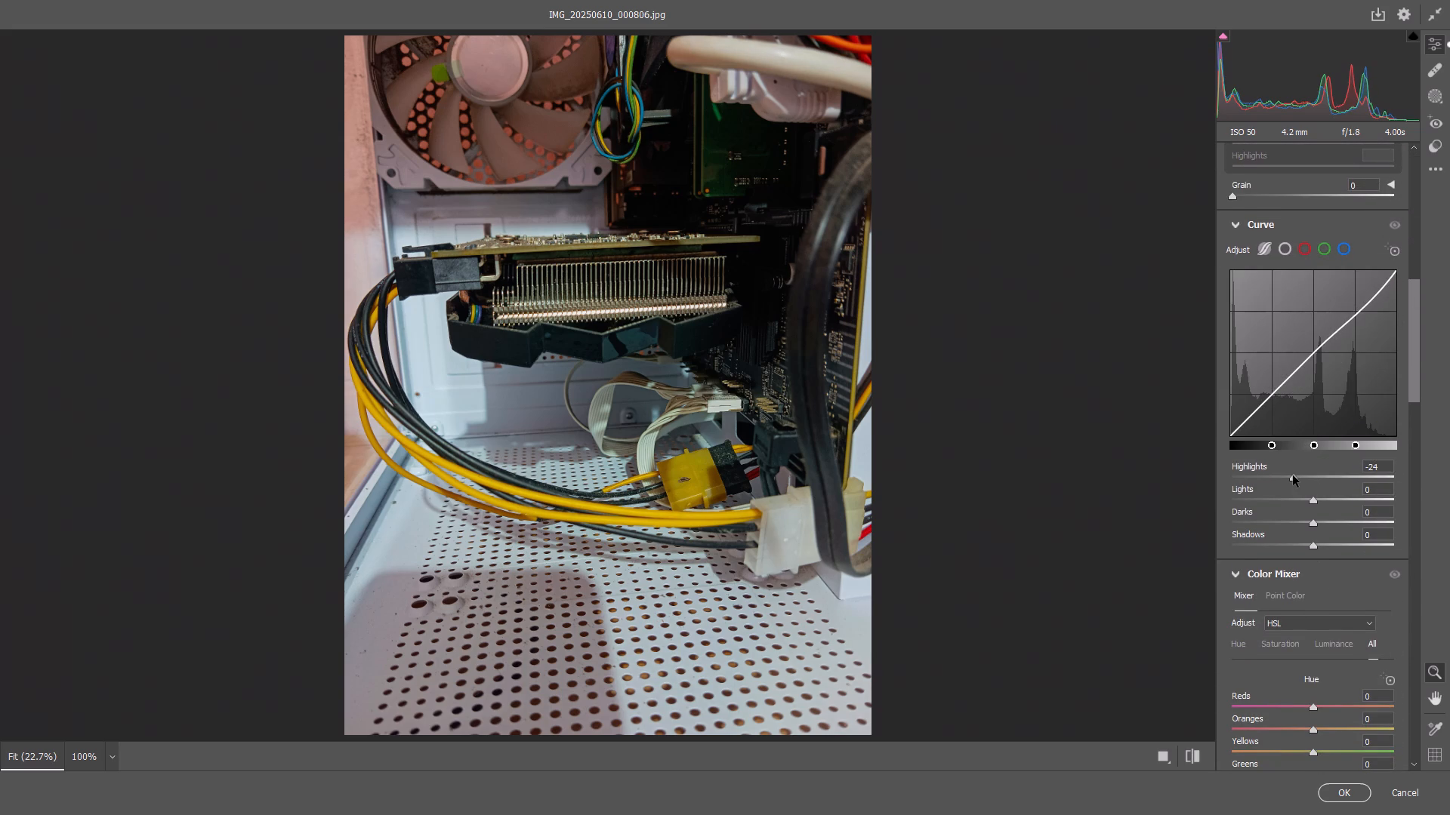
{"action": "left_click_drag", "start_coordinate": [1293, 475], "coordinate": [1288, 475]}
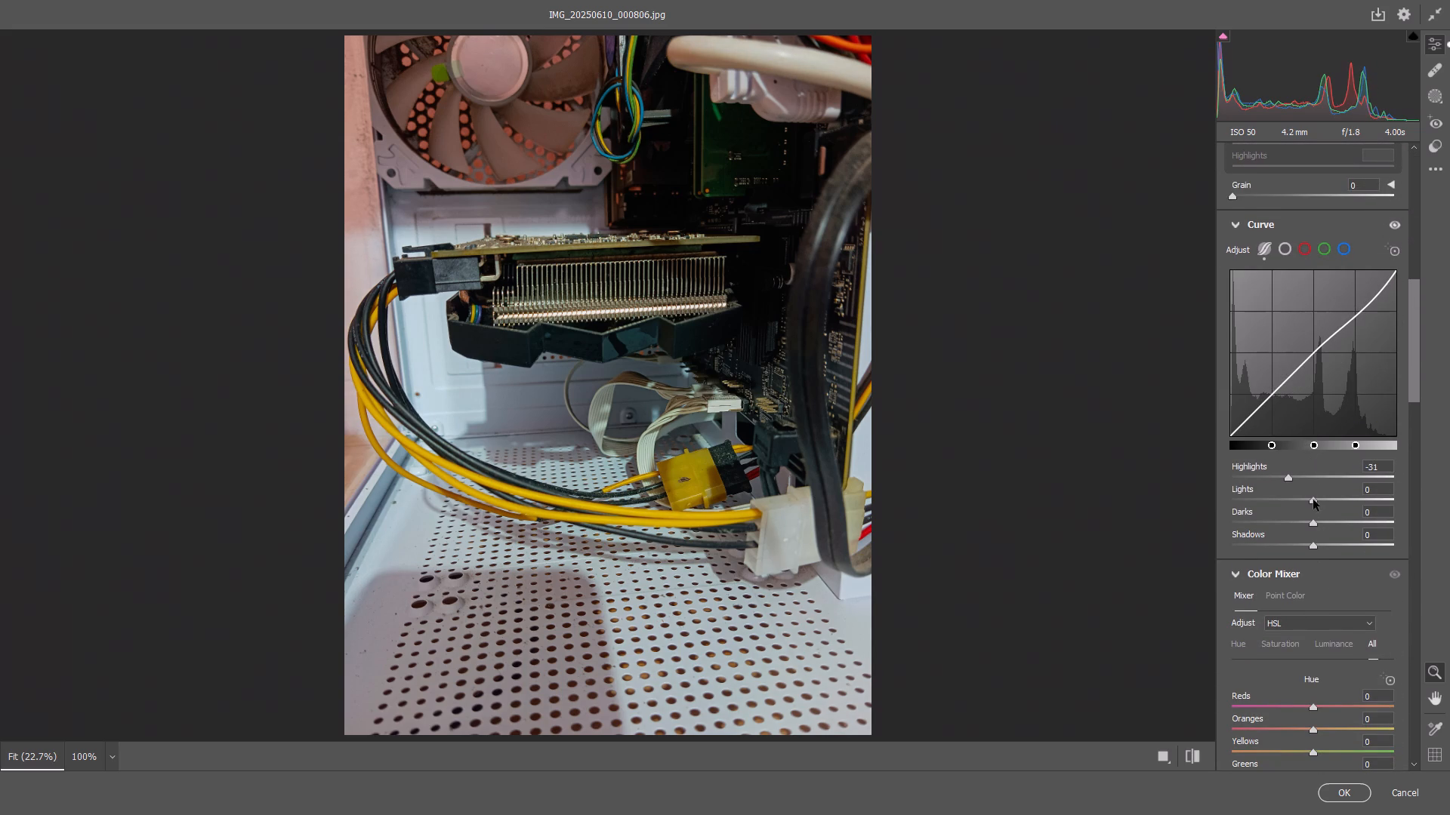
{"action": "left_click_drag", "start_coordinate": [1312, 497], "coordinate": [1298, 494]}
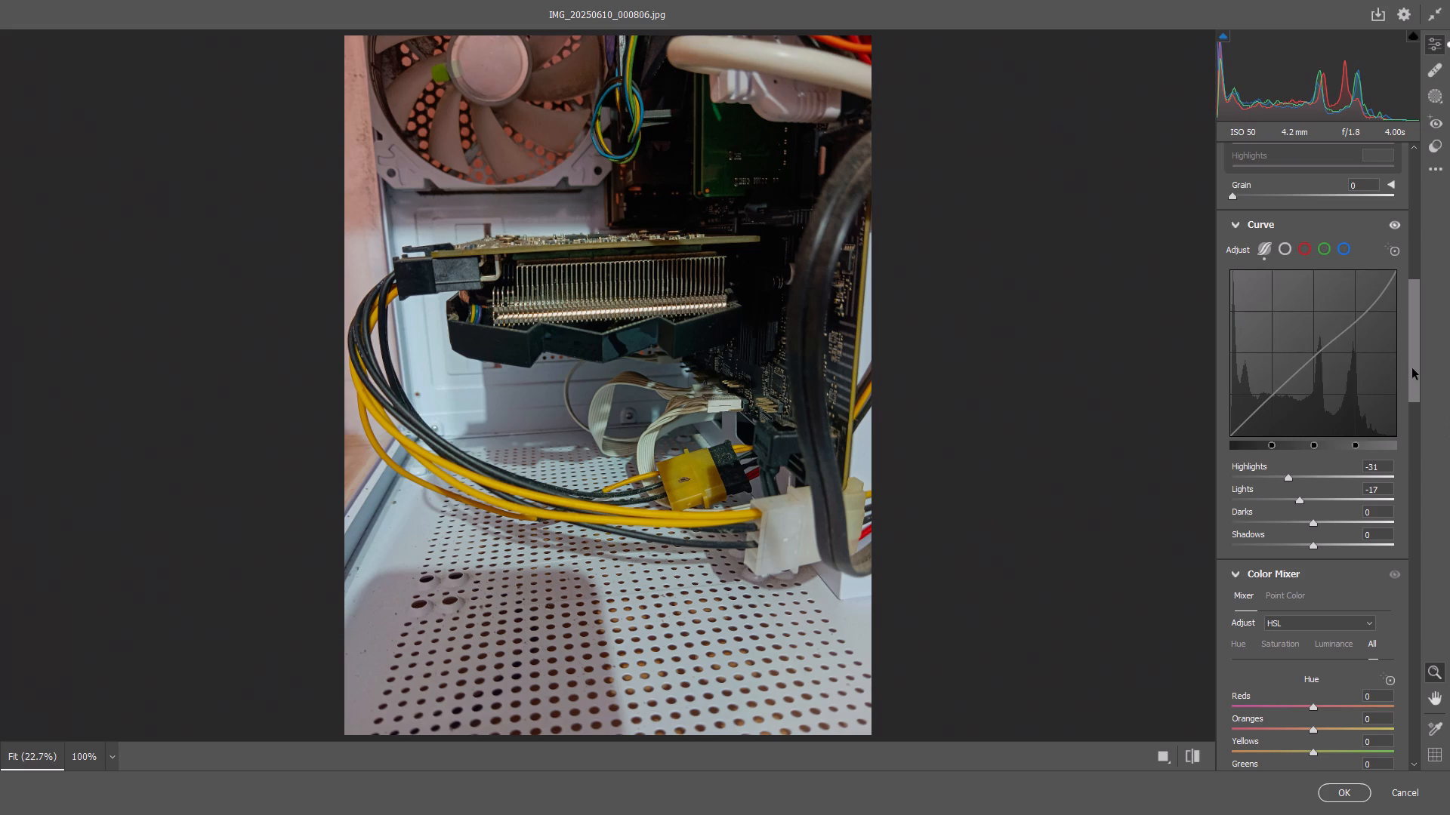
Set the Color Mixer saturation to Reds +42, Oranges +30 and Yellows -20 by targeted adjustment on the photo, and apply the filter.
{"action": "left_click_drag", "start_coordinate": [1412, 368], "coordinate": [1392, 506]}
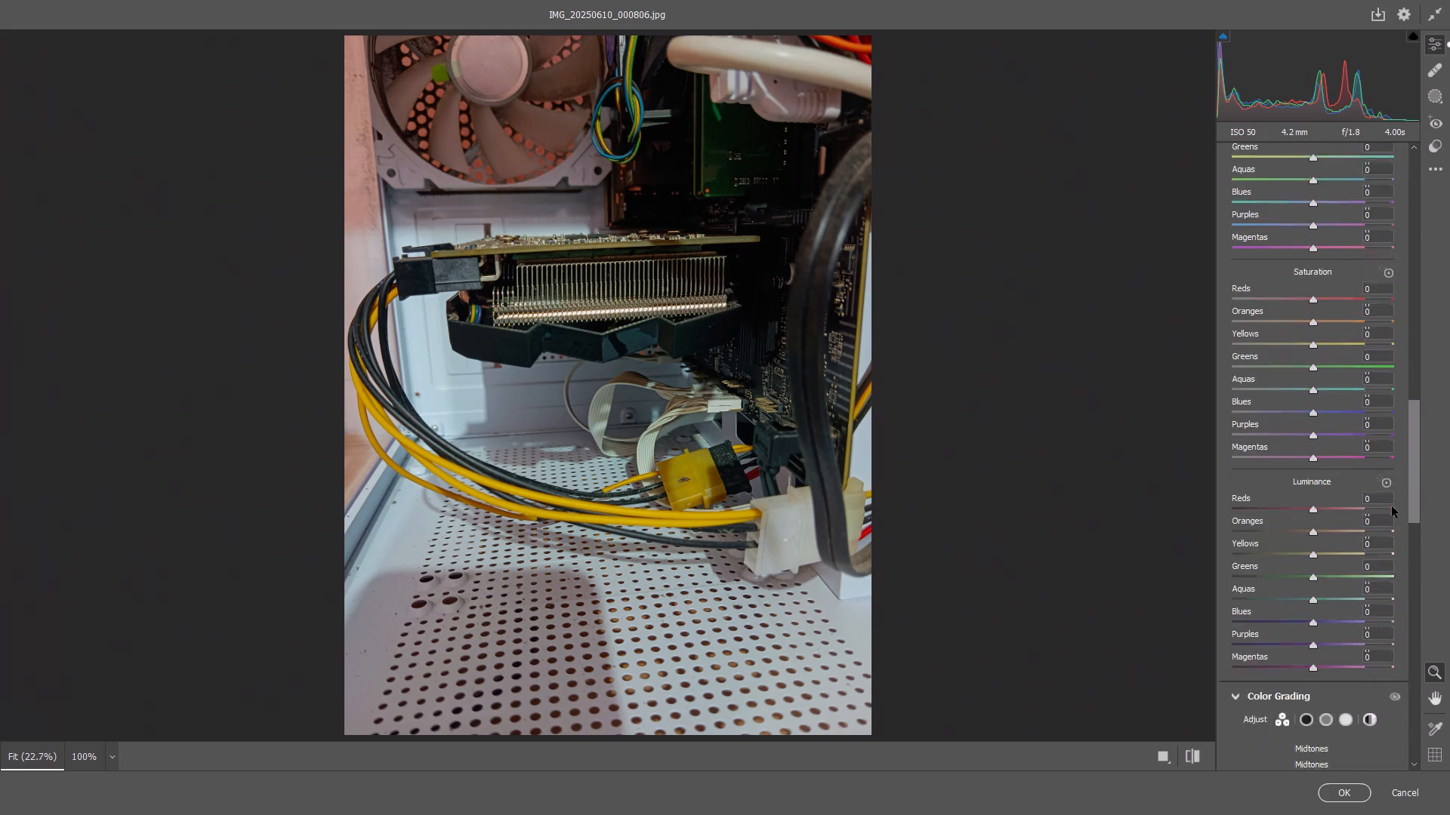
{"action": "left_click_drag", "start_coordinate": [1392, 506], "coordinate": [1393, 515]}
{"action": "left_click_drag", "start_coordinate": [1411, 495], "coordinate": [1411, 467]}
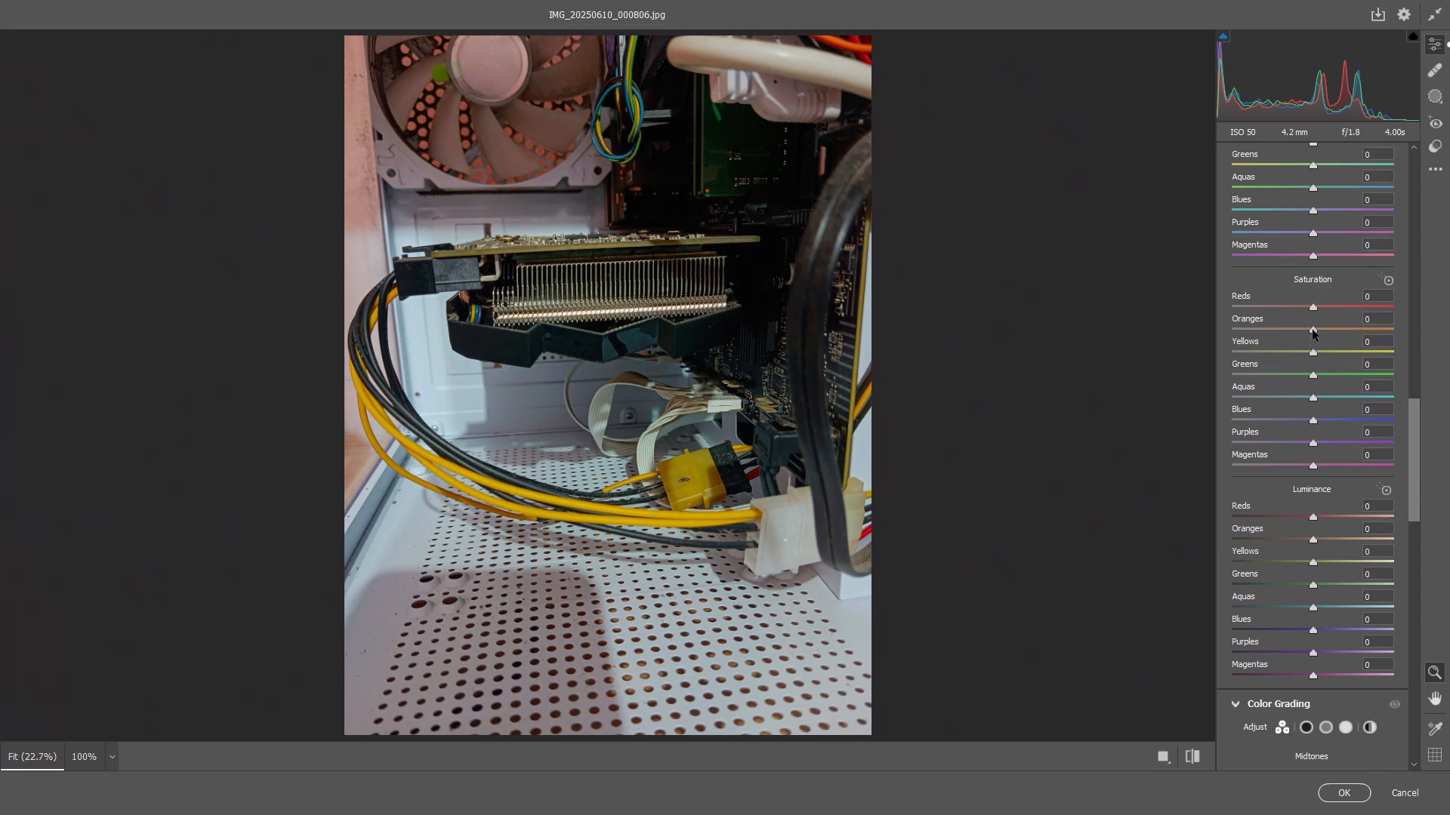
{"action": "left_click", "coordinate": [1390, 281]}
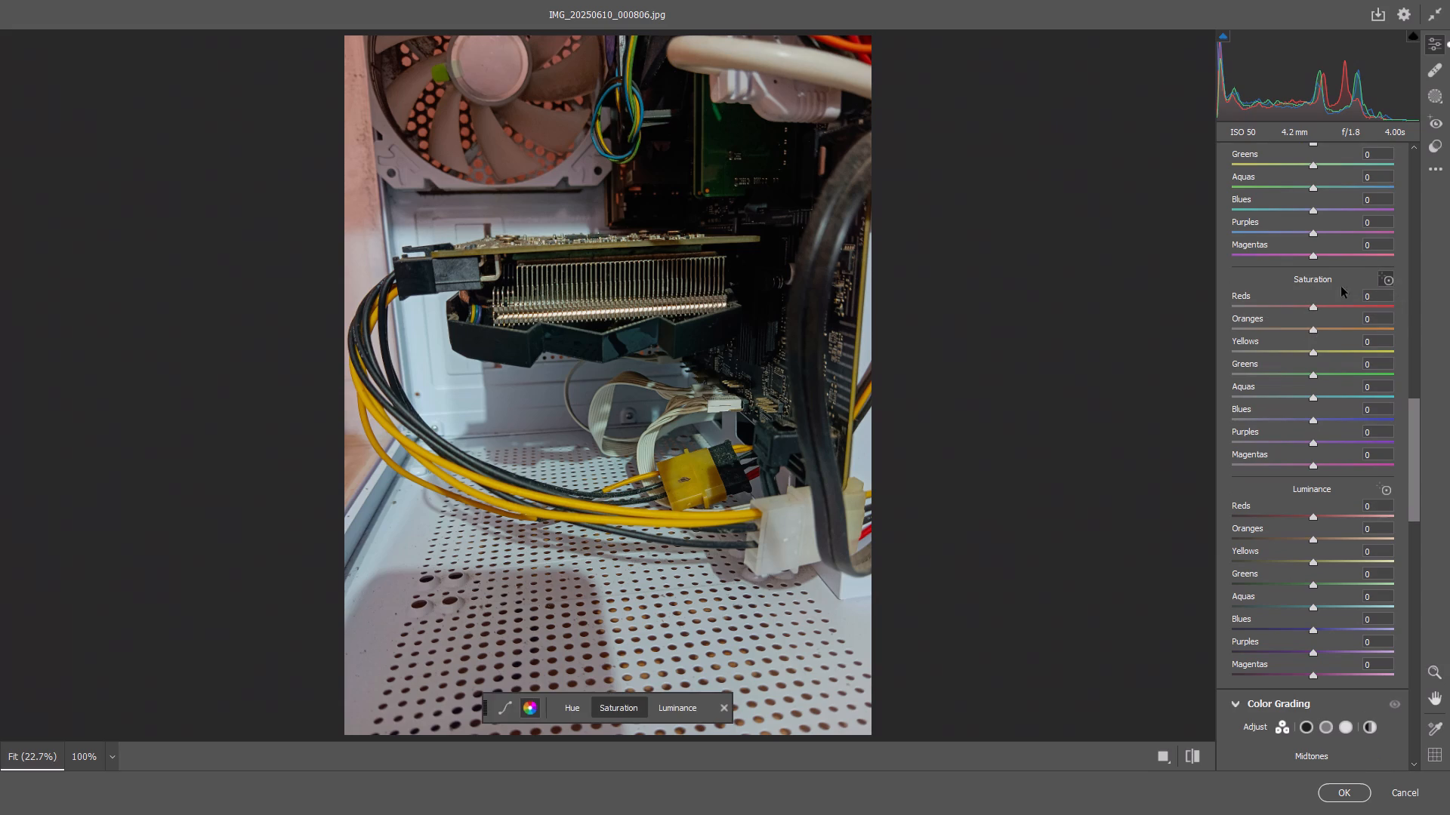
{"action": "left_click_drag", "start_coordinate": [482, 480], "coordinate": [468, 481]}
{"action": "left_click_drag", "start_coordinate": [468, 481], "coordinate": [425, 543]}
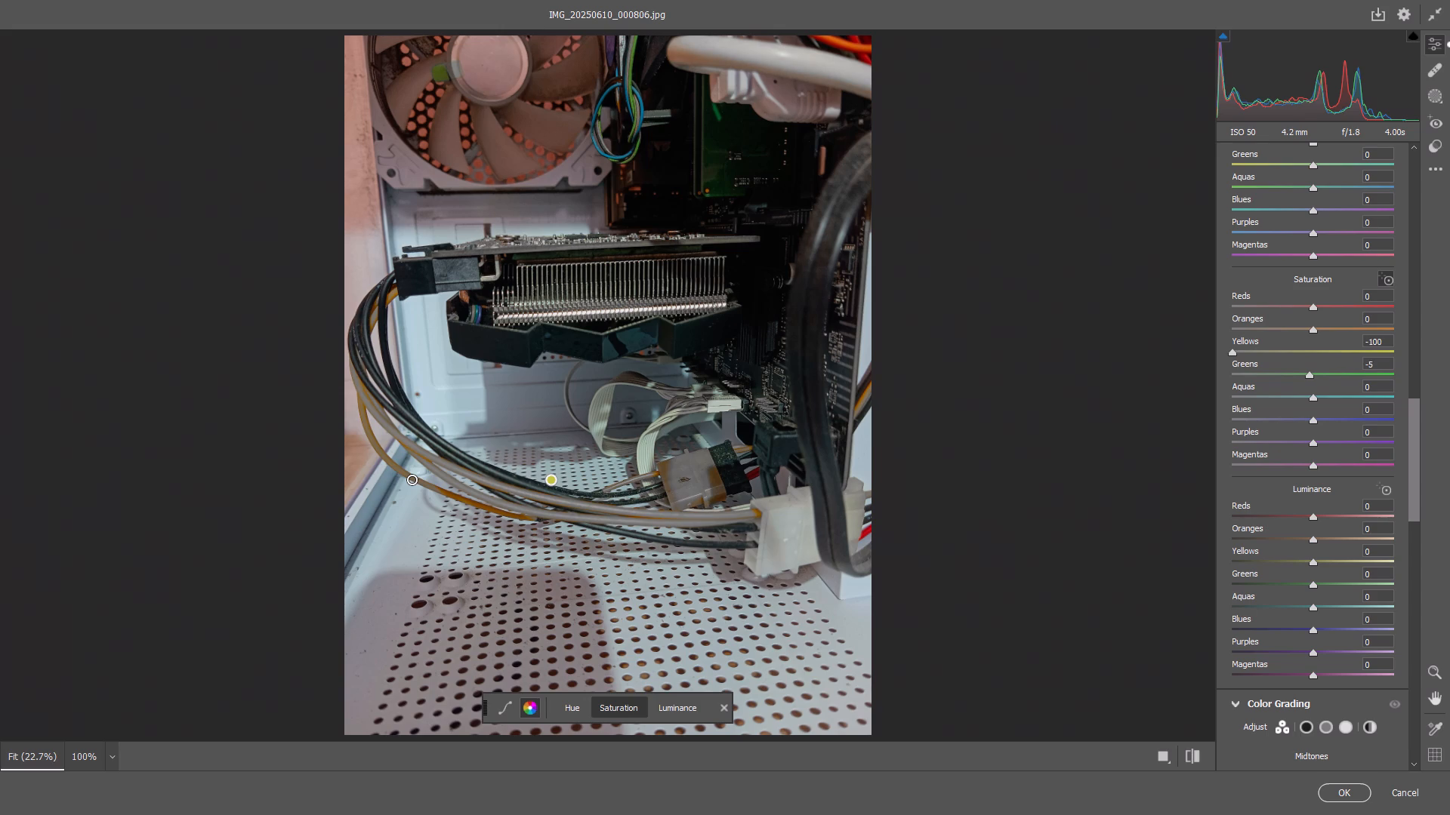
{"action": "left_click_drag", "start_coordinate": [425, 543], "coordinate": [467, 552]}
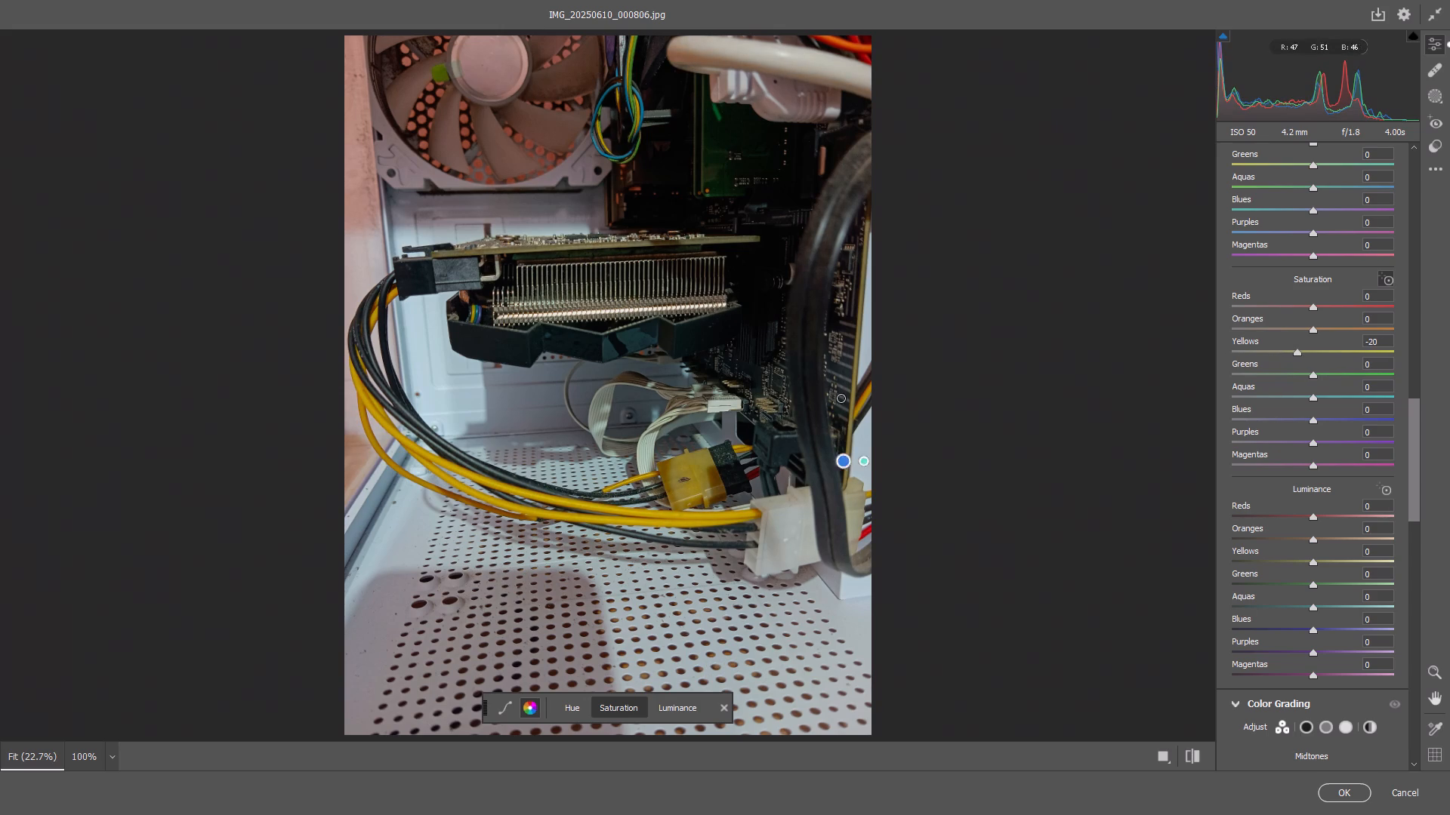
{"action": "left_click_drag", "start_coordinate": [868, 534], "coordinate": [887, 539]}
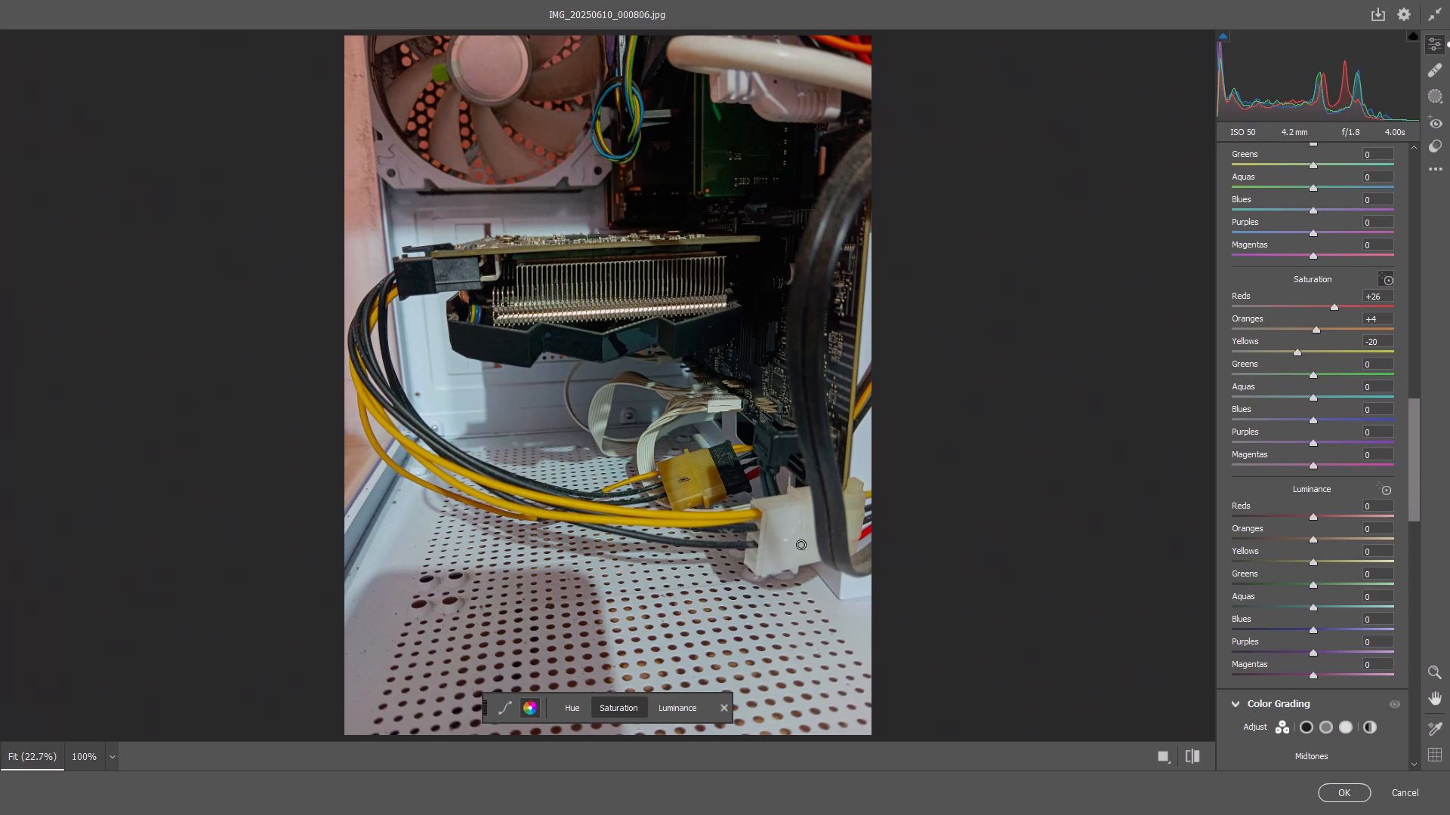
{"action": "left_click_drag", "start_coordinate": [362, 216], "coordinate": [381, 227]}
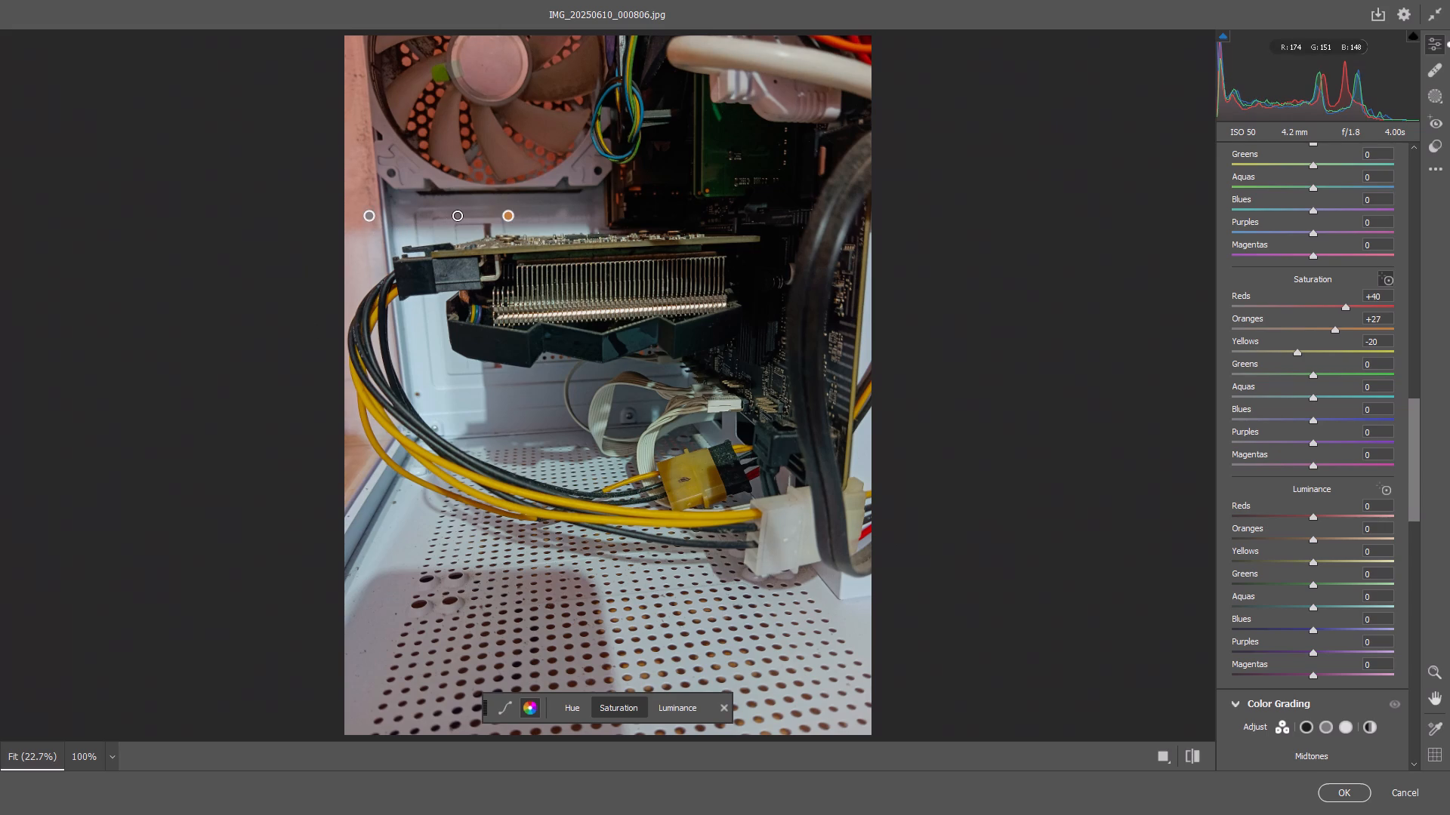
{"action": "left_click_drag", "start_coordinate": [381, 227], "coordinate": [381, 228]}
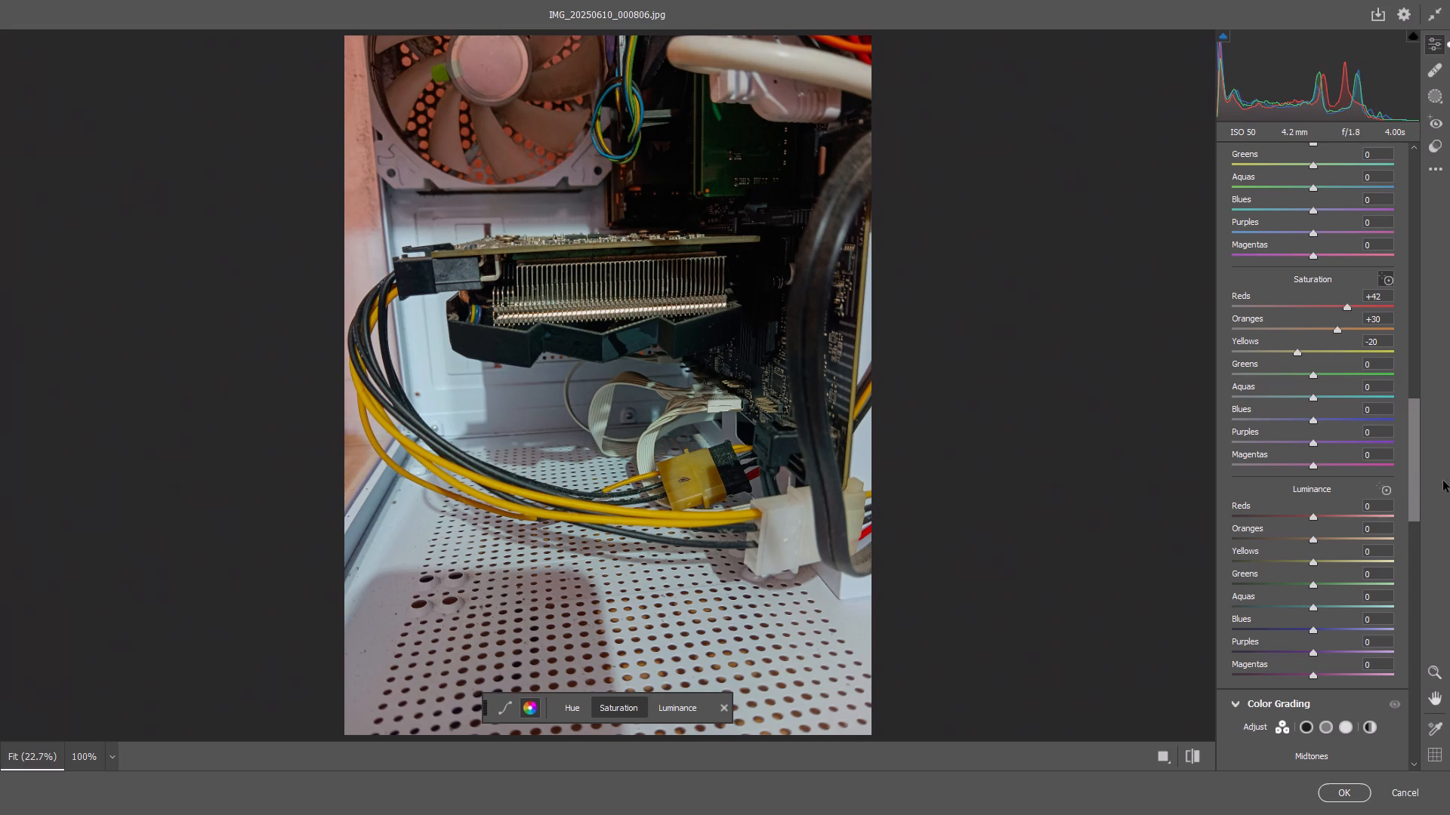
{"action": "left_click", "coordinate": [1356, 797]}
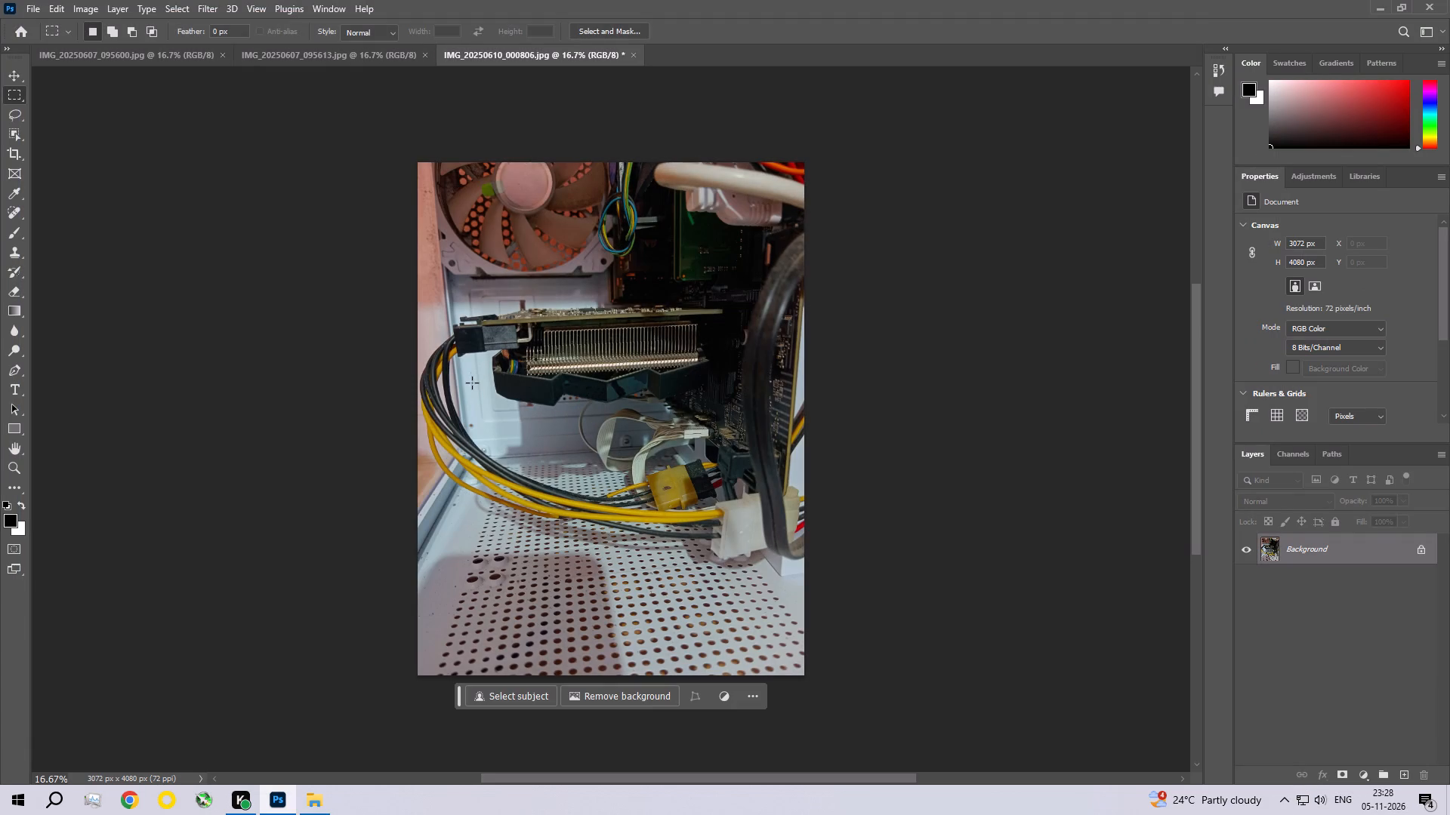
Remove the stains on the pink case edge just below the fan bracket's corner with a Content-Aware fill, then deselect.
{"action": "key", "text": "space"}
{"action": "key", "text": "ctrl+space"}
{"action": "key", "text": "ctrl+space"}
{"action": "key", "text": "ctrl+space"}
{"action": "key", "text": "ctrl+space"}
{"action": "key", "text": "ctrl+space"}
{"action": "key", "text": "ctrl+space"}
{"action": "key", "text": "ctrl+space"}
{"action": "key", "text": "ctrl+space"}
{"action": "key", "text": "ctrl+space"}
{"action": "key", "text": "ctrl+space"}
{"action": "key", "text": "ctrl+space"}
{"action": "key", "text": "ctrl+space"}
{"action": "key", "text": "ctrl+space"}
{"action": "key", "text": "ctrl+space"}
{"action": "key", "text": "ctrl+space"}
{"action": "key", "text": "ctrl+space"}
{"action": "key", "text": "ctrl+space"}
{"action": "key", "text": "ctrl+space"}
{"action": "key", "text": "ctrl+space"}
{"action": "key", "text": "ctrl+space"}
{"action": "left_click", "coordinate": [541, 311], "text": "ctrl"}
{"action": "left_click", "coordinate": [541, 311], "text": "ctrl"}
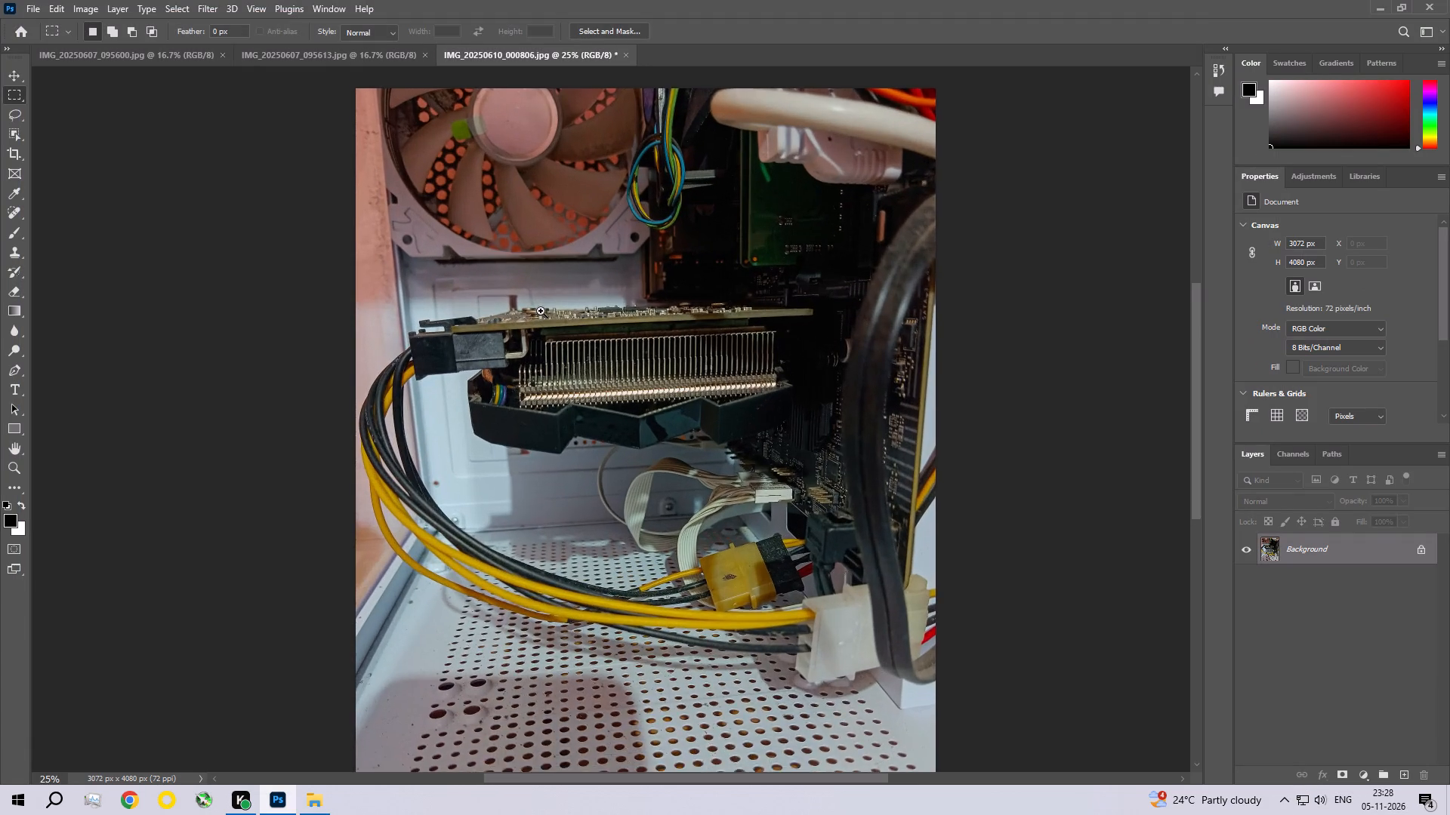
{"action": "left_click", "coordinate": [541, 311], "text": "ctrl"}
{"action": "left_click_drag", "start_coordinate": [384, 305], "coordinate": [907, 414]}
{"action": "key", "text": "ctrl+space"}
{"action": "key", "text": "ctrl+space"}
{"action": "key", "text": "ctrl+space"}
{"action": "key", "text": "ctrl+space"}
{"action": "left_click", "coordinate": [728, 278], "text": "ctrl"}
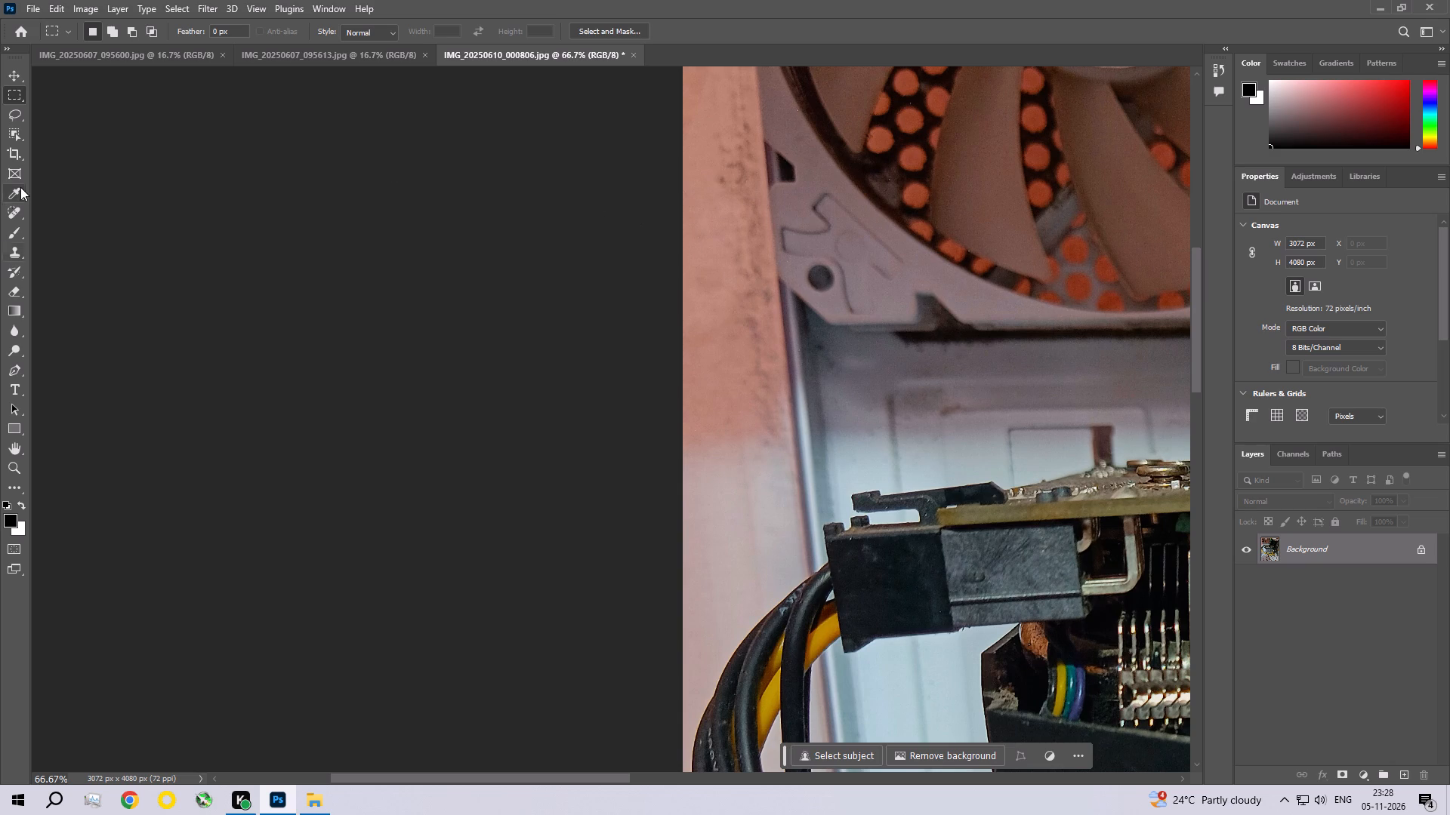
{"action": "left_click_drag", "start_coordinate": [713, 321], "coordinate": [770, 417]}
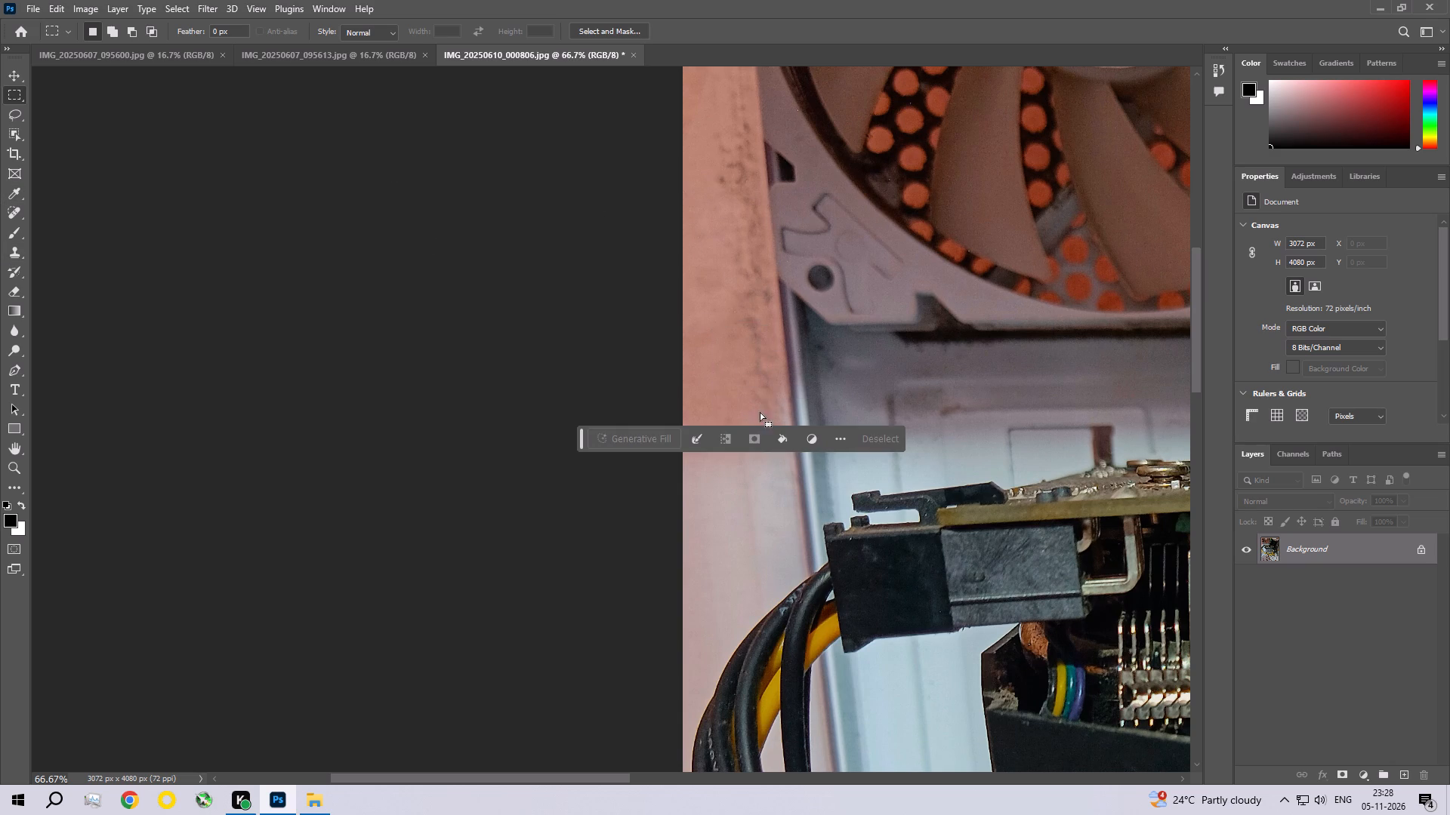
{"action": "left_click", "coordinate": [60, 0]}
{"action": "left_click", "coordinate": [77, 244]}
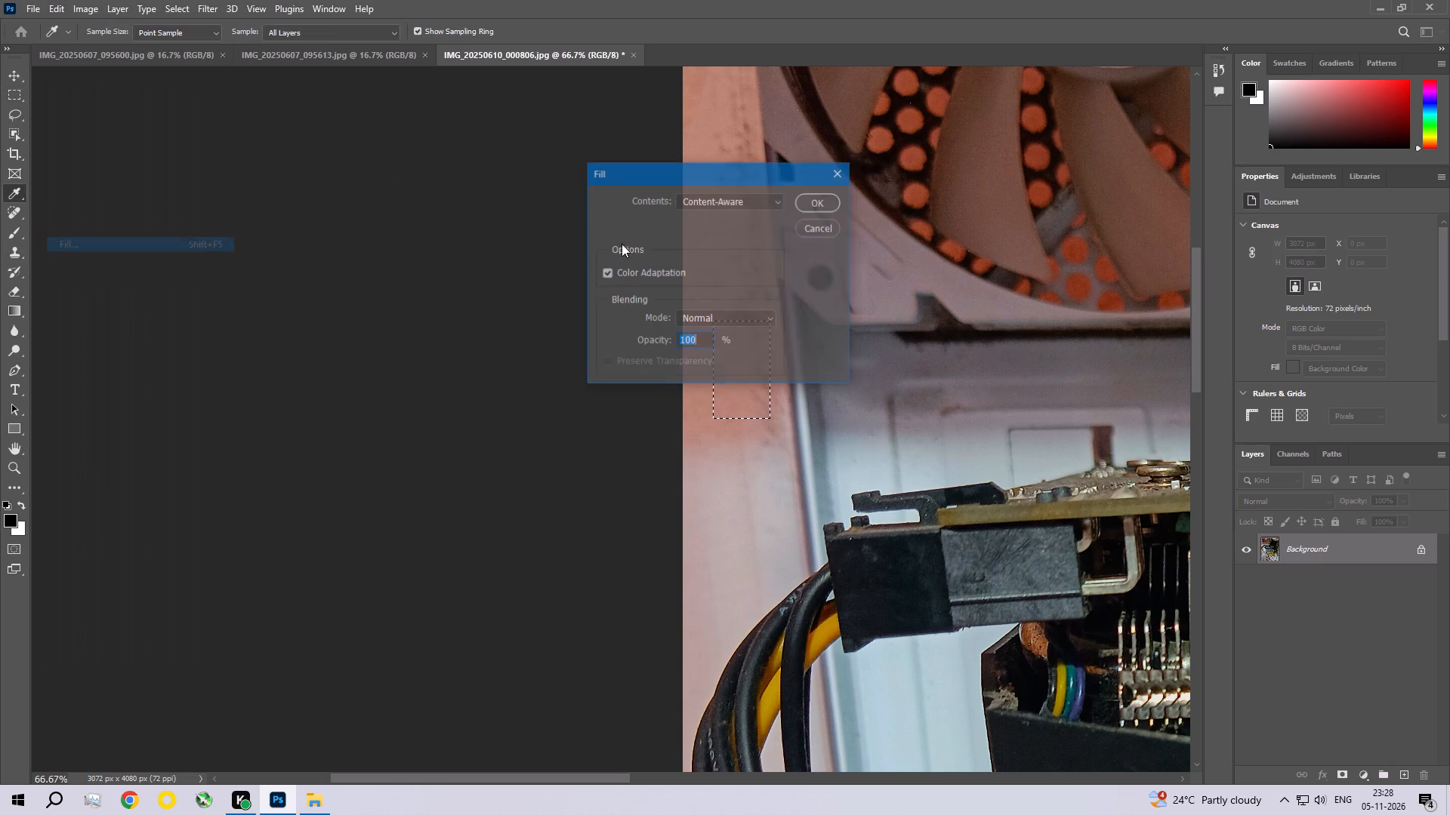
{"action": "left_click", "coordinate": [809, 199]}
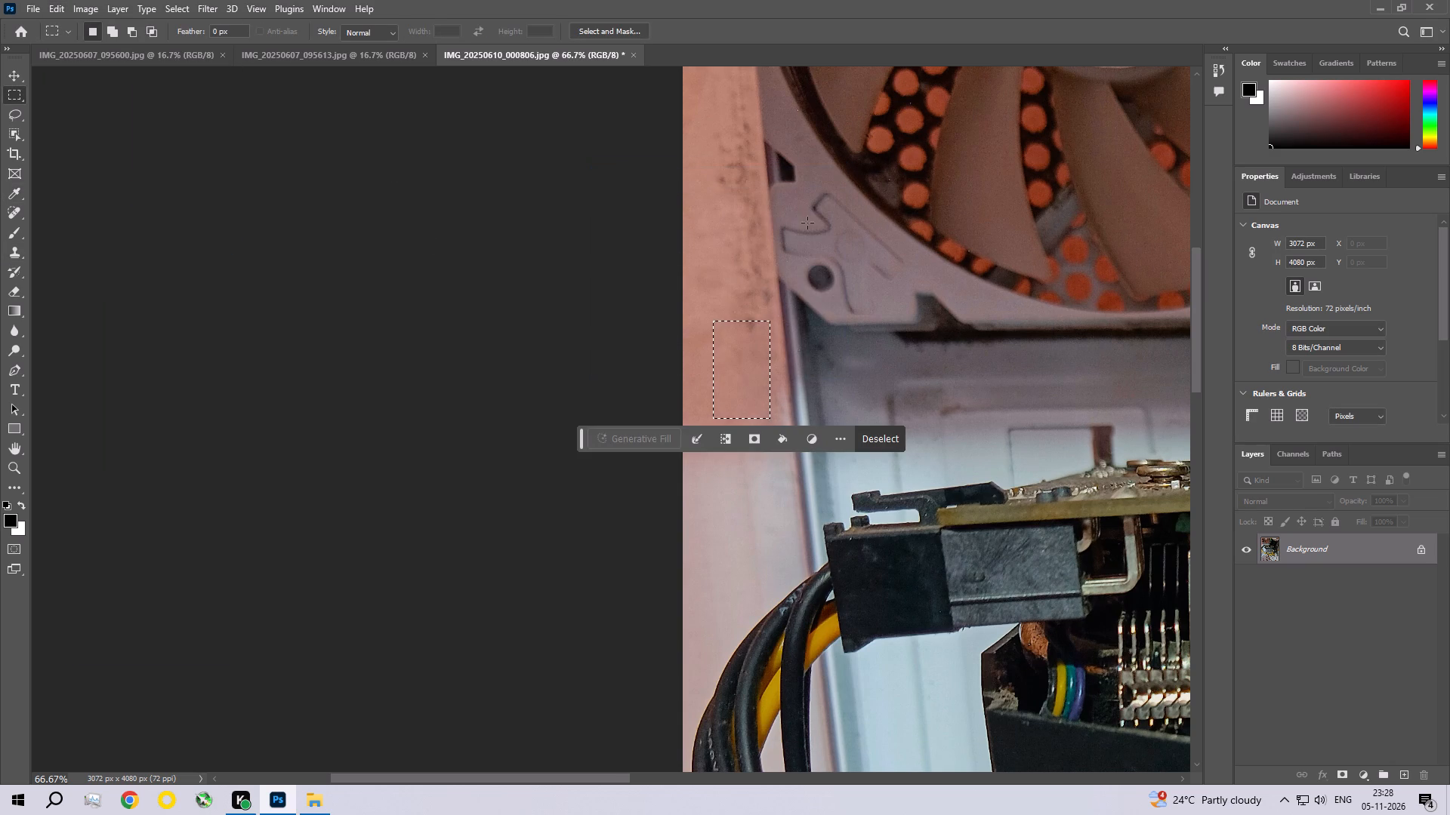
{"action": "key", "text": "ctrl+d"}
Clean the dark marks on the pink case edge beside the fan bracket's round hole with two overlapping Content-Aware fills.
{"action": "left_click_drag", "start_coordinate": [715, 215], "coordinate": [760, 306]}
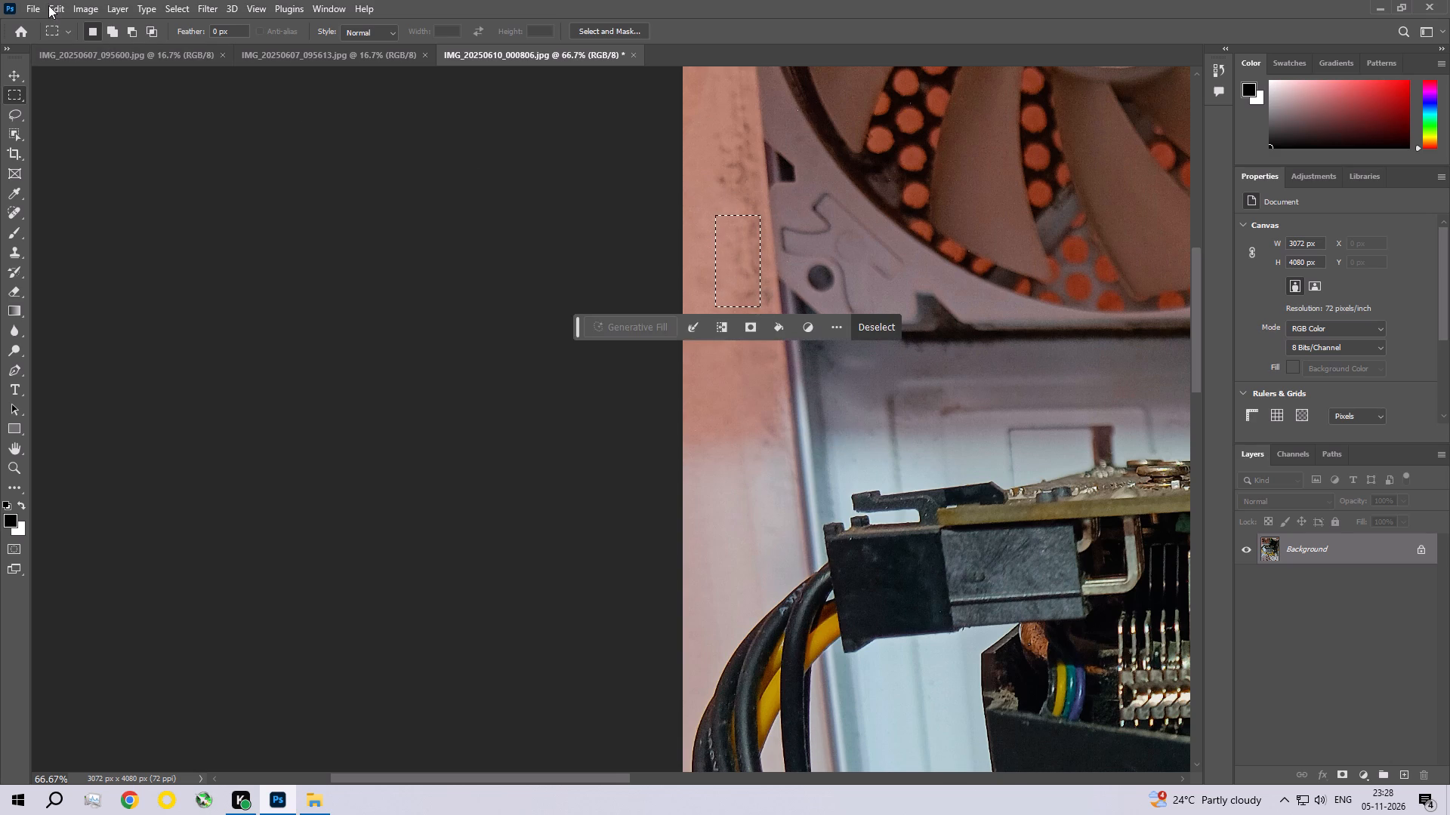
{"action": "left_click", "coordinate": [53, 3]}
{"action": "left_click", "coordinate": [75, 241]}
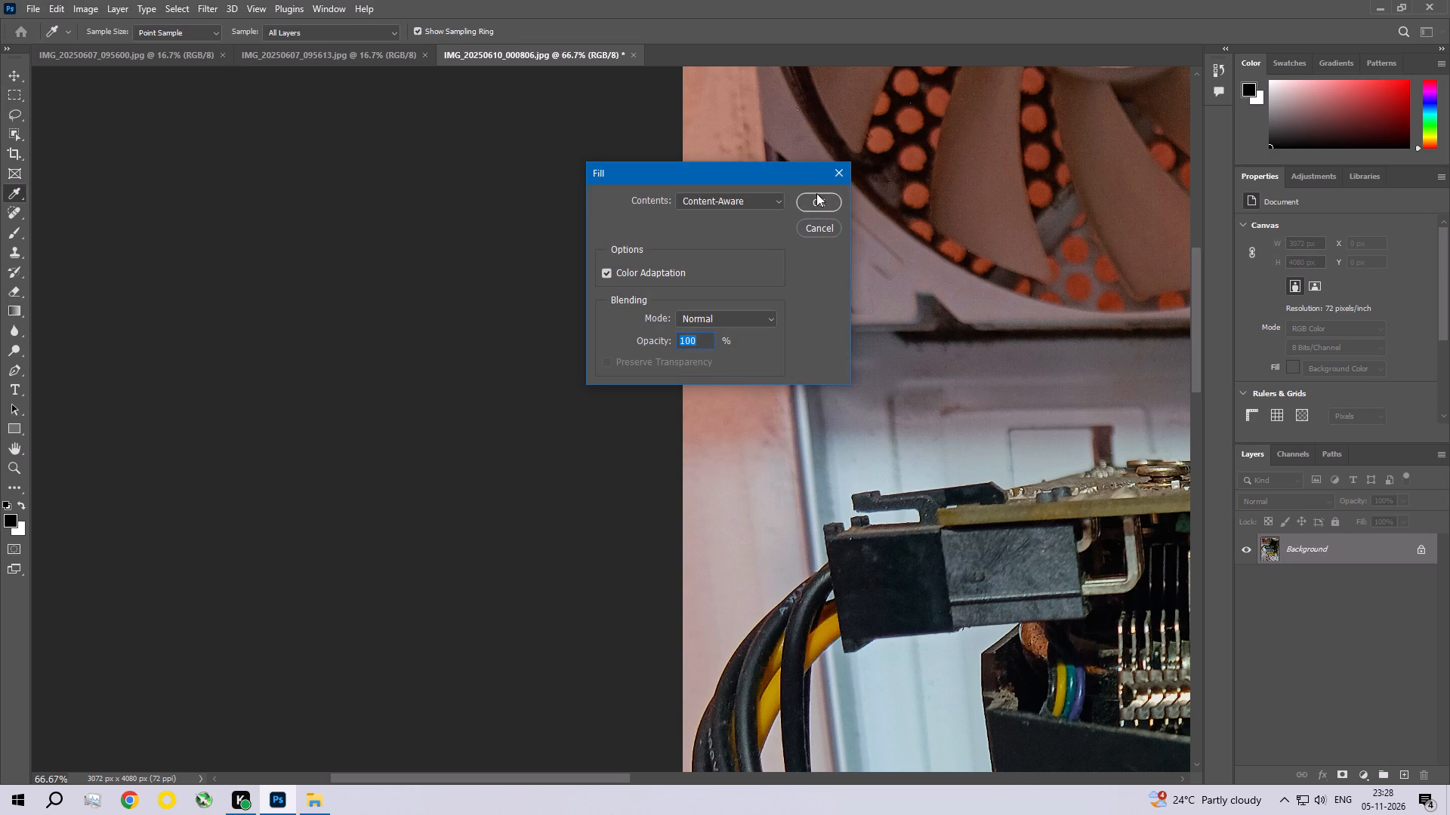
{"action": "left_click", "coordinate": [817, 202]}
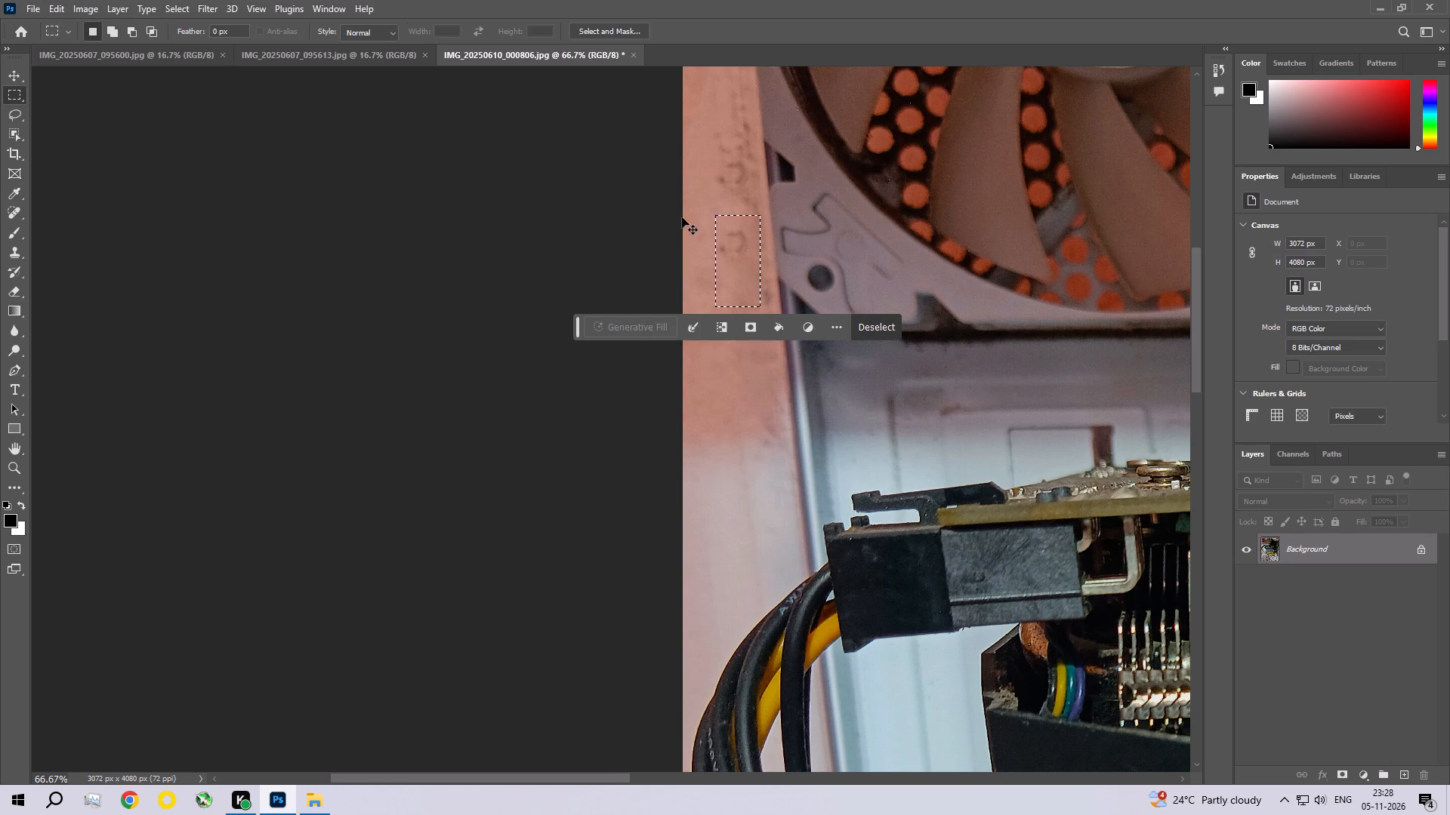
{"action": "key", "text": "ctrl+d"}
{"action": "left_click_drag", "start_coordinate": [708, 213], "coordinate": [749, 276]}
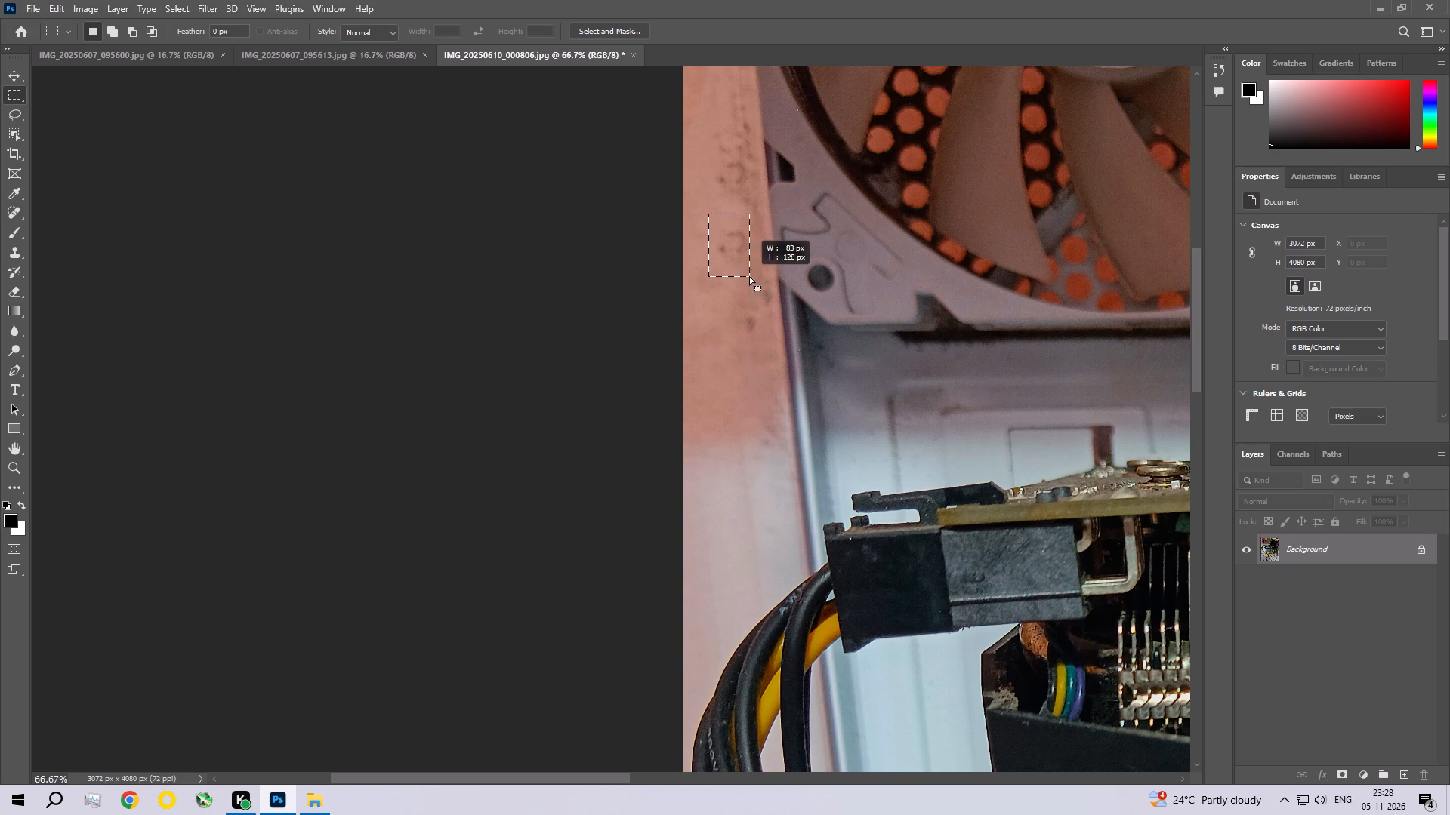
{"action": "left_click", "coordinate": [50, 0]}
{"action": "left_click", "coordinate": [86, 240]}
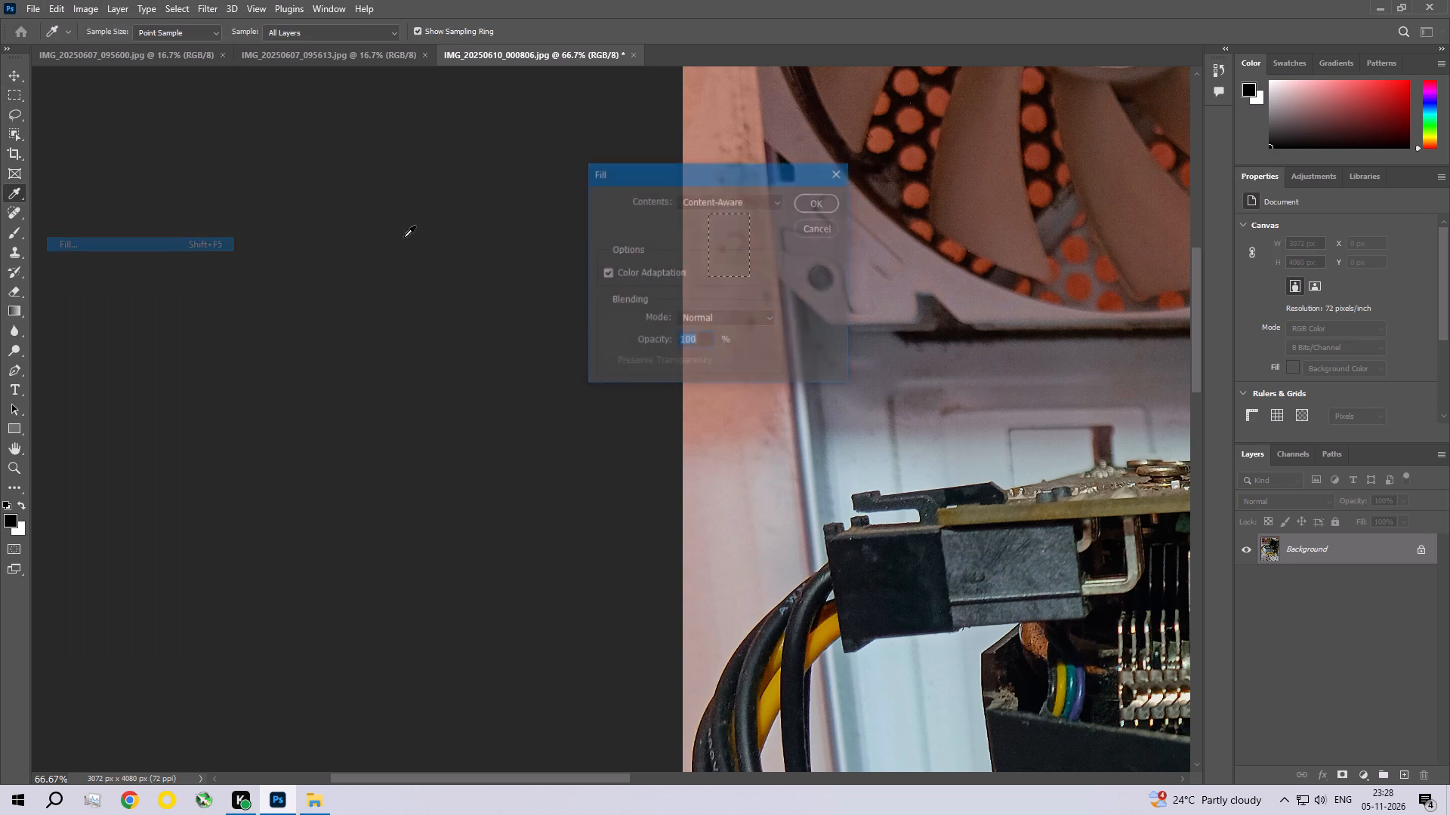
{"action": "left_click", "coordinate": [801, 201]}
{"action": "key", "text": "ctrl+d"}
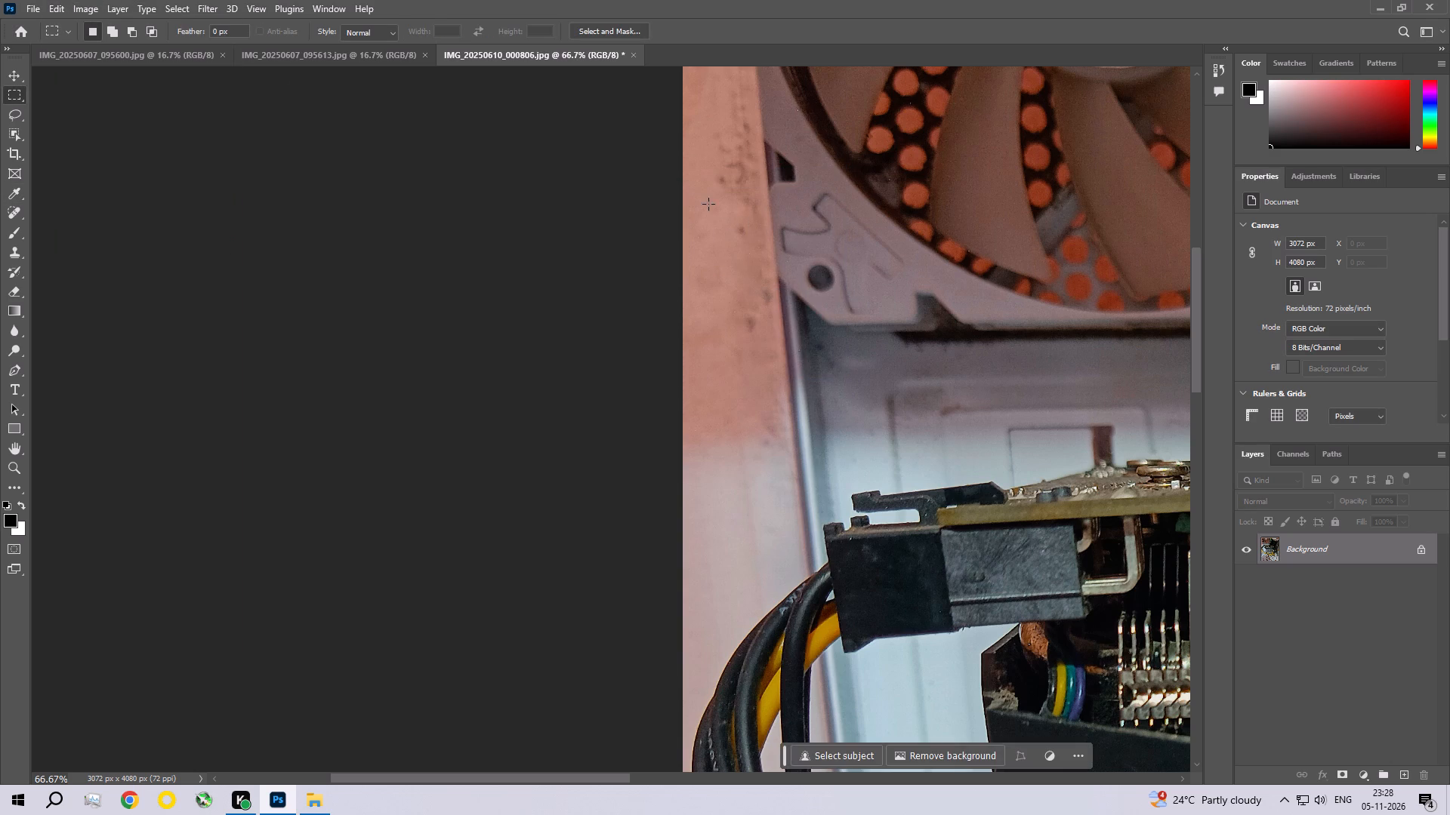
Clear the dark stains on the pink case edge beside the fan bracket's upper notch using two Content-Aware fills.
{"action": "left_click_drag", "start_coordinate": [706, 144], "coordinate": [753, 205]}
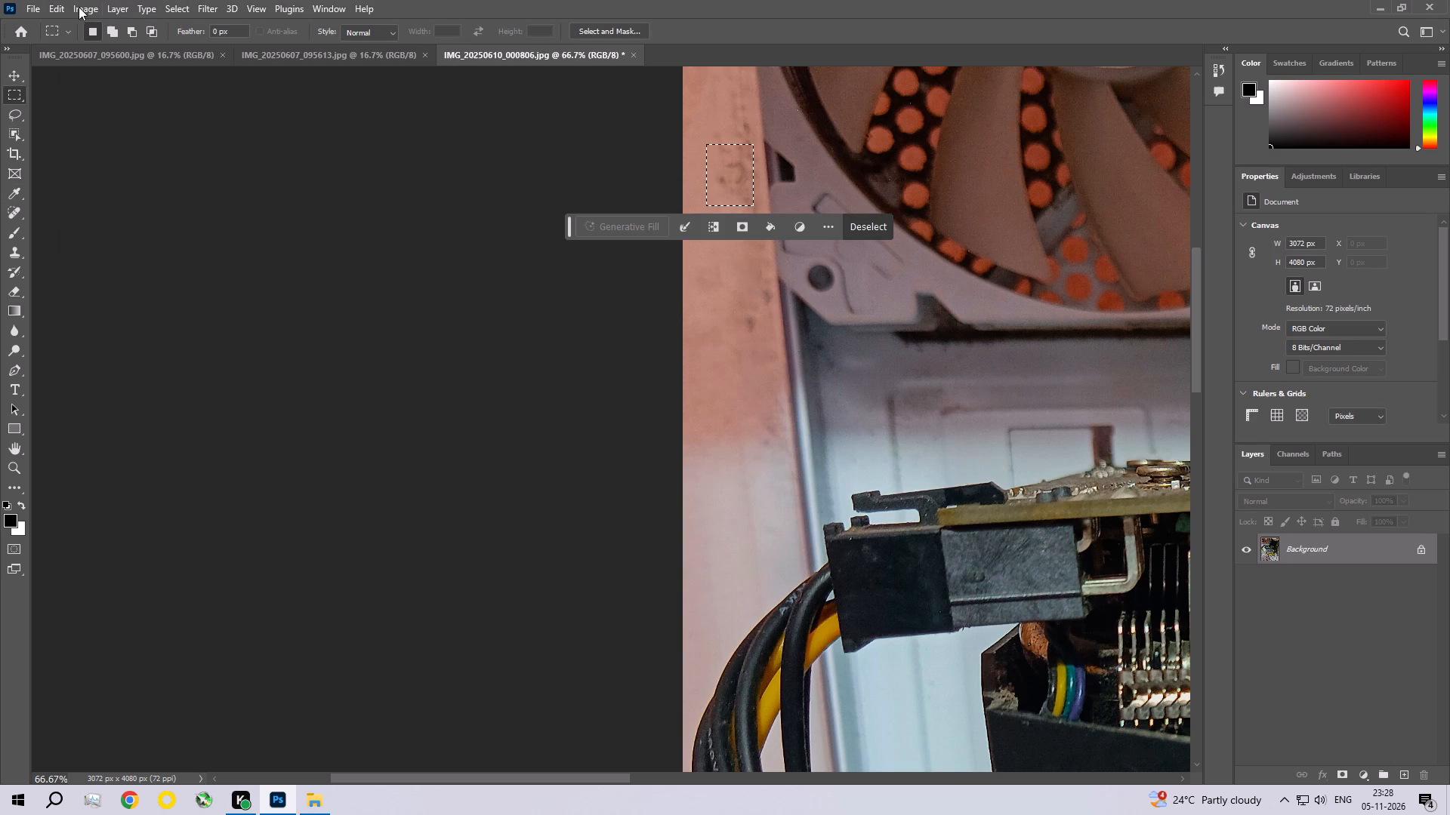
{"action": "left_click", "coordinate": [60, 12]}
{"action": "left_click", "coordinate": [72, 242]}
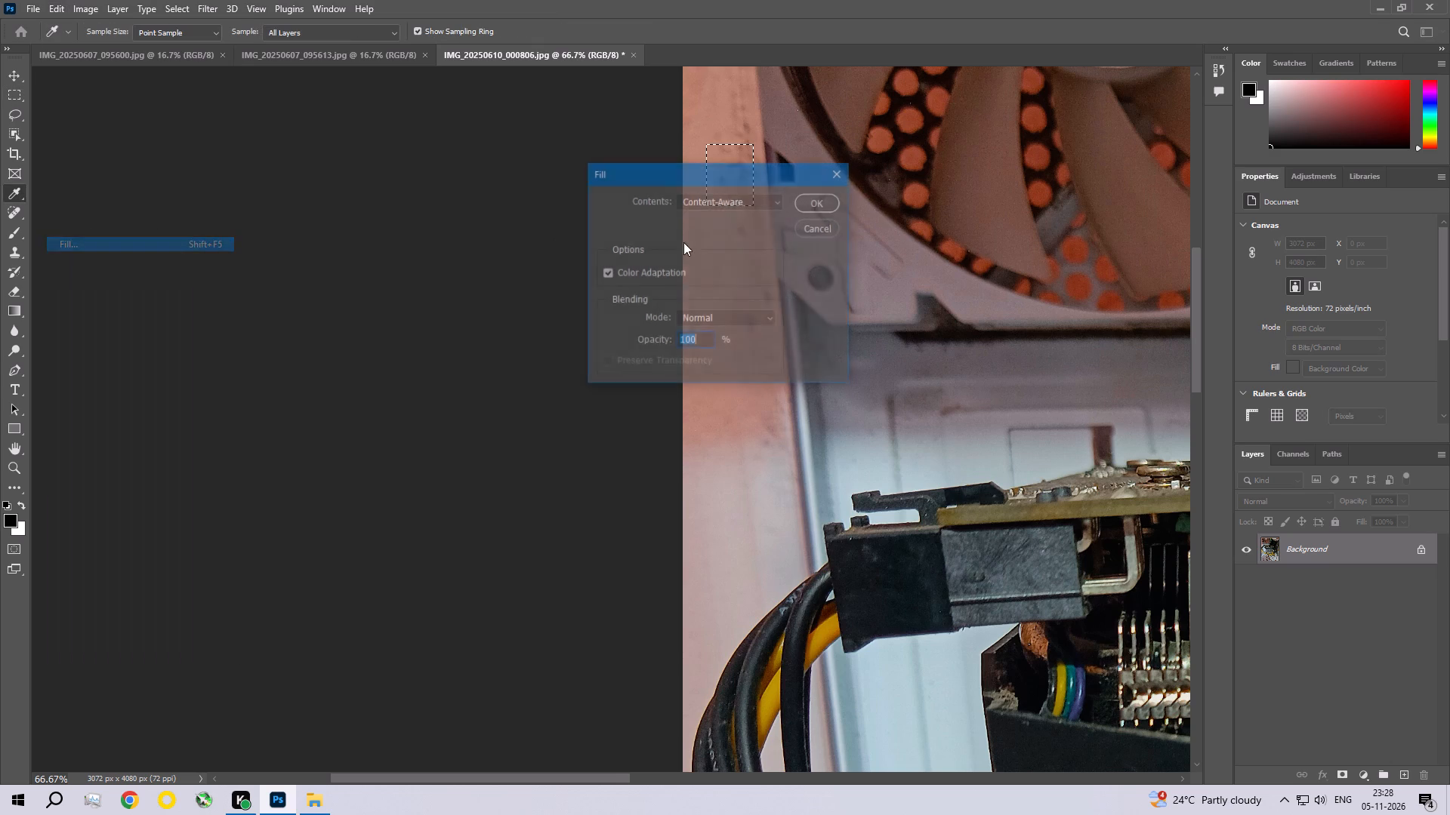
{"action": "left_click", "coordinate": [818, 201]}
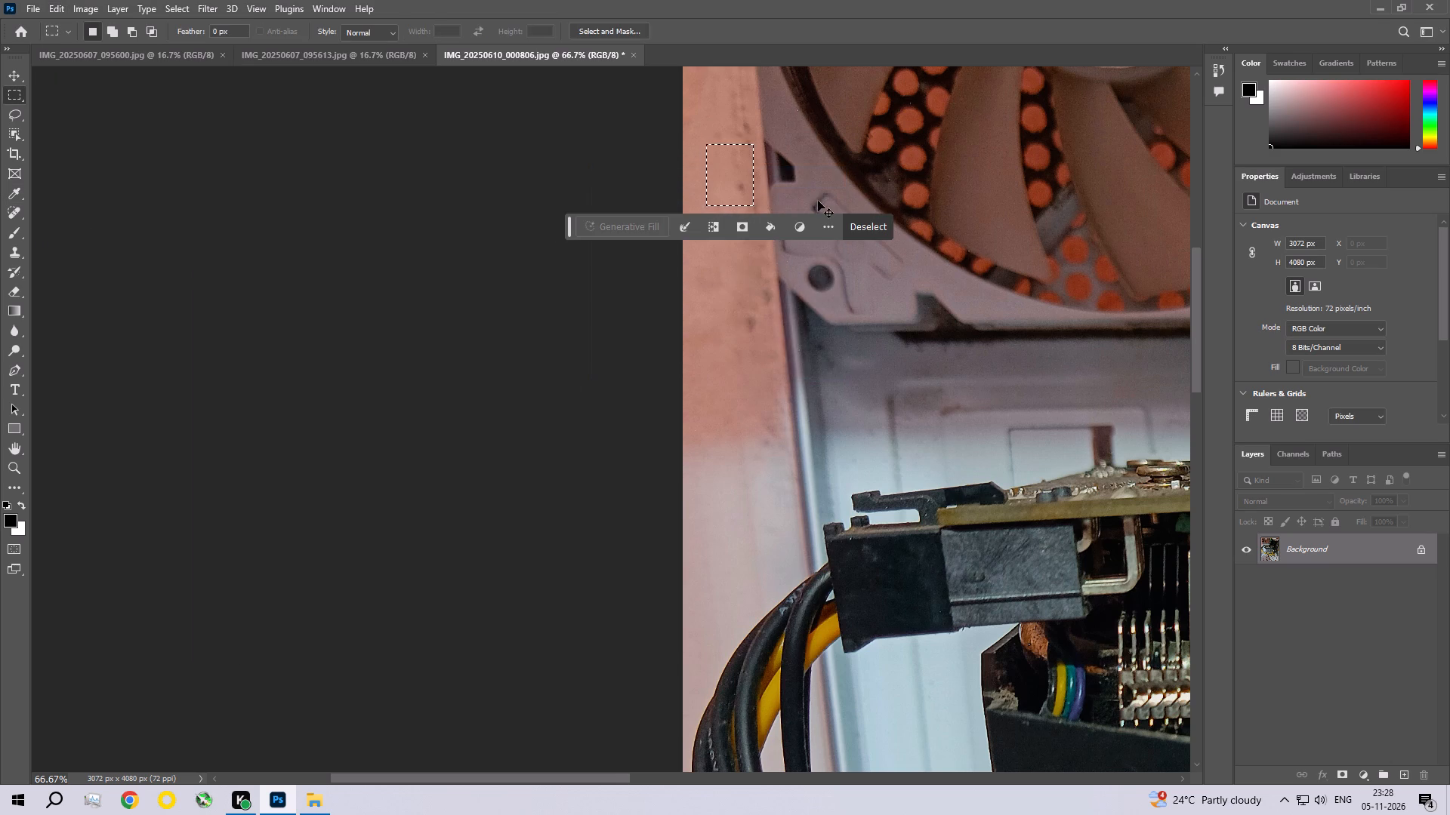
{"action": "key", "text": "ctrl+d"}
{"action": "left_click_drag", "start_coordinate": [732, 171], "coordinate": [749, 211]}
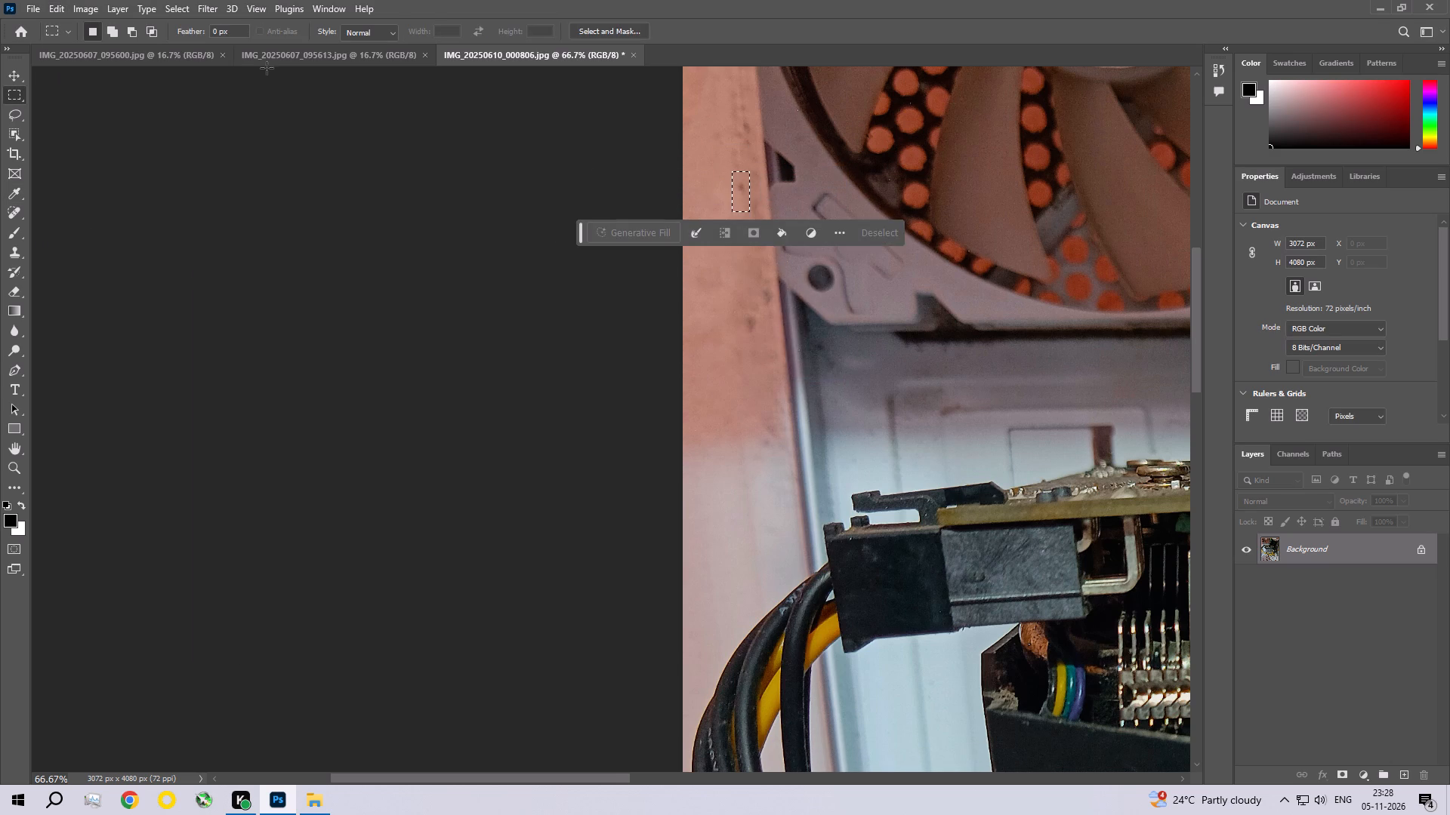
{"action": "left_click", "coordinate": [58, 10]}
{"action": "left_click", "coordinate": [75, 248]}
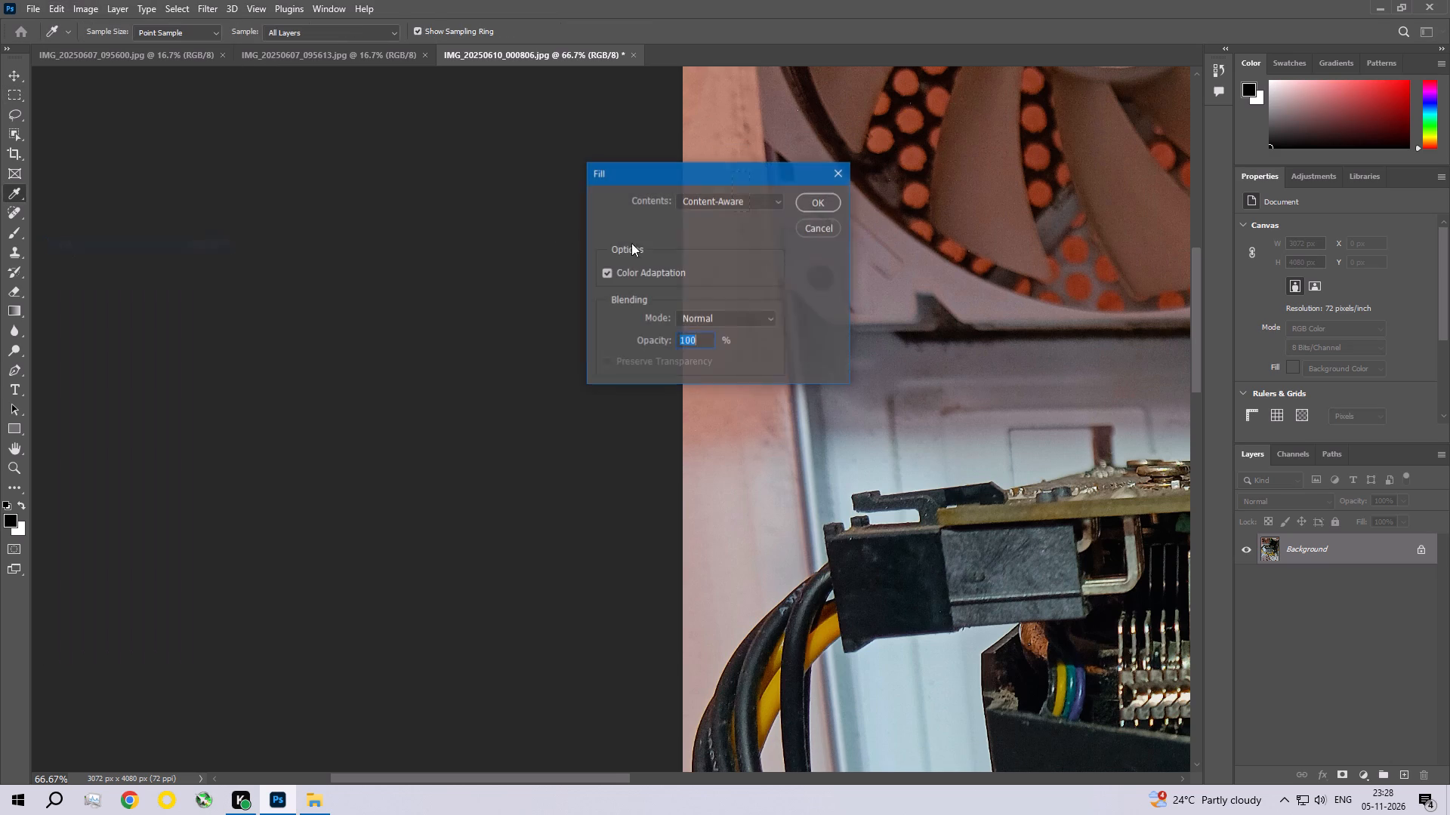
{"action": "left_click", "coordinate": [827, 201]}
{"action": "key", "text": "ctrl+d"}
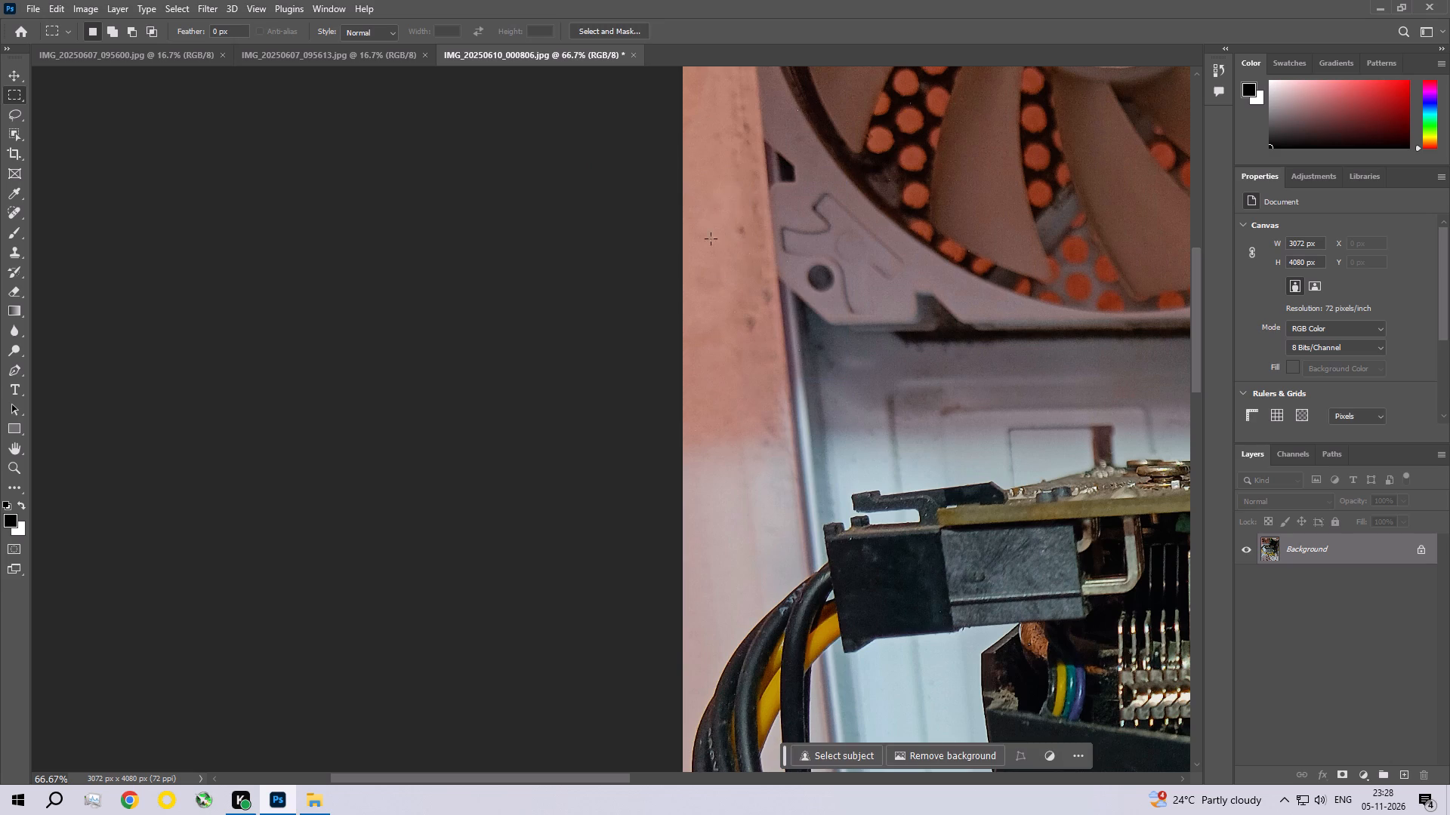
Remove the remaining dark speck on the pink case edge between the bracket's notch and round hole with a Content-Aware fill.
{"action": "left_click_drag", "start_coordinate": [721, 209], "coordinate": [751, 272]}
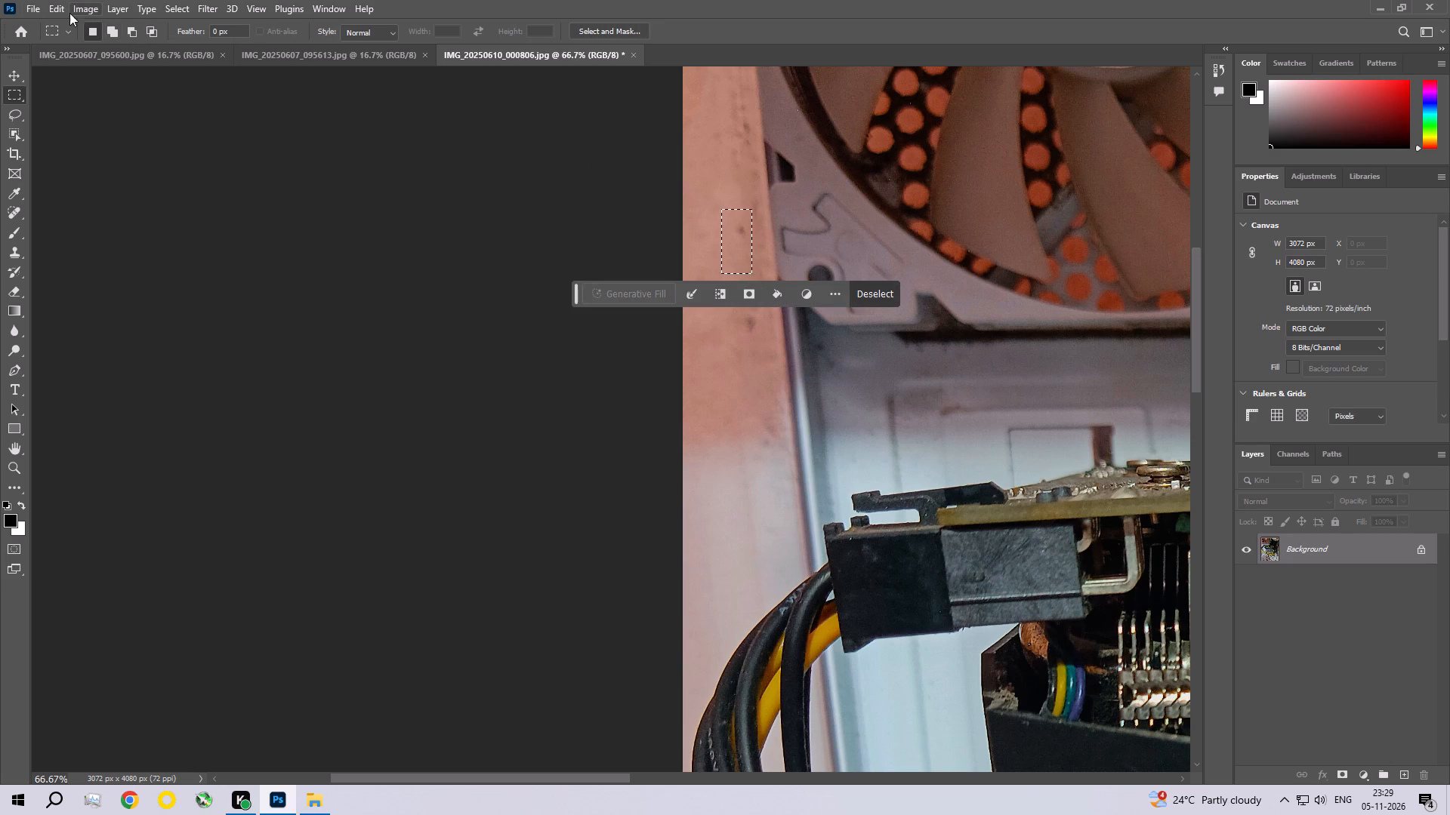
{"action": "left_click", "coordinate": [57, 8]}
{"action": "left_click", "coordinate": [68, 240]}
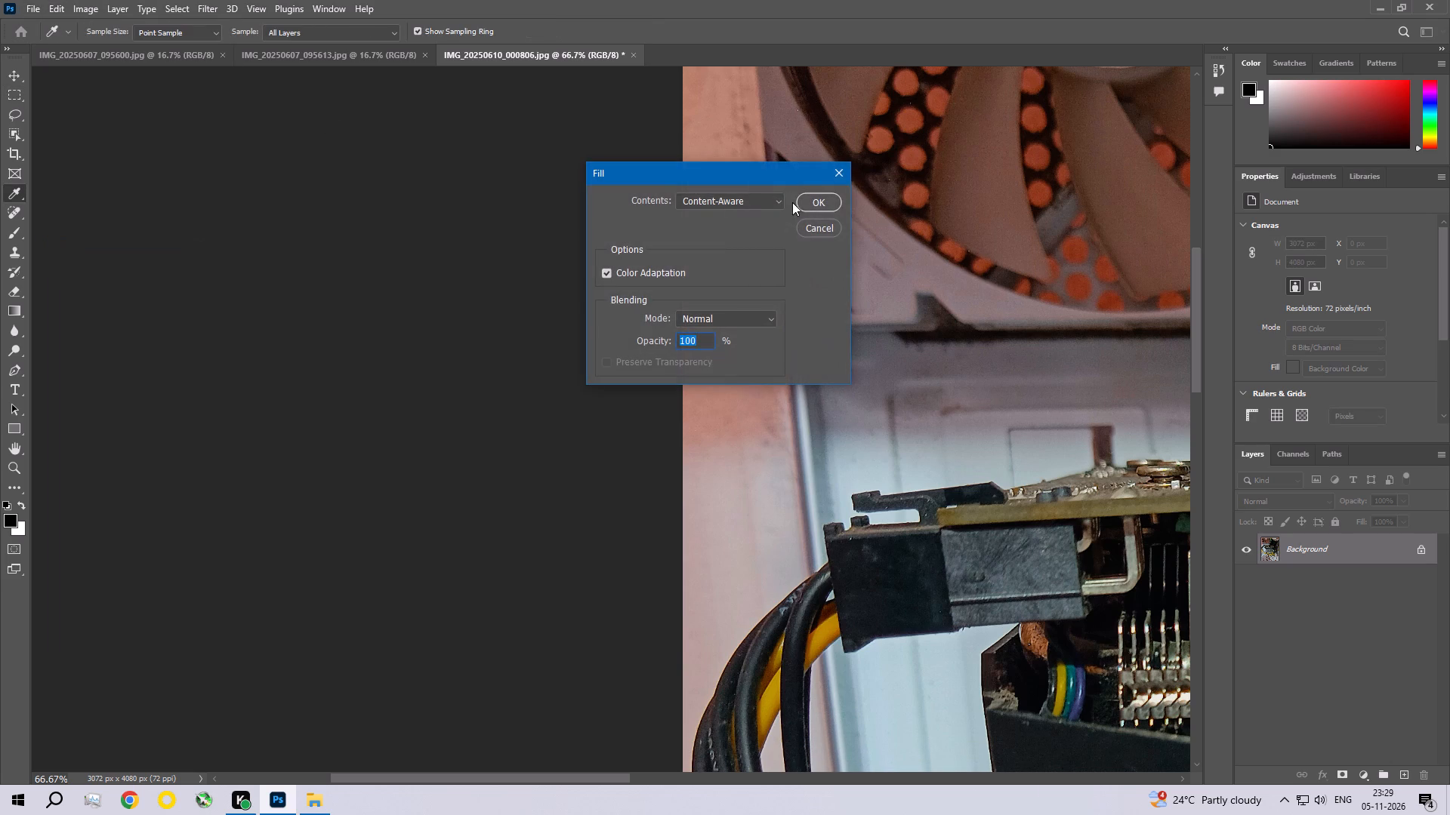
{"action": "left_click", "coordinate": [809, 202]}
{"action": "key", "text": "ctrl+d"}
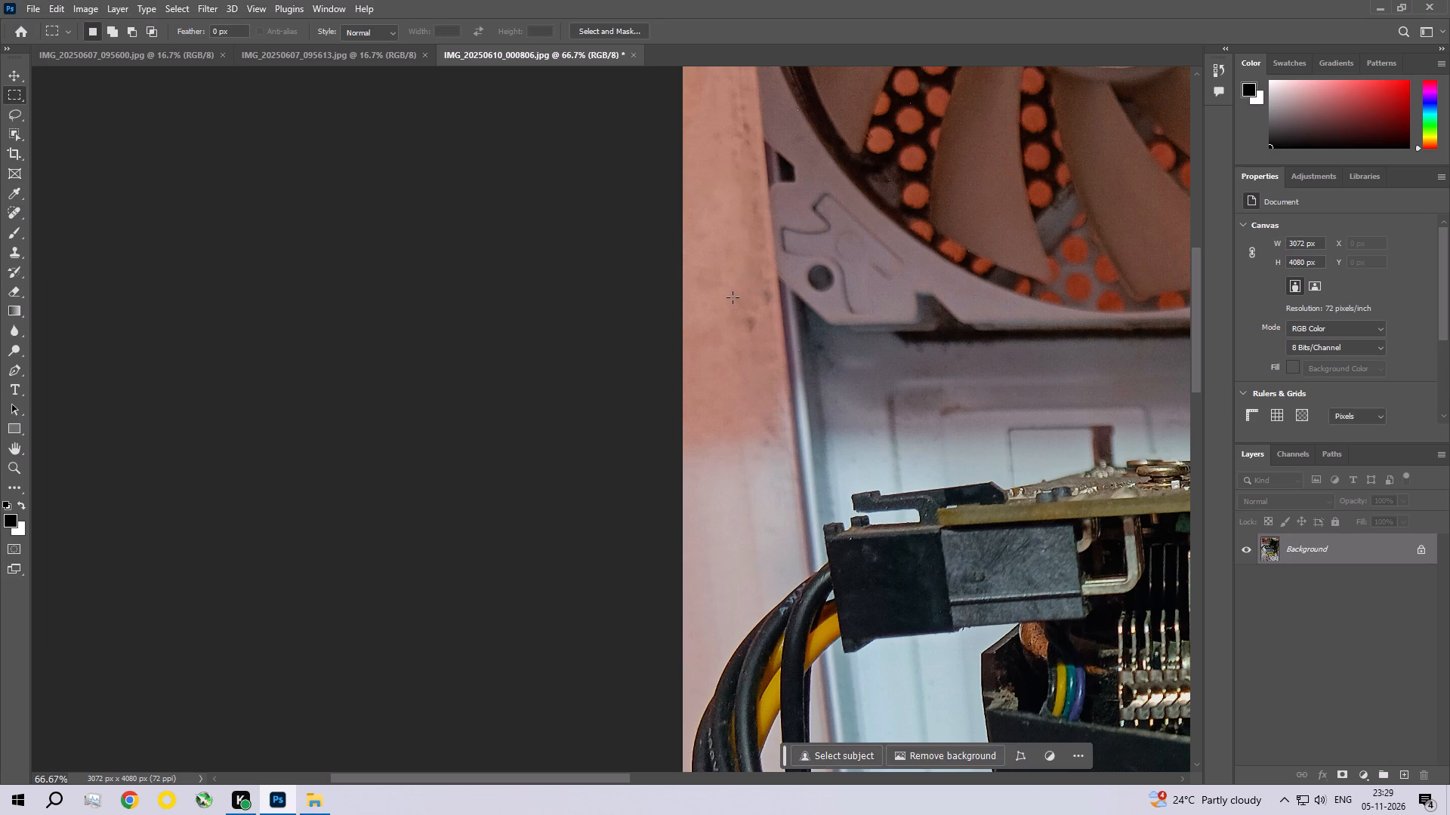
Remove the small spot on the pink case edge level with the fan bracket's bottom edge with a Content-Aware fill.
{"action": "left_click_drag", "start_coordinate": [733, 297], "coordinate": [763, 347]}
{"action": "left_click", "coordinate": [54, 2]}
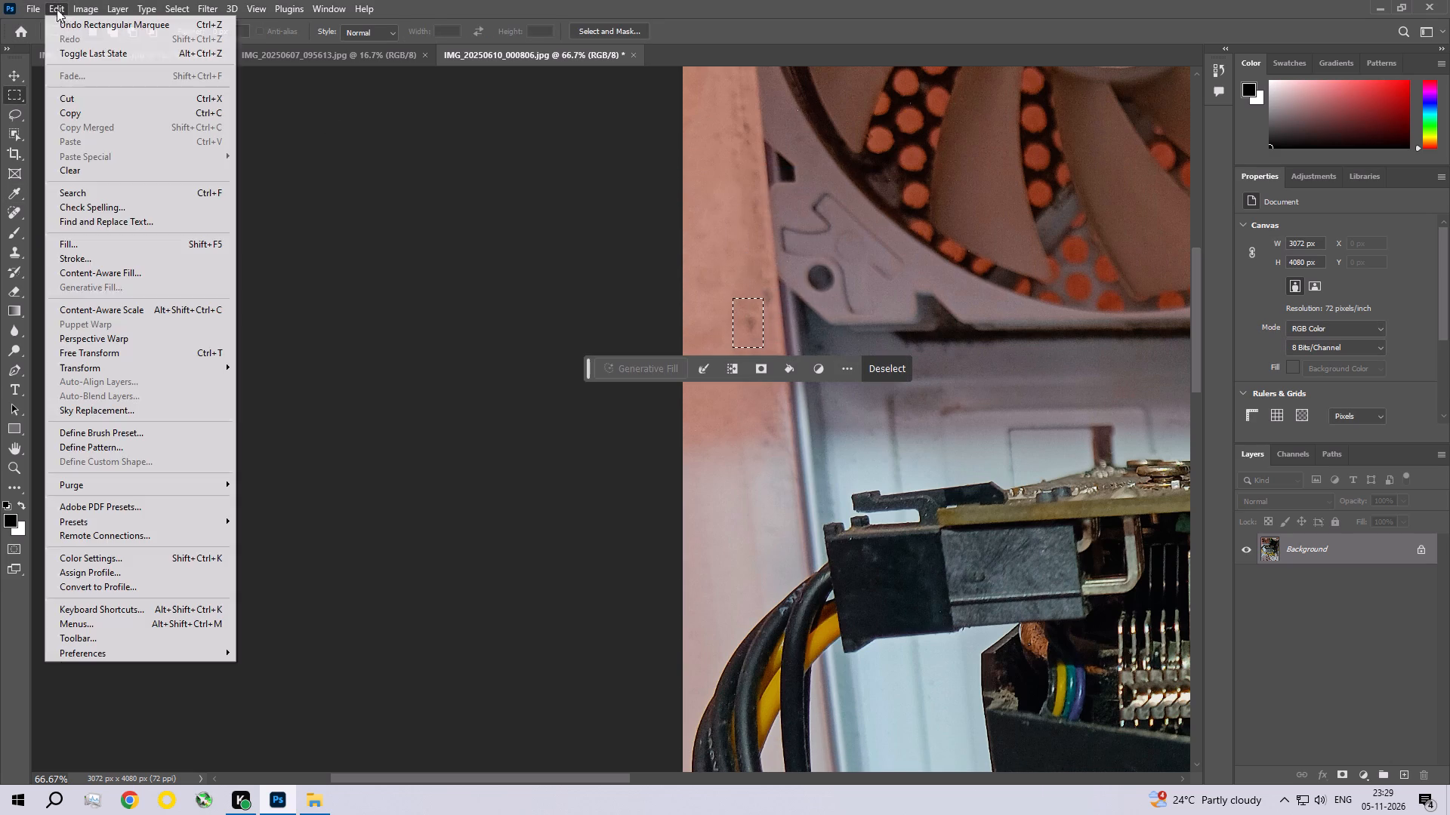
{"action": "left_click", "coordinate": [86, 244]}
{"action": "left_click", "coordinate": [823, 202]}
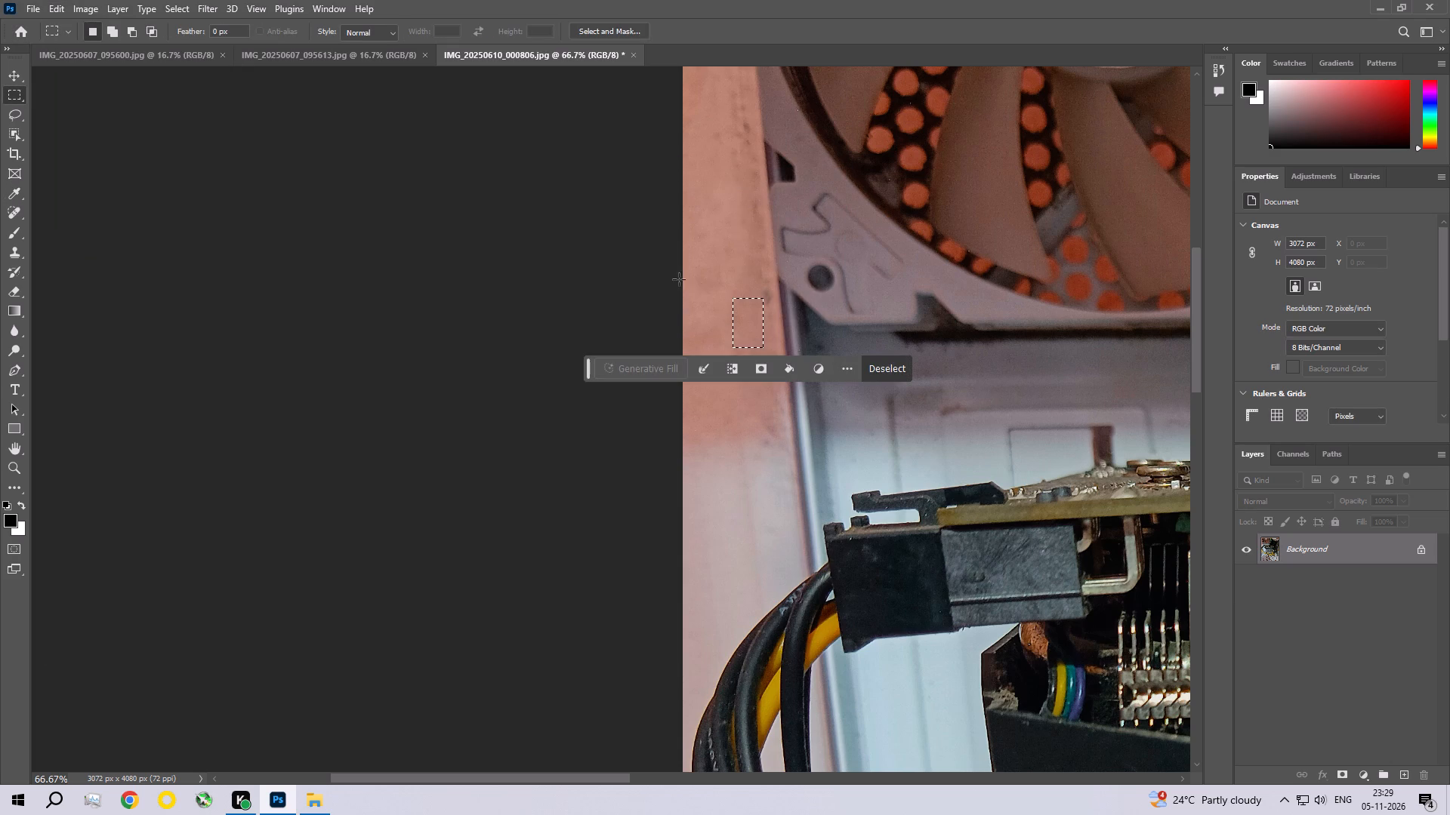
{"action": "key", "text": "ctrl+d"}
Content-Aware fill the blemish on the case edge where the pink tint fades to white, then deselect.
{"action": "left_click_drag", "start_coordinate": [745, 399], "coordinate": [760, 424]}
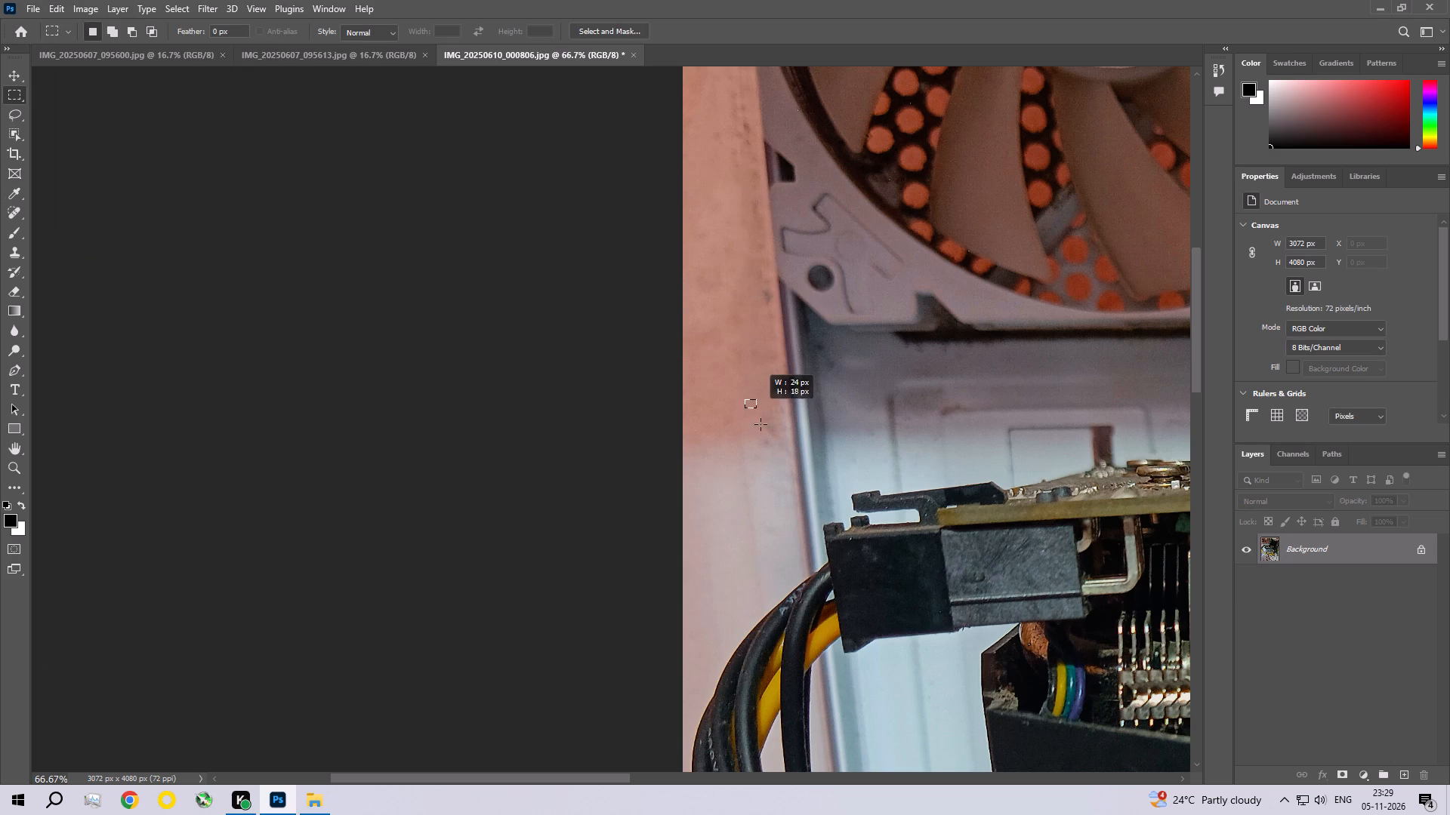
{"action": "left_click_drag", "start_coordinate": [760, 424], "coordinate": [782, 455]}
{"action": "left_click", "coordinate": [65, 0]}
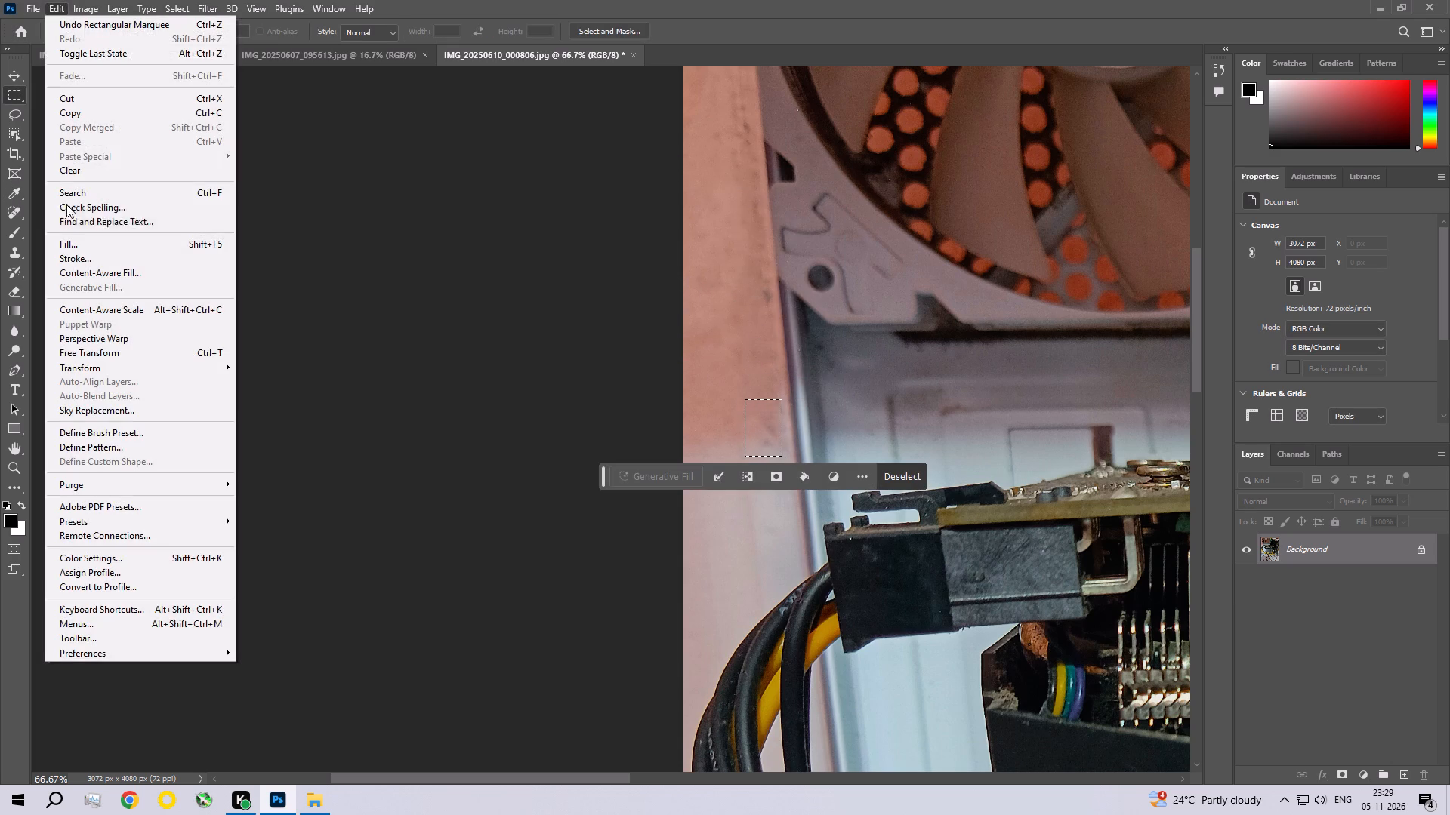
{"action": "left_click", "coordinate": [77, 242]}
{"action": "left_click", "coordinate": [818, 201]}
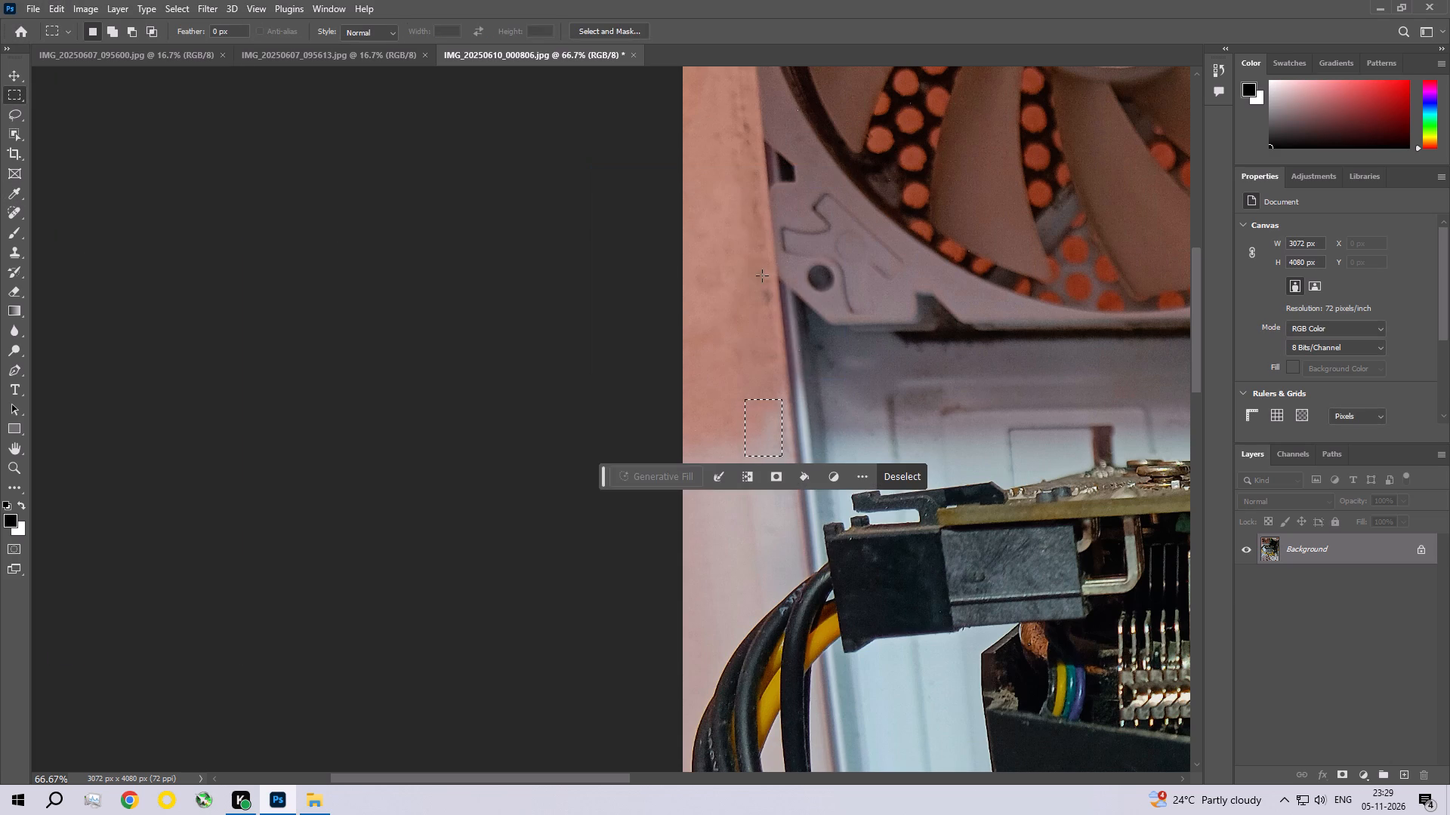
{"action": "key", "text": "ctrl+d"}
Remove the speck near the inner rim of the pink case edge, beside the bracket's round hole, with a Content-Aware fill.
{"action": "key", "text": "space"}
{"action": "key", "text": "space"}
{"action": "key", "text": "space"}
{"action": "key", "text": "space"}
{"action": "key", "text": "space"}
{"action": "key", "text": "space"}
{"action": "key", "text": "space"}
{"action": "key", "text": "space"}
{"action": "key", "text": "space"}
{"action": "key", "text": "space"}
{"action": "key", "text": "space"}
{"action": "key", "text": "space"}
{"action": "key", "text": "space"}
{"action": "left_click_drag", "start_coordinate": [753, 257], "coordinate": [726, 294]}
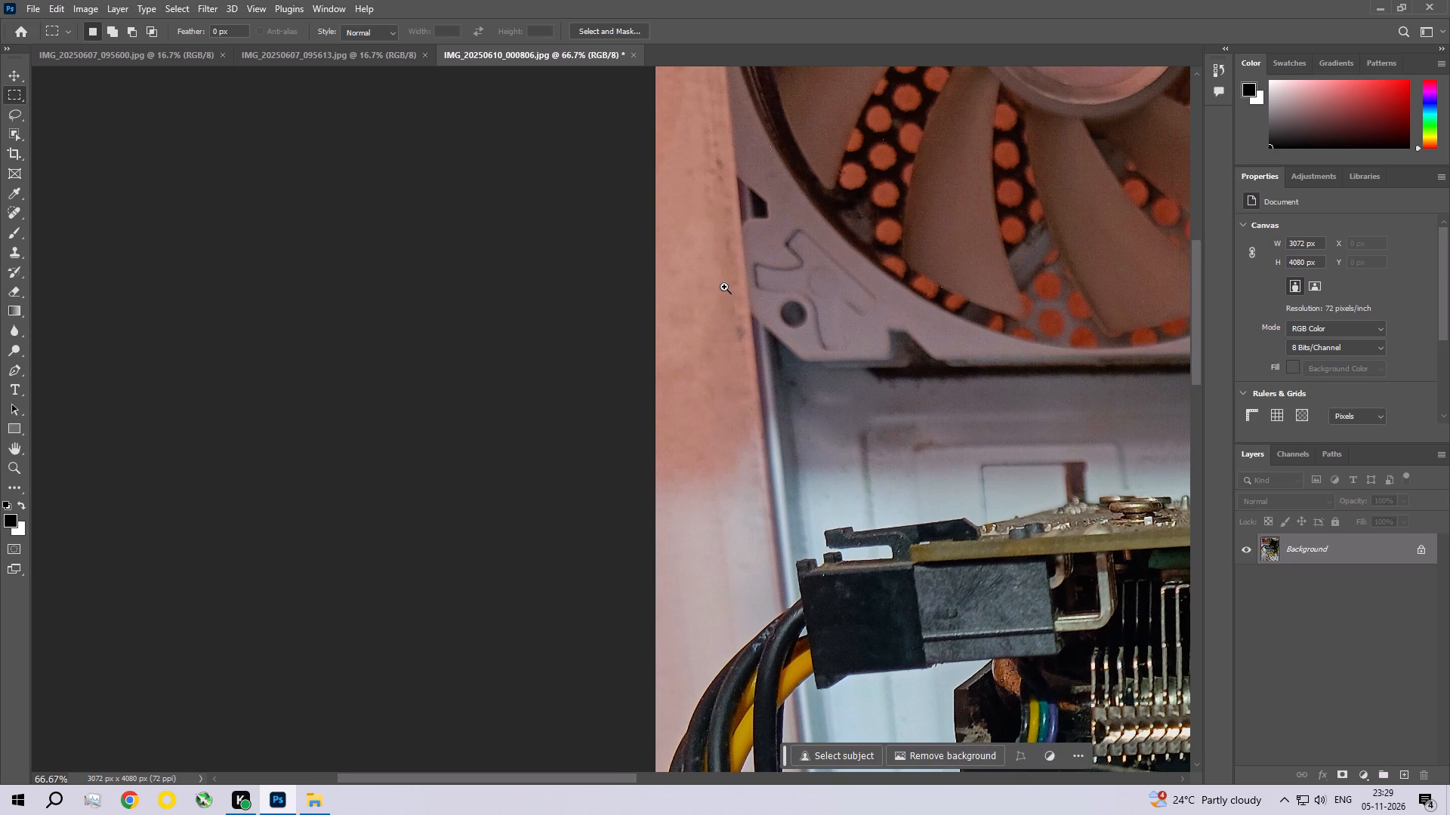
{"action": "left_click", "coordinate": [724, 287], "text": "ctrl"}
{"action": "left_click_drag", "start_coordinate": [723, 333], "coordinate": [754, 358]}
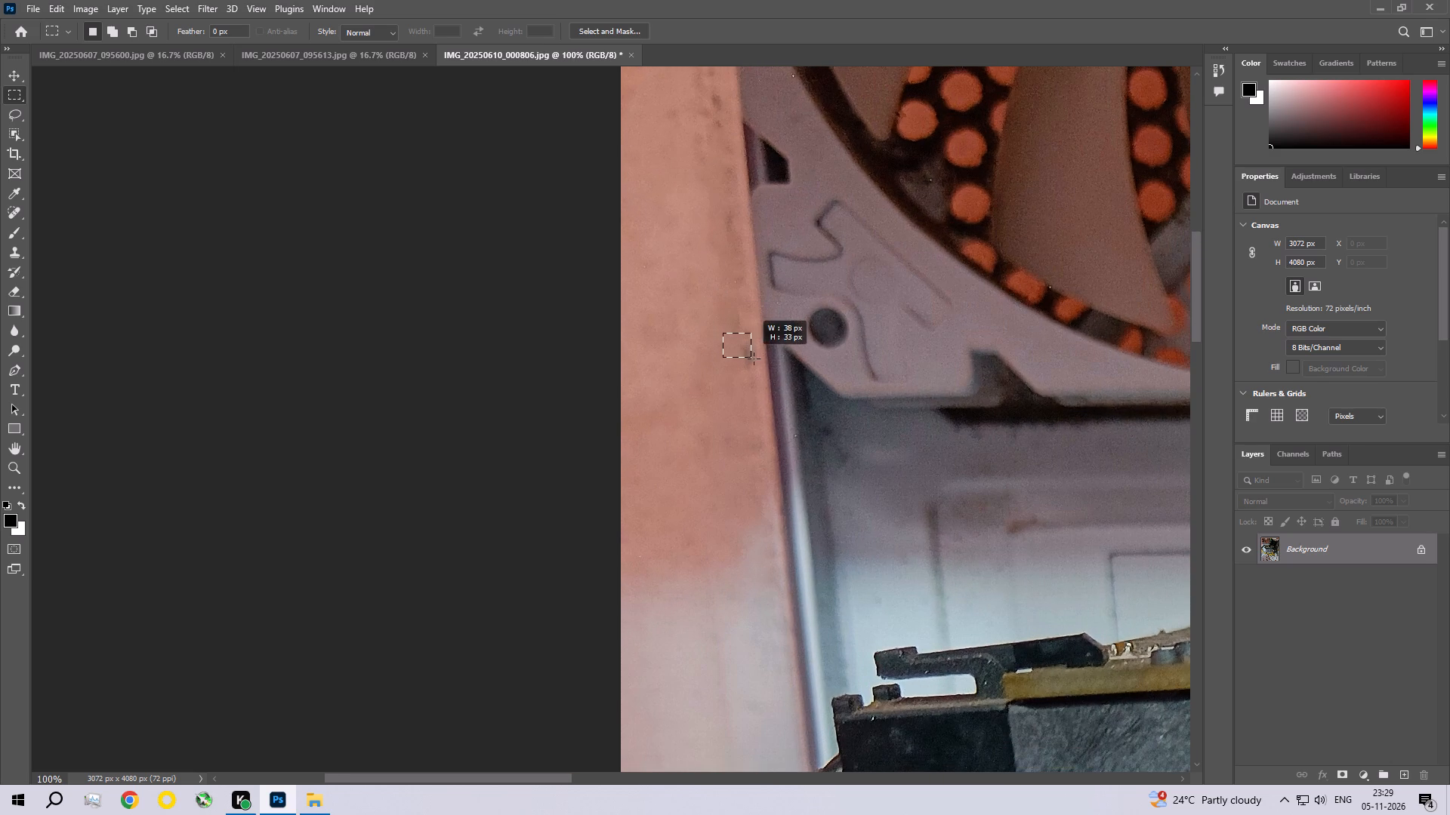
{"action": "left_click_drag", "start_coordinate": [754, 358], "coordinate": [760, 370]}
{"action": "left_click", "coordinate": [52, 2]}
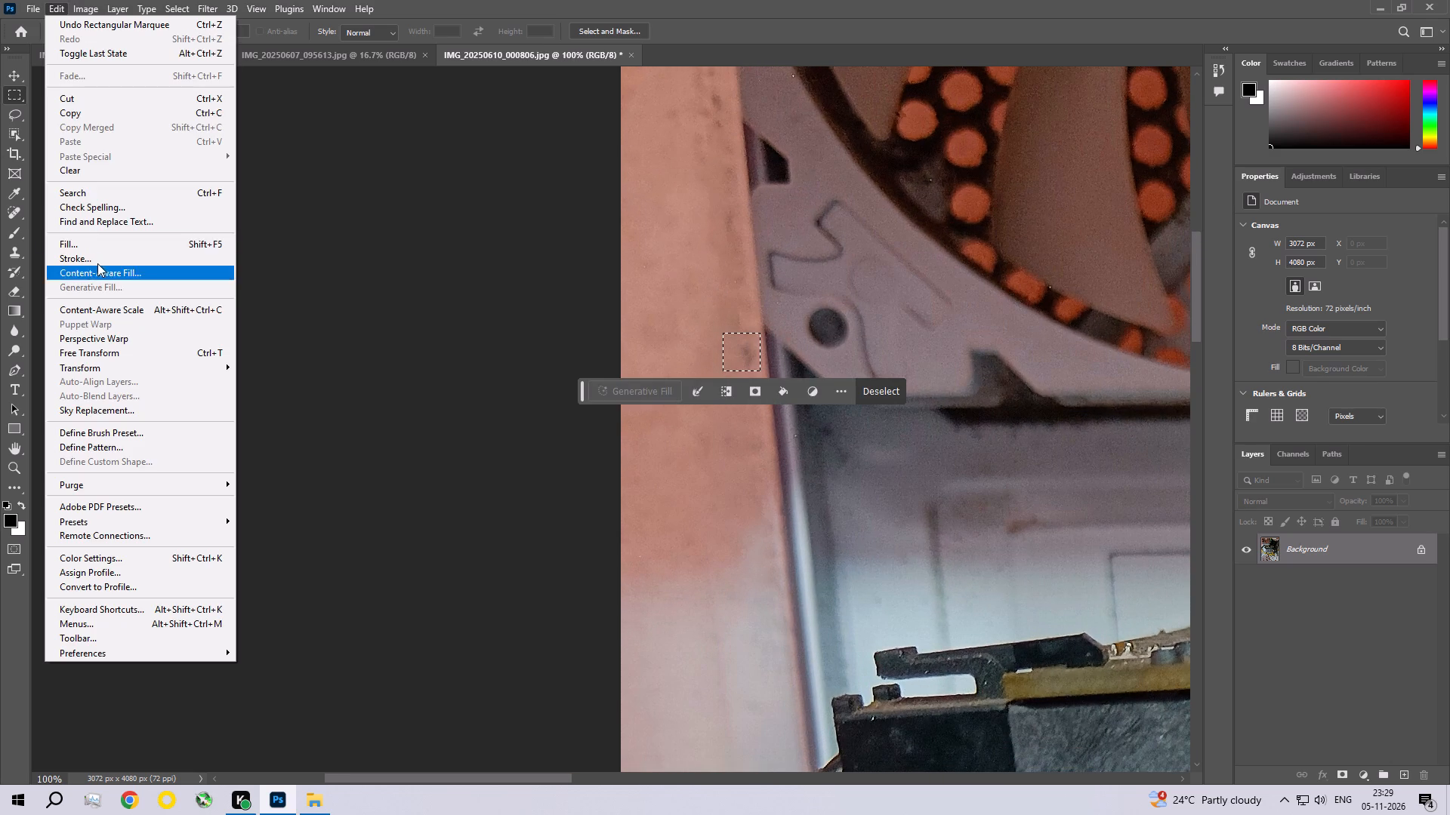
{"action": "left_click", "coordinate": [100, 241]}
{"action": "left_click", "coordinate": [819, 205]}
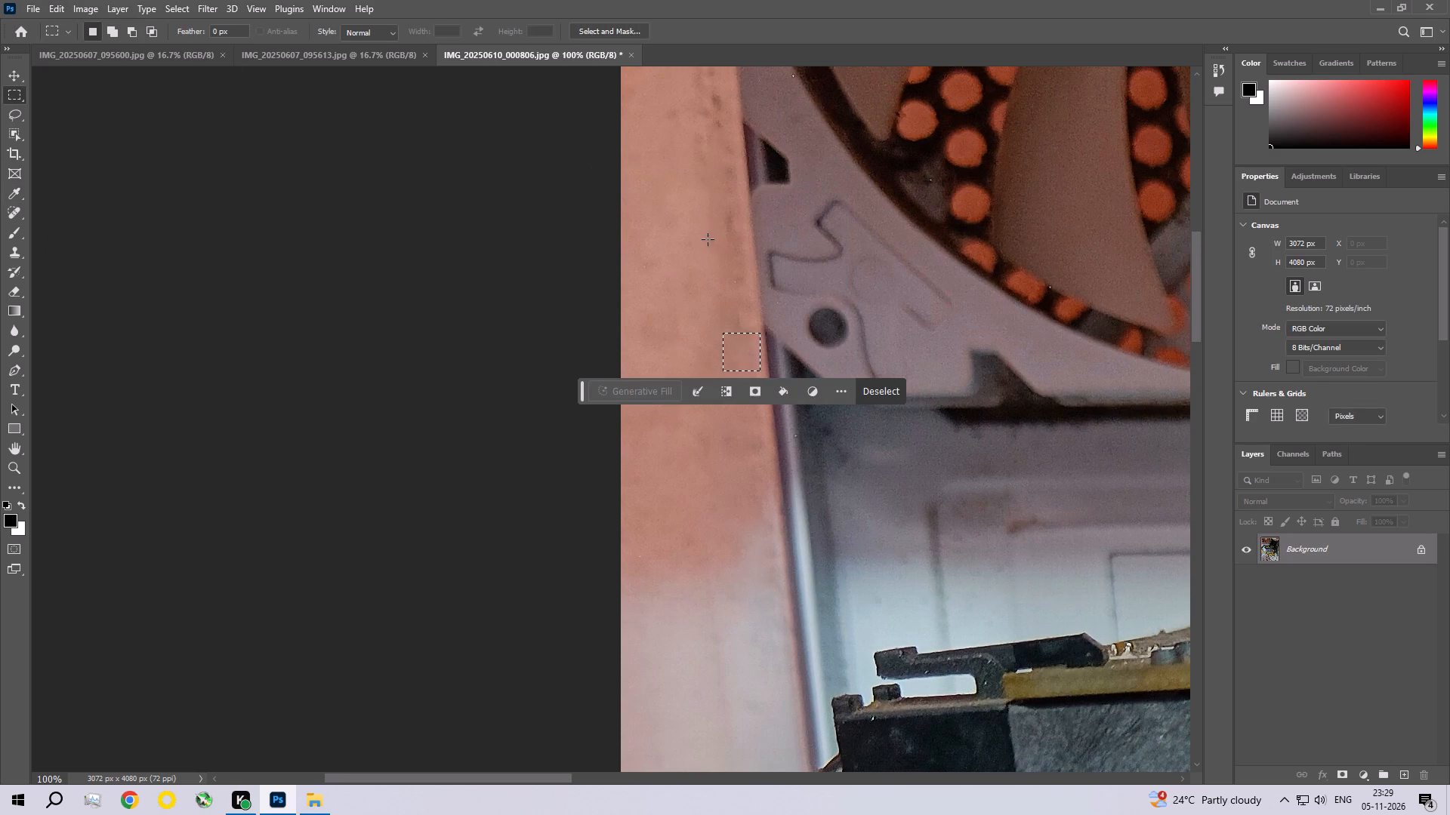
{"action": "key", "text": "ctrl+d"}
Content-Aware fill the faint marks on the pink case edge just above the fan bracket's notch, then deselect.
{"action": "left_click_drag", "start_coordinate": [652, 99], "coordinate": [708, 145]}
{"action": "left_click", "coordinate": [54, 5]}
{"action": "left_click", "coordinate": [93, 248]}
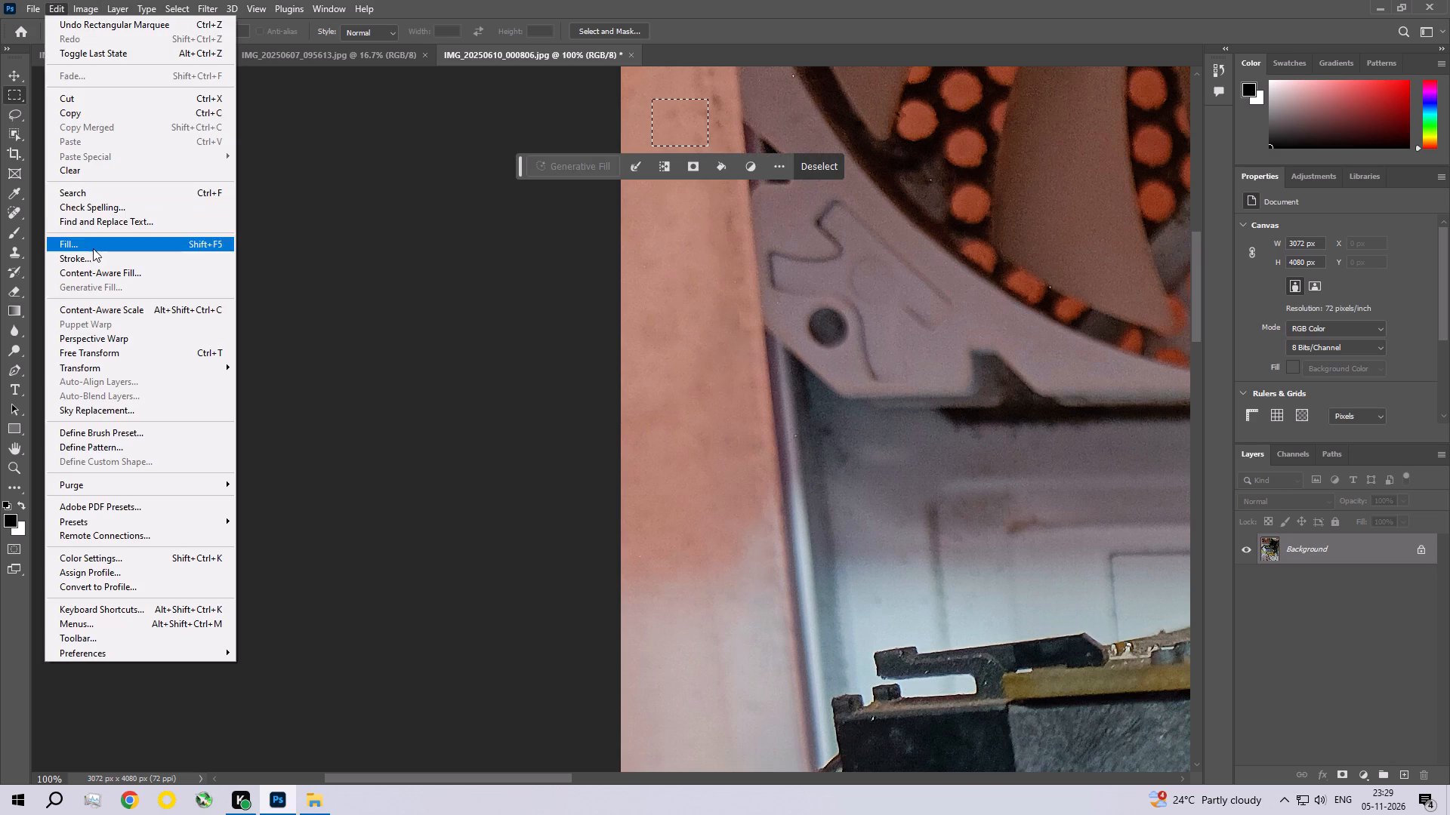
{"action": "left_click", "coordinate": [817, 200]}
{"action": "key", "text": "ctrl+d"}
Remove the dark spots near the top of the pink case edge, beside the fan blades, with a Content-Aware fill.
{"action": "key", "text": "space"}
{"action": "key", "text": "space"}
{"action": "key", "text": "space"}
{"action": "key", "text": "space"}
{"action": "key", "text": "space"}
{"action": "key", "text": "space"}
{"action": "key", "text": "space"}
{"action": "key", "text": "space"}
{"action": "key", "text": "space"}
{"action": "key", "text": "space"}
{"action": "key", "text": "space"}
{"action": "key", "text": "space"}
{"action": "key", "text": "space"}
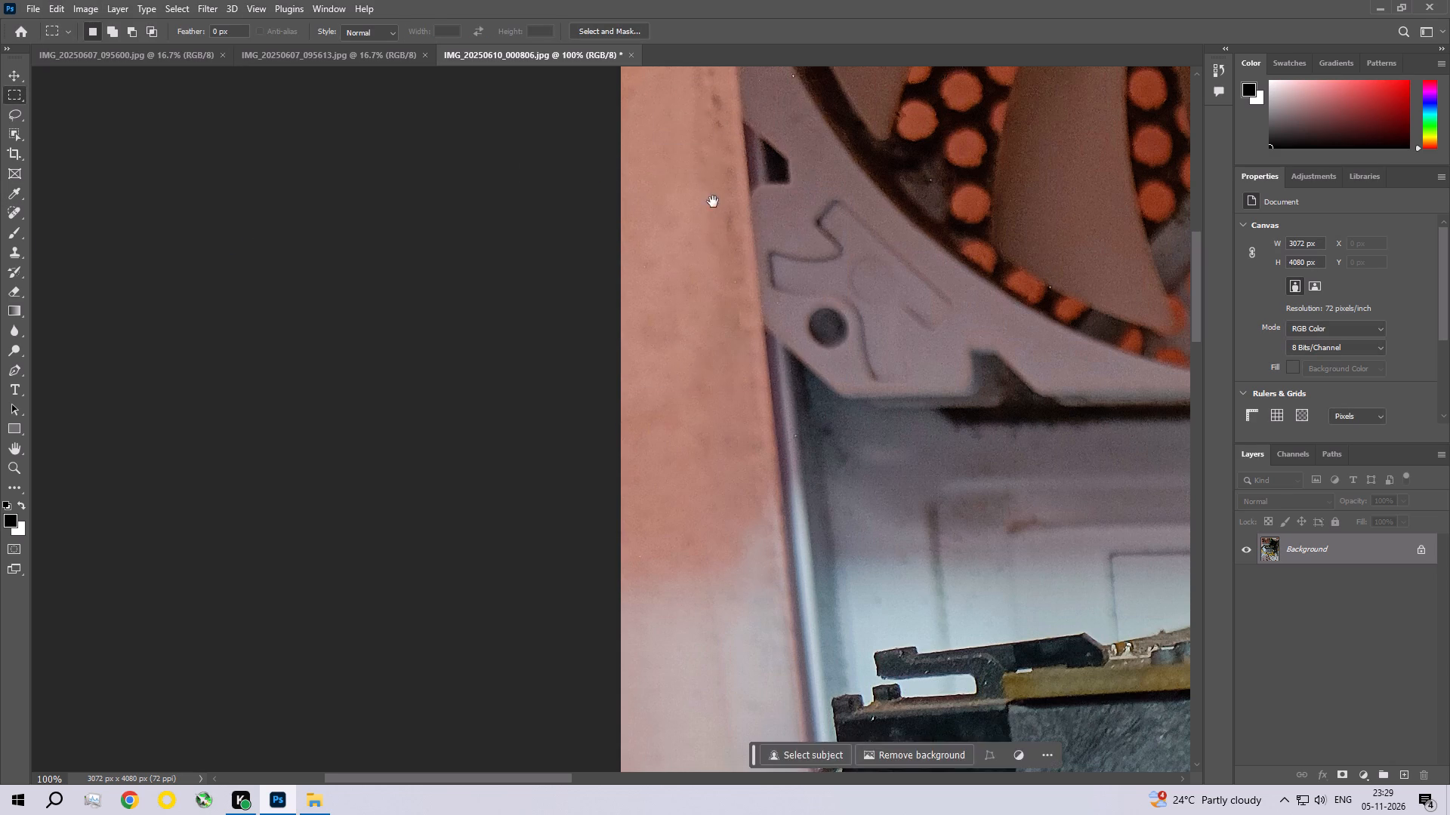
{"action": "left_click_drag", "start_coordinate": [705, 171], "coordinate": [696, 392]}
{"action": "key", "text": "space"}
{"action": "key", "text": "space"}
{"action": "key", "text": "space"}
{"action": "key", "text": "space"}
{"action": "key", "text": "space"}
{"action": "key", "text": "space"}
{"action": "left_click_drag", "start_coordinate": [651, 189], "coordinate": [661, 353]}
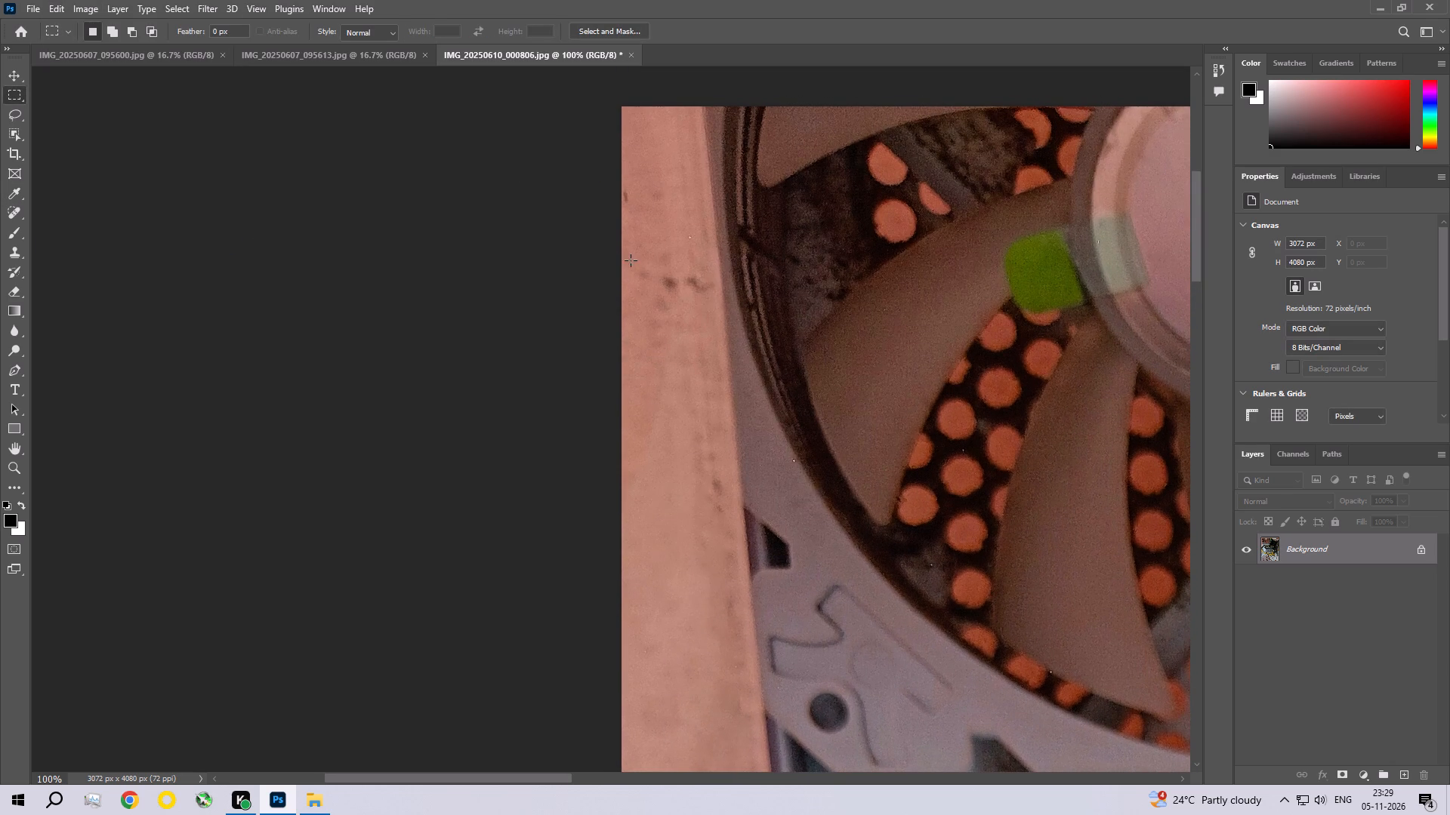
{"action": "left_click_drag", "start_coordinate": [631, 254], "coordinate": [680, 309]}
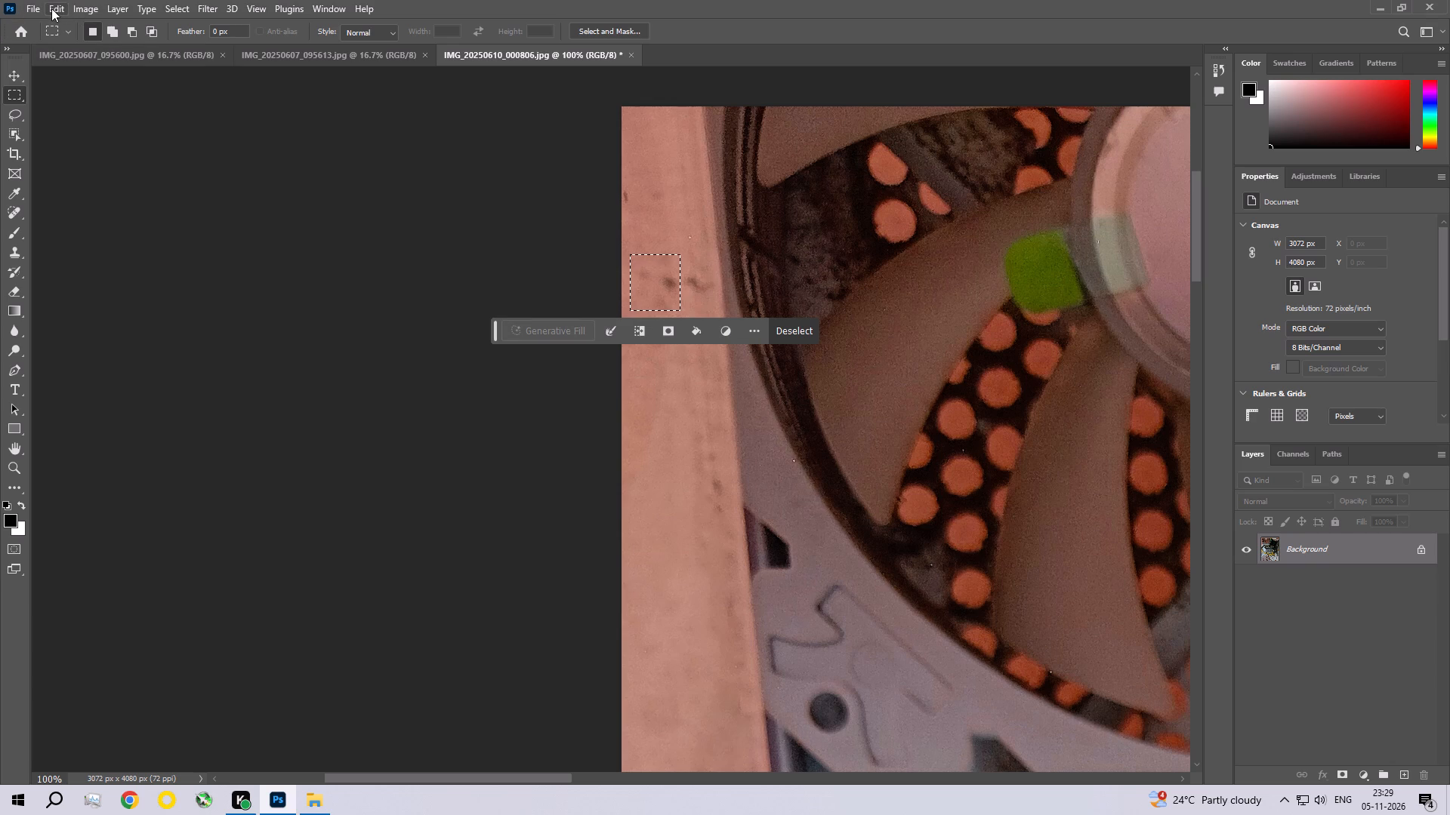
{"action": "left_click", "coordinate": [51, 8]}
{"action": "left_click", "coordinate": [72, 242]}
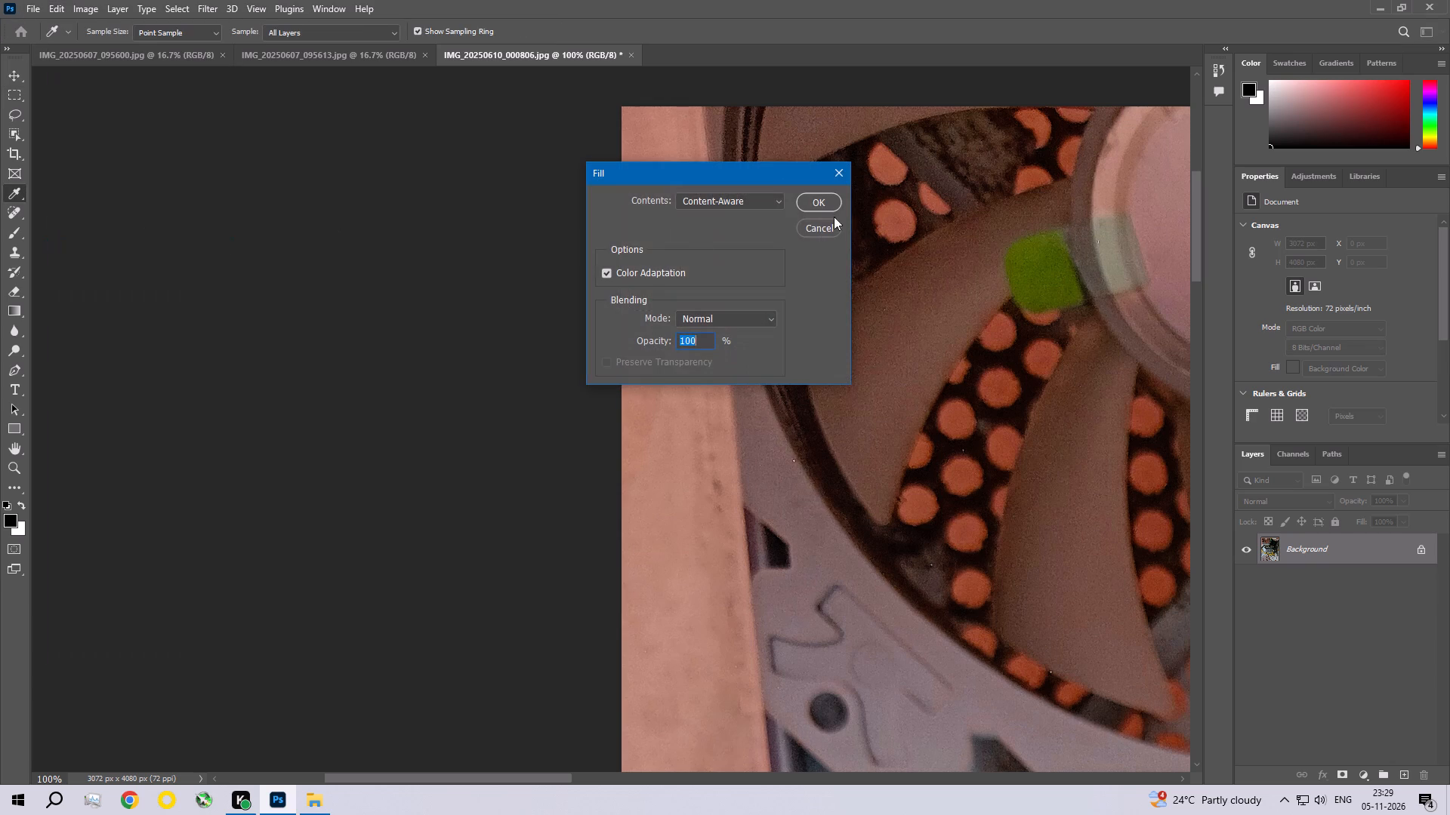
{"action": "left_click", "coordinate": [817, 199]}
{"action": "key", "text": "ctrl+d"}
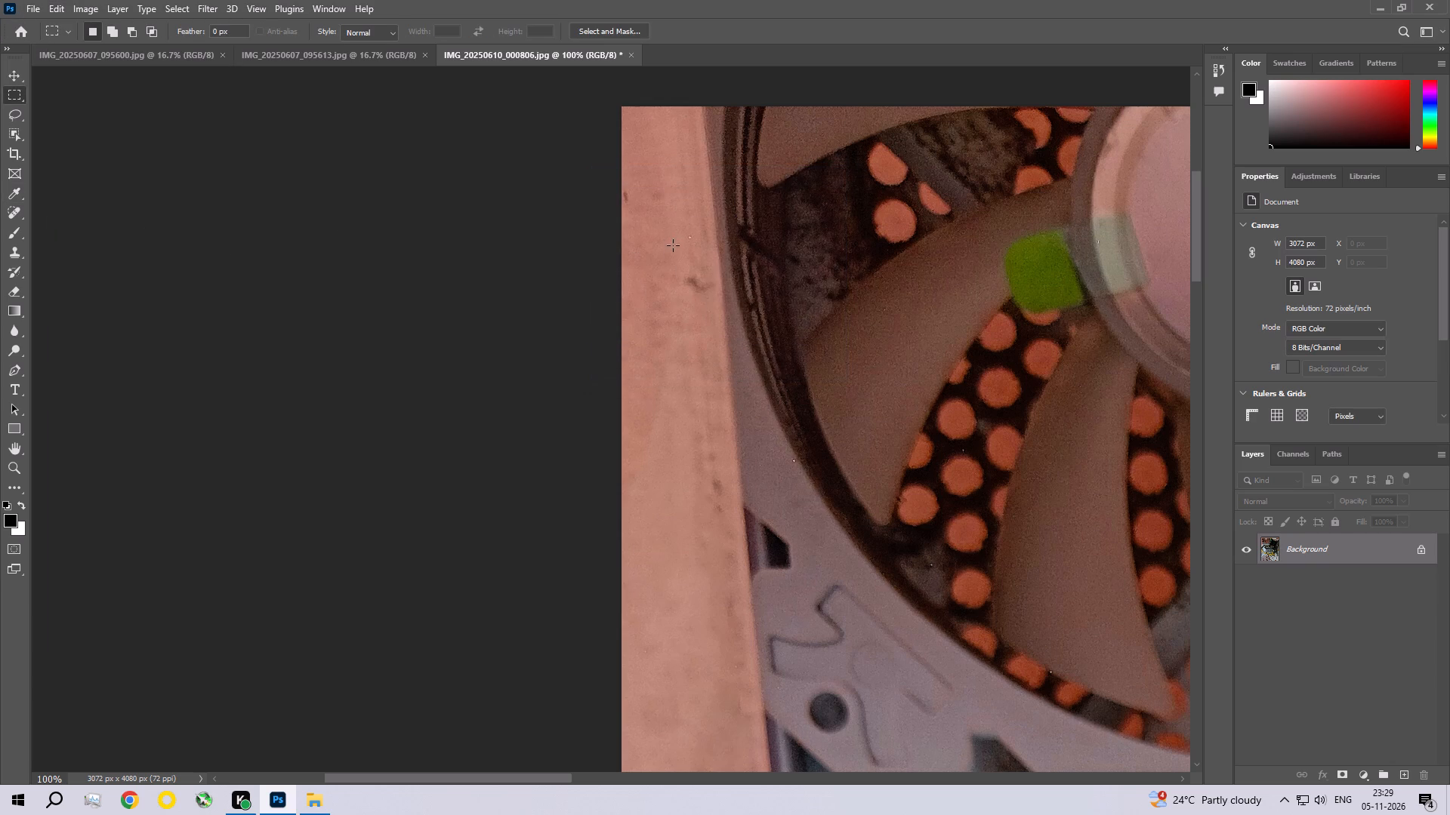
Content-Aware fill the dark smudge on the pink case edge, level with the green patch on the fan, then deselect.
{"action": "left_click_drag", "start_coordinate": [675, 257], "coordinate": [711, 318]}
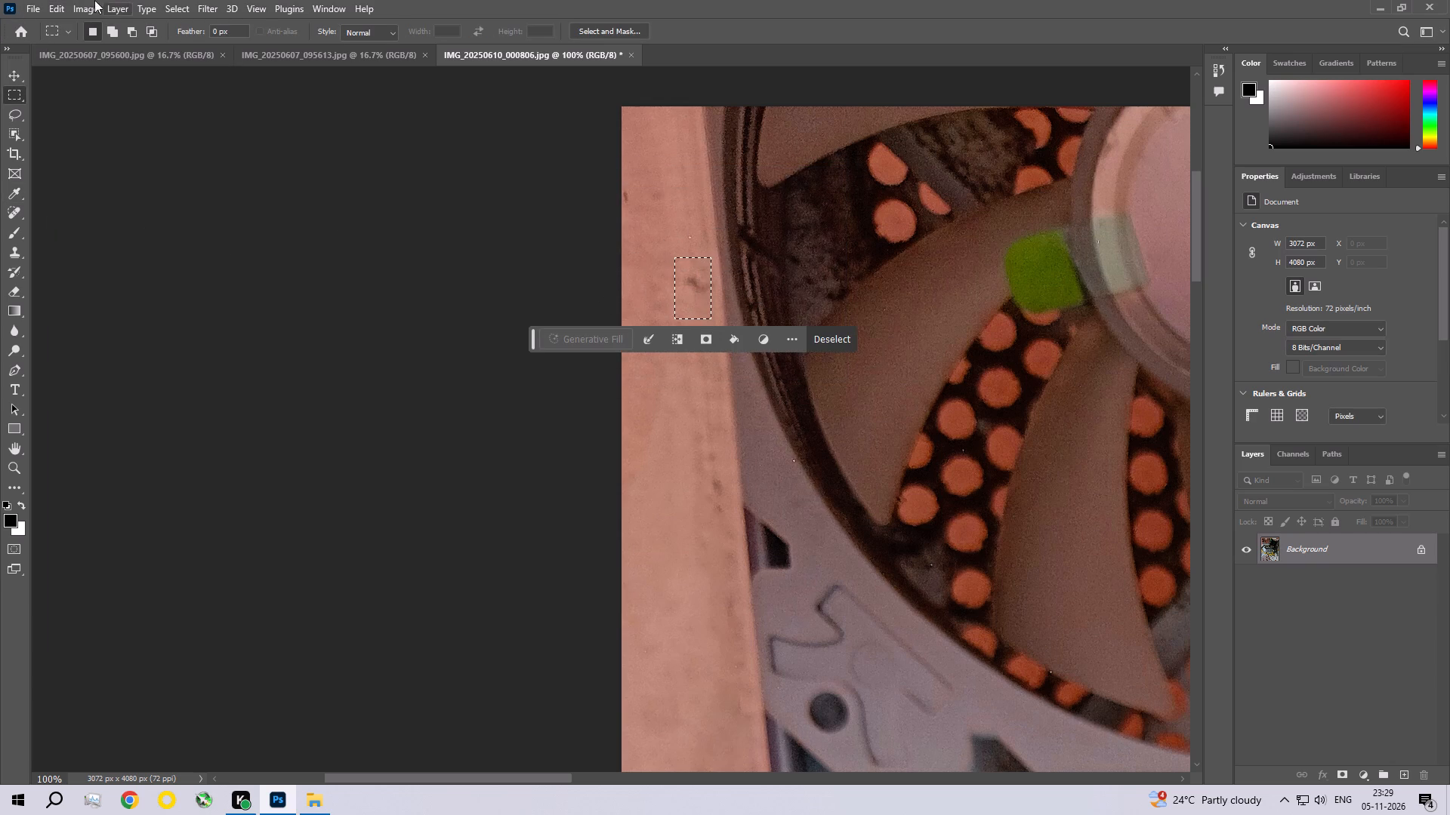
{"action": "left_click", "coordinate": [56, 11]}
{"action": "left_click", "coordinate": [103, 245]}
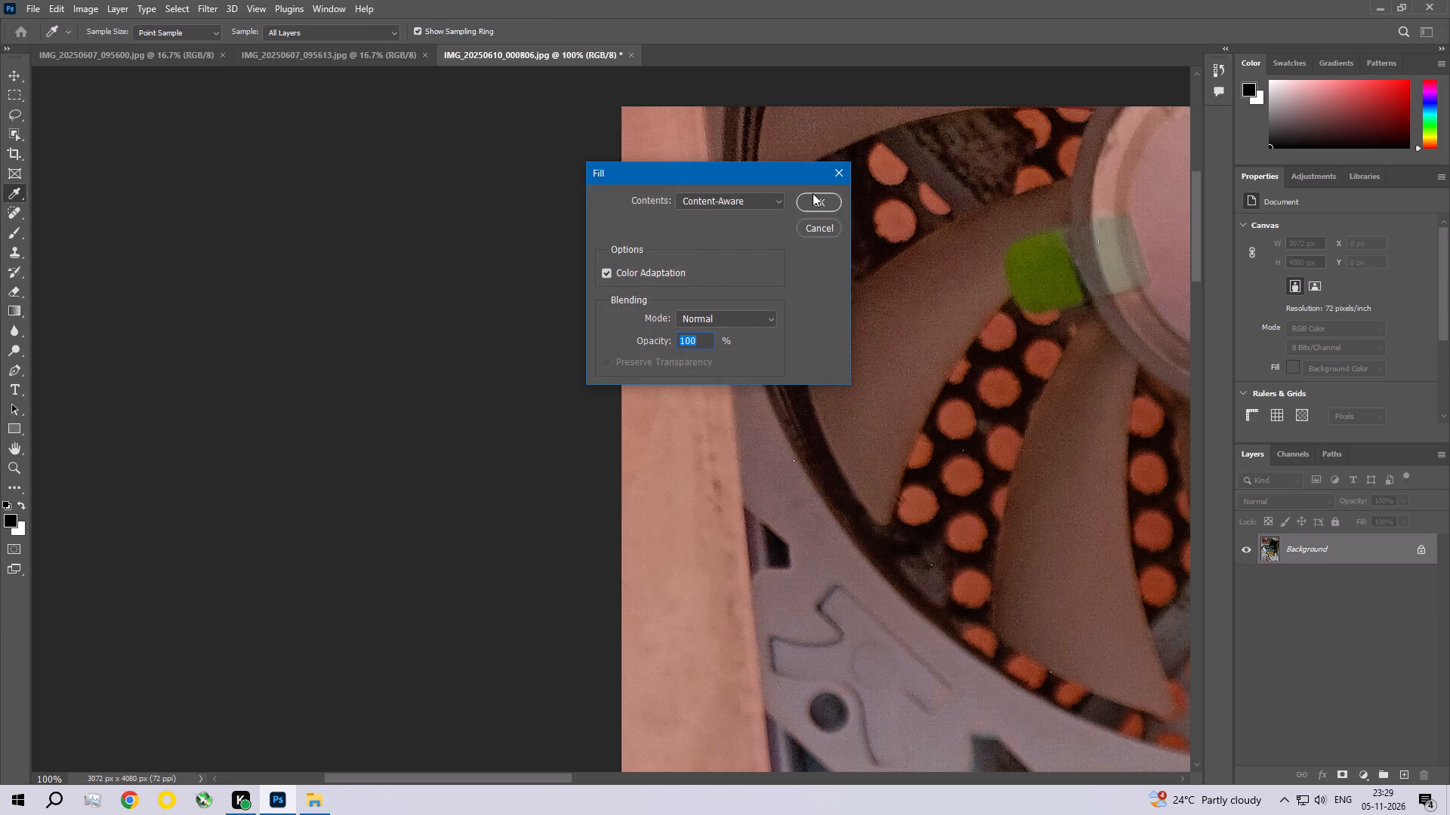
{"action": "left_click", "coordinate": [813, 193]}
{"action": "key", "text": "ctrl+d"}
Remove the small dark mark at the outer rim of the pink case edge near the photo's top with a Content-Aware fill.
{"action": "left_click_drag", "start_coordinate": [646, 177], "coordinate": [637, 186]}
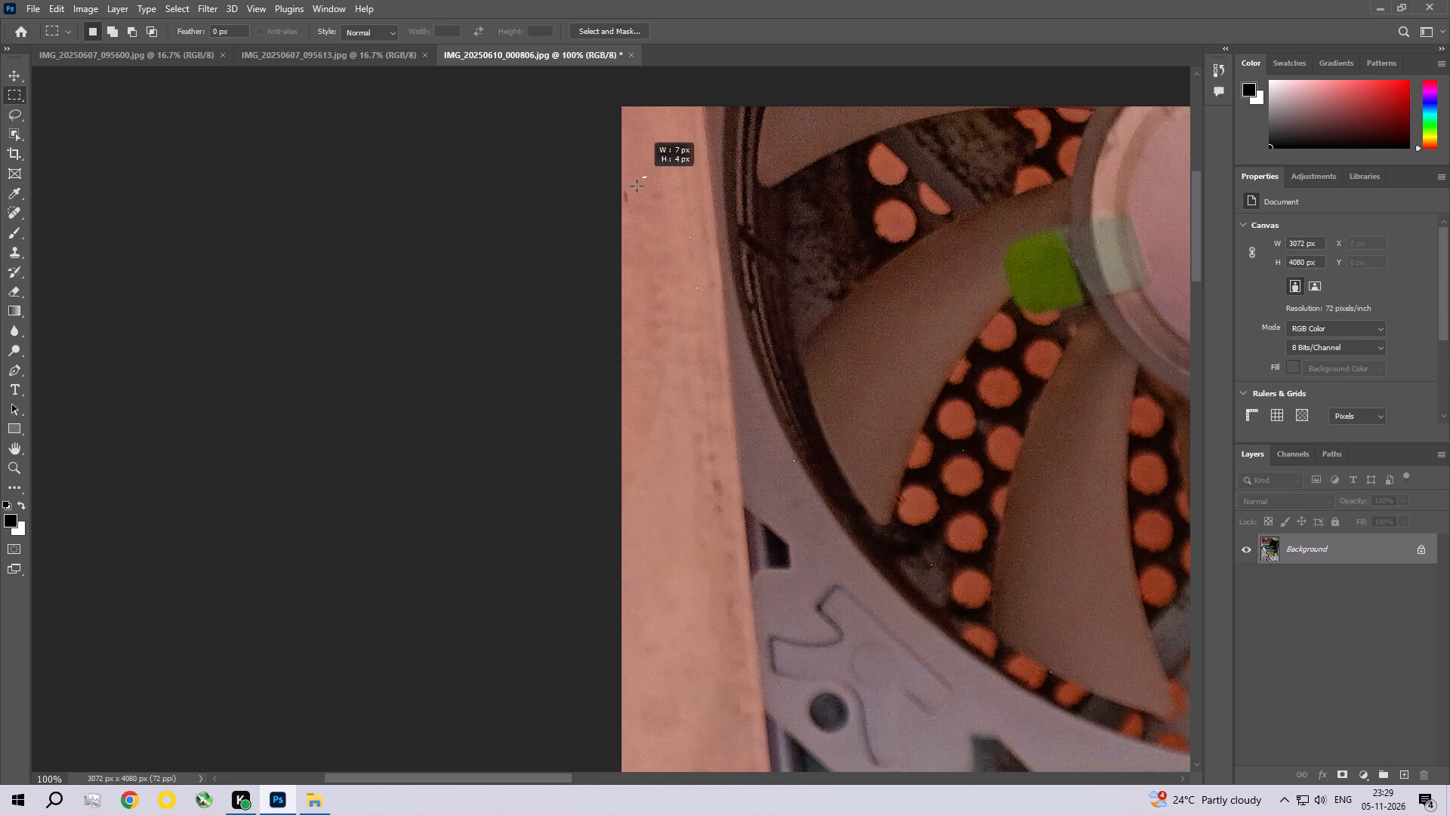
{"action": "left_click_drag", "start_coordinate": [637, 186], "coordinate": [615, 221]}
{"action": "left_click", "coordinate": [57, 6]}
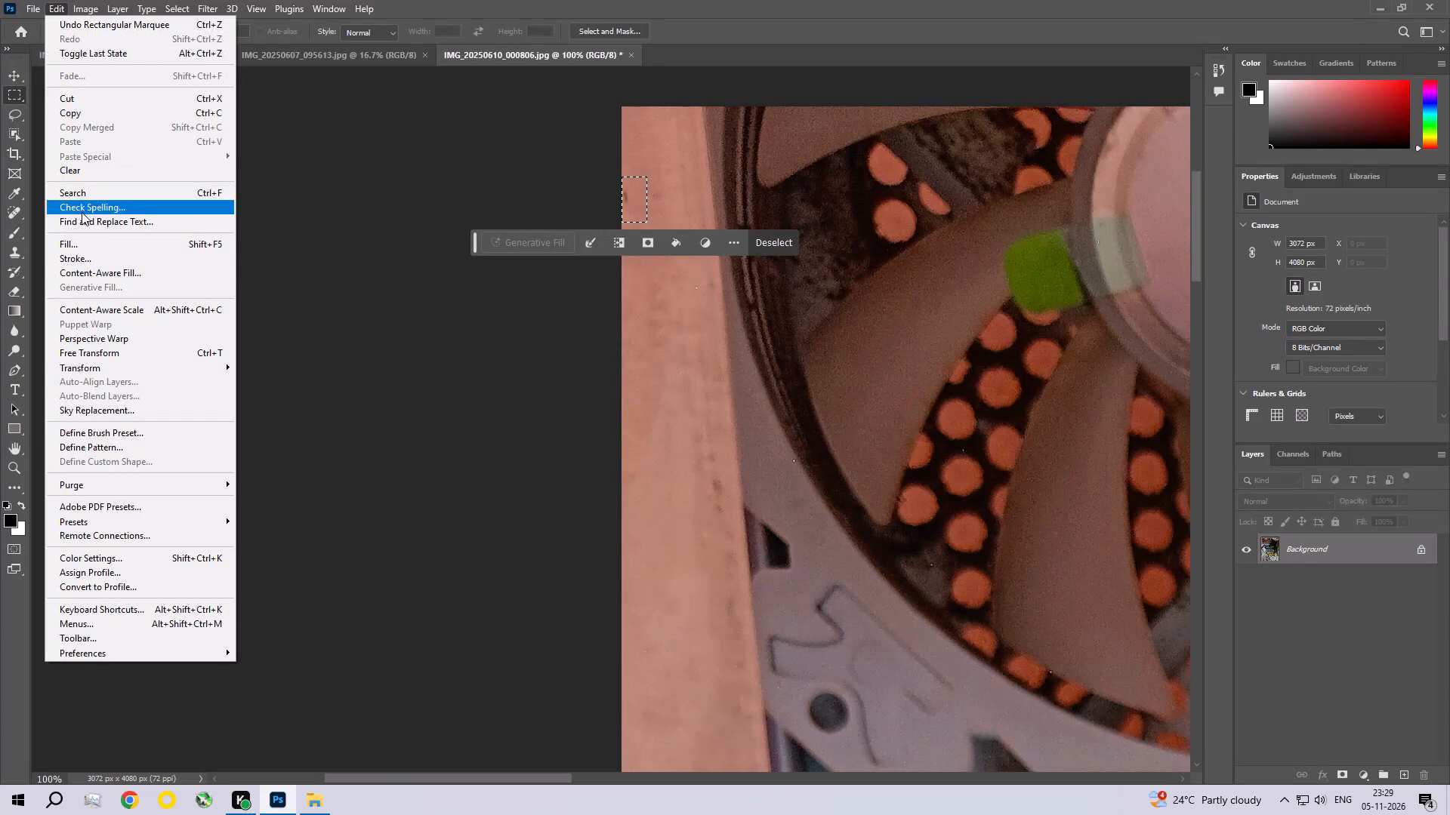
{"action": "left_click", "coordinate": [82, 237]}
{"action": "left_click", "coordinate": [825, 202]}
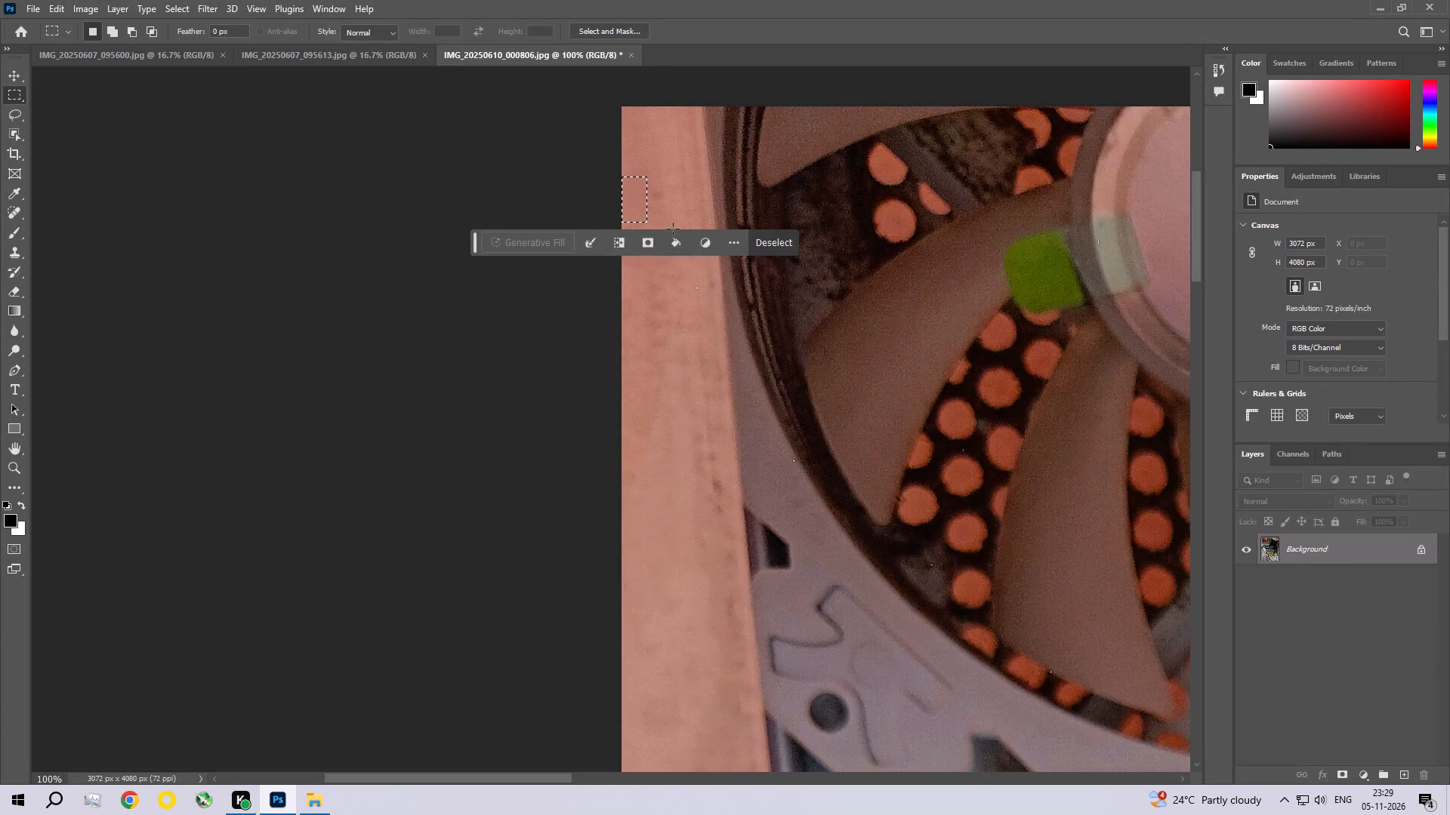
{"action": "key", "text": "ctrl+d"}
Content-Aware fill the dark spots near the inner rim of the pink case edge, just above the fan bracket's notch, then deselect.
{"action": "key", "text": "space"}
{"action": "key", "text": "space"}
{"action": "key", "text": "space"}
{"action": "key", "text": "space"}
{"action": "key", "text": "space"}
{"action": "key", "text": "space"}
{"action": "key", "text": "space"}
{"action": "key", "text": "space"}
{"action": "key", "text": "space"}
{"action": "left_click_drag", "start_coordinate": [634, 393], "coordinate": [554, 166]}
{"action": "left_click_drag", "start_coordinate": [604, 232], "coordinate": [623, 252]}
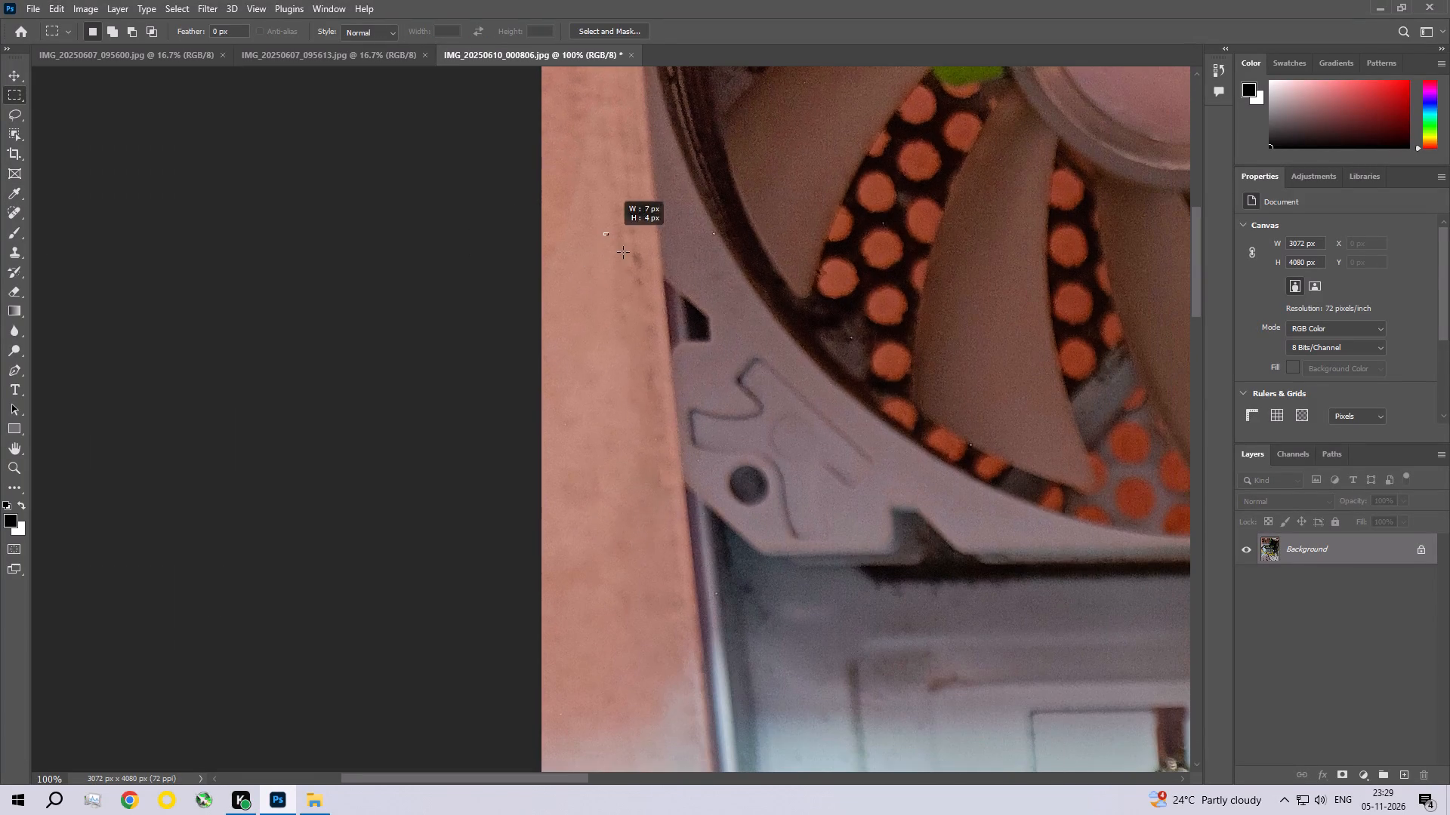
{"action": "left_click_drag", "start_coordinate": [623, 252], "coordinate": [644, 284]}
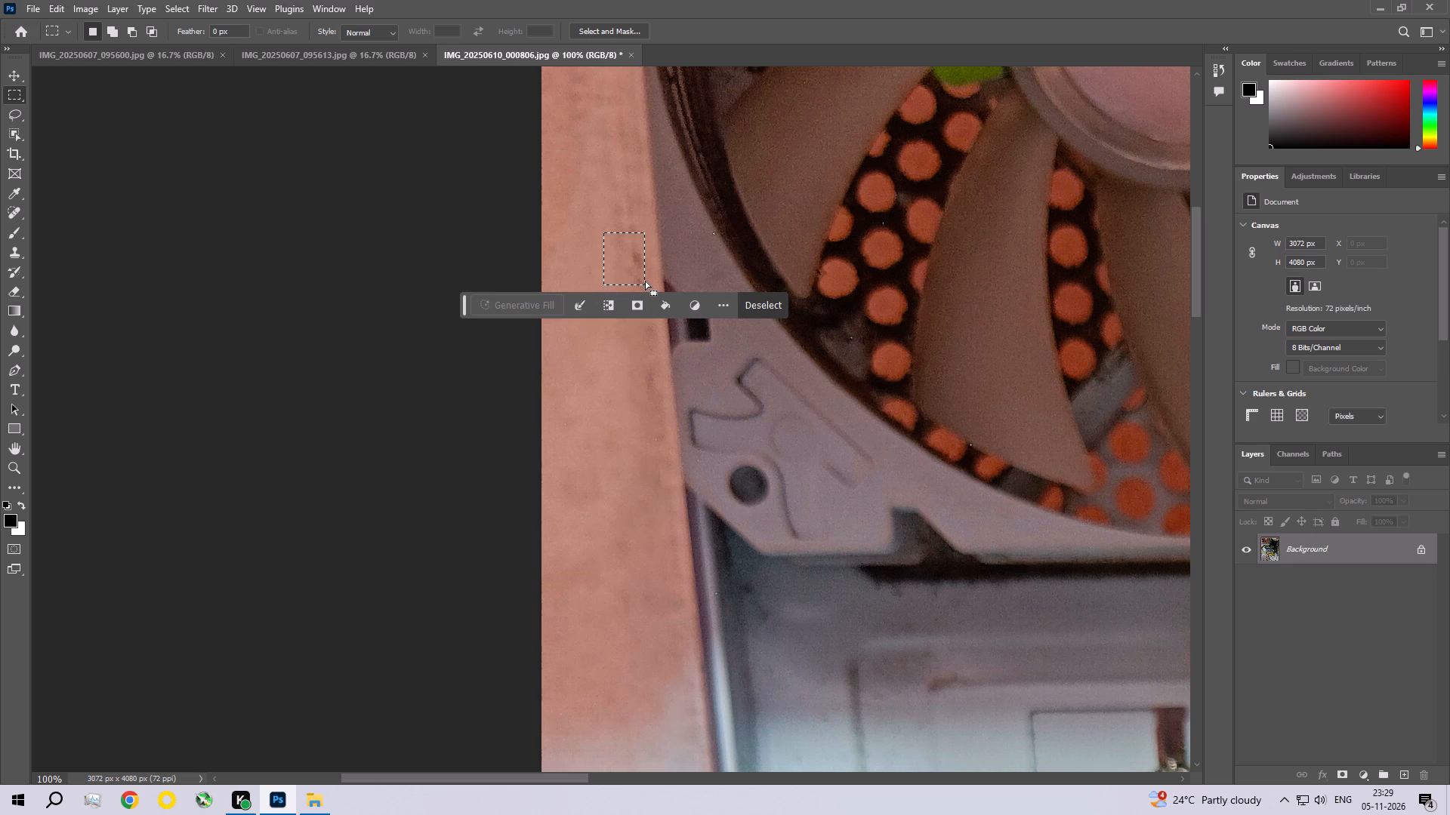
{"action": "left_click", "coordinate": [54, 2]}
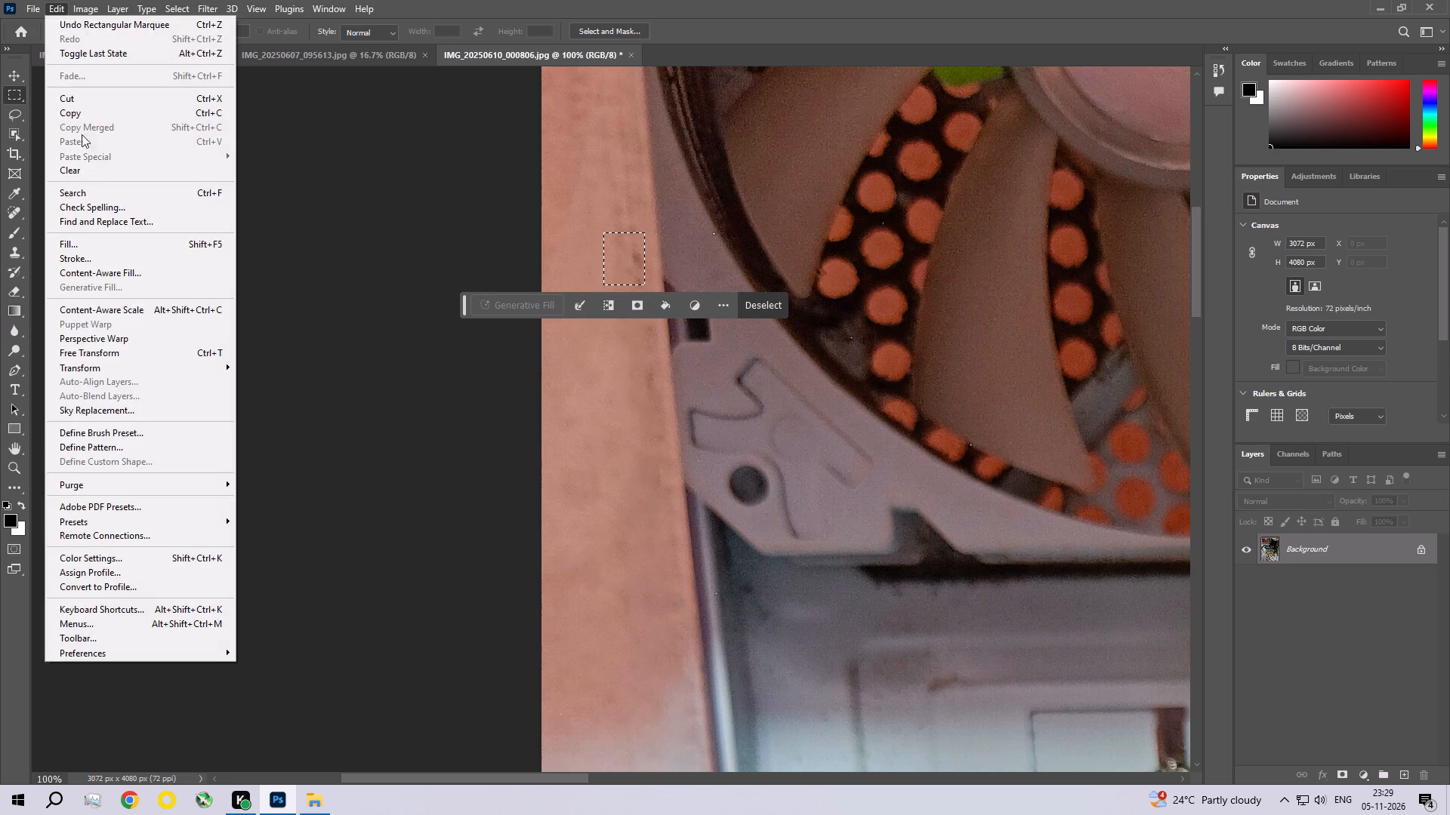
{"action": "left_click", "coordinate": [94, 244]}
{"action": "left_click", "coordinate": [831, 205]}
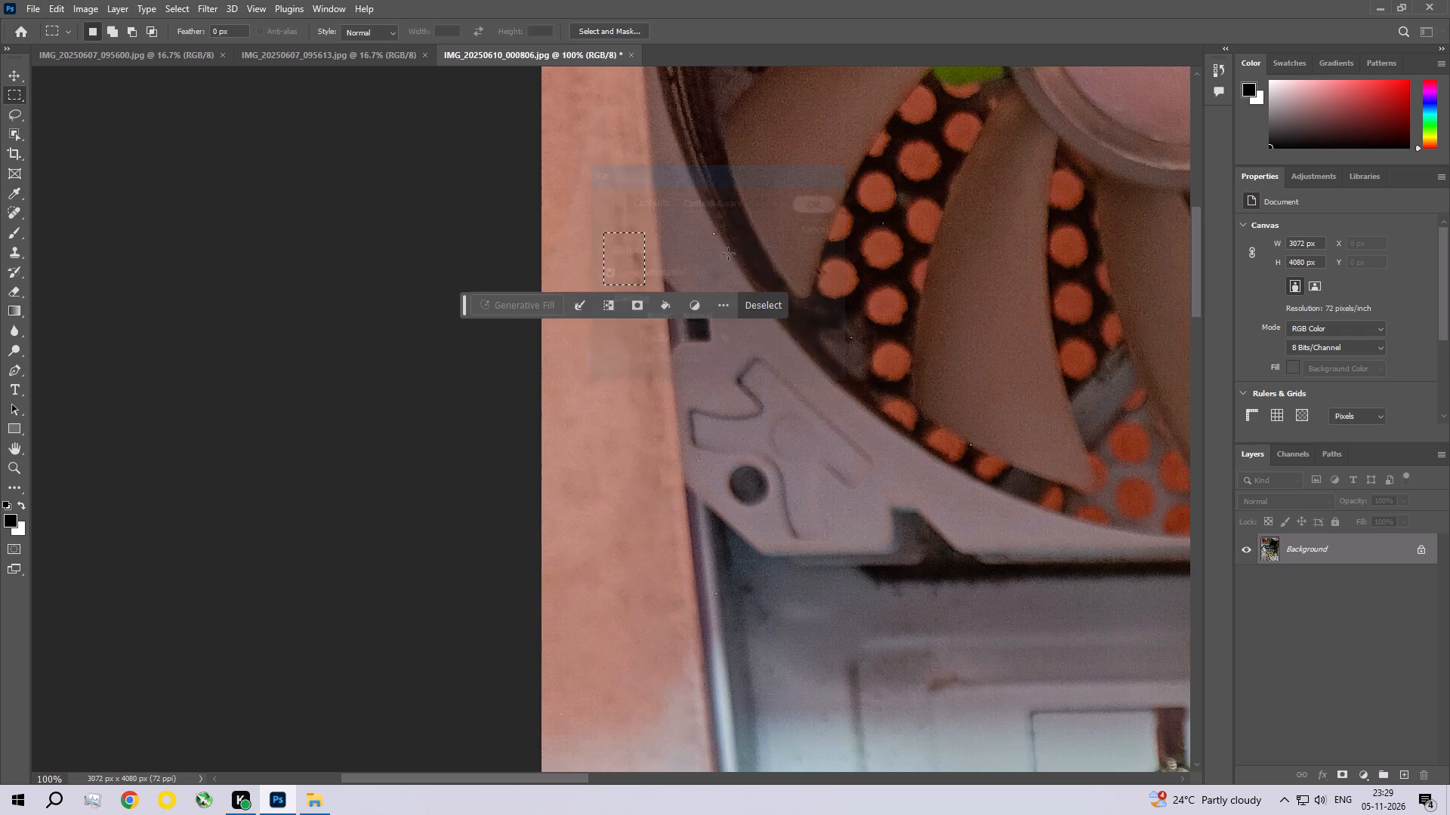
{"action": "key", "text": "ctrl+d"}
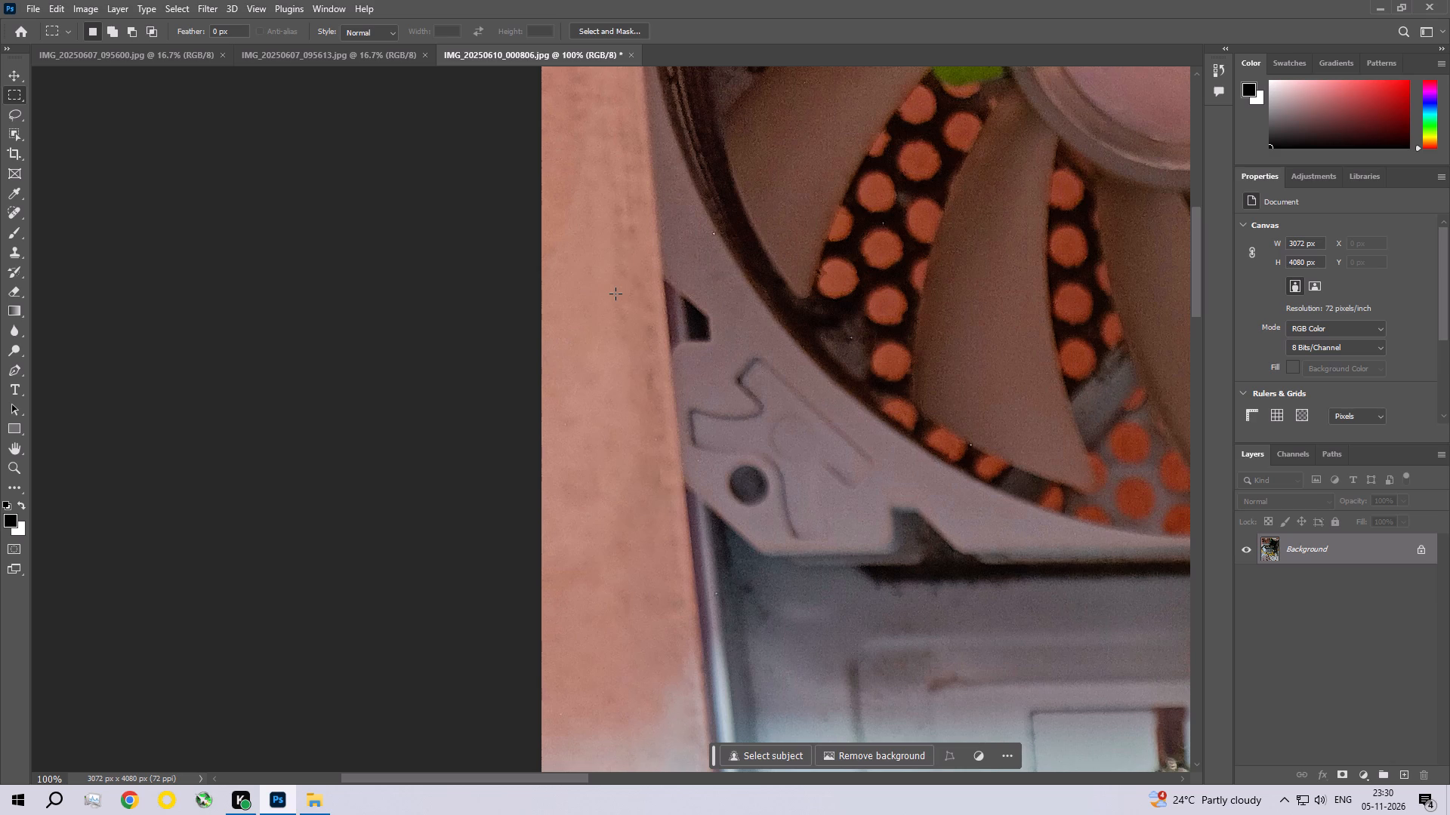
Smooth the wide blotchy patch across the pink case edge, just above the fan bracket's notch, with a Content-Aware fill, then deselect.
{"action": "key", "text": "space"}
{"action": "key", "text": "space"}
{"action": "key", "text": "space"}
{"action": "key", "text": "space"}
{"action": "key", "text": "space"}
{"action": "key", "text": "space"}
{"action": "key", "text": "space"}
{"action": "key", "text": "space"}
{"action": "key", "text": "space"}
{"action": "key", "text": "space"}
{"action": "key", "text": "space"}
{"action": "key", "text": "space"}
{"action": "left_click_drag", "start_coordinate": [592, 292], "coordinate": [603, 420]}
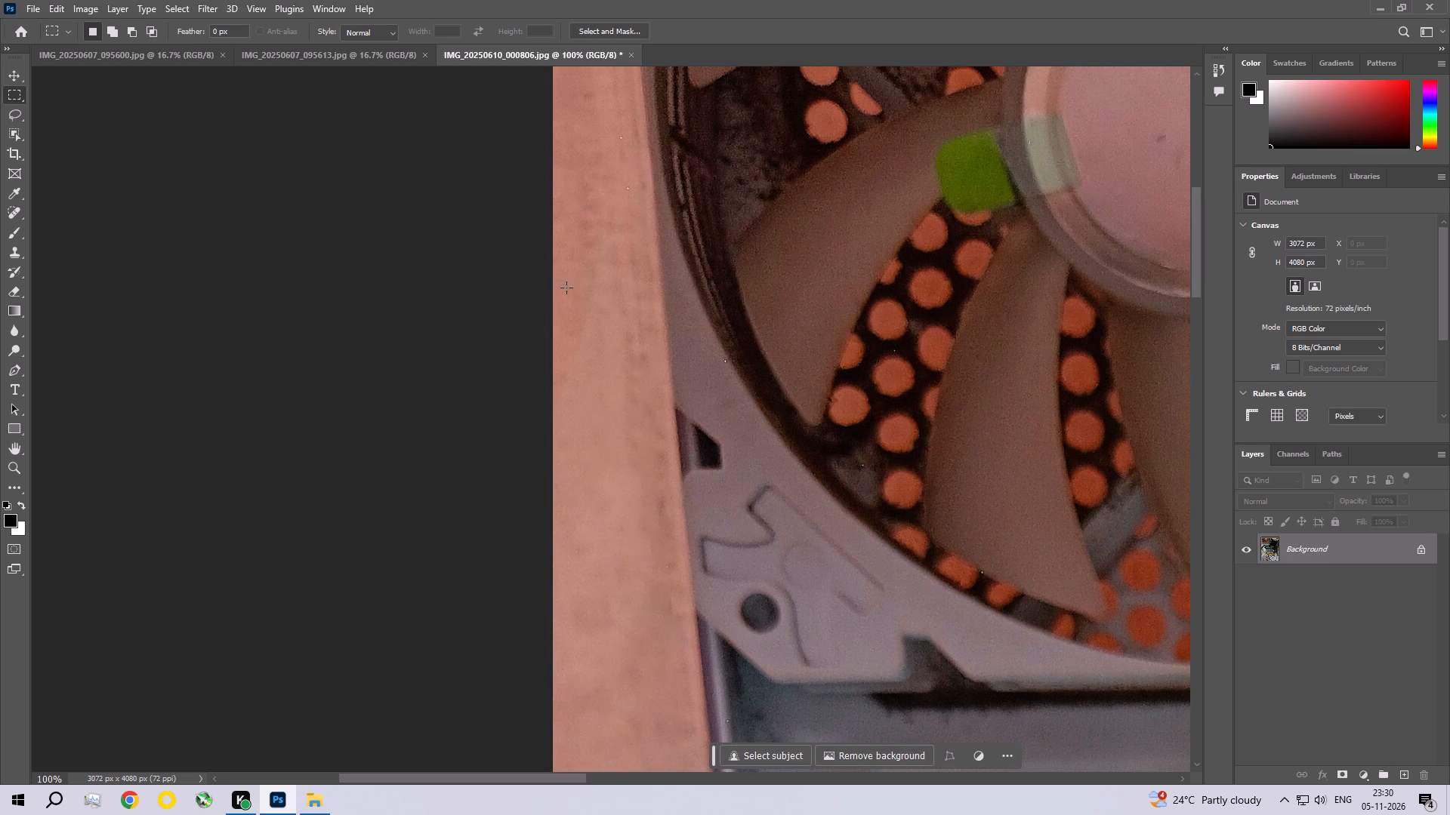
{"action": "left_click_drag", "start_coordinate": [560, 284], "coordinate": [645, 383]}
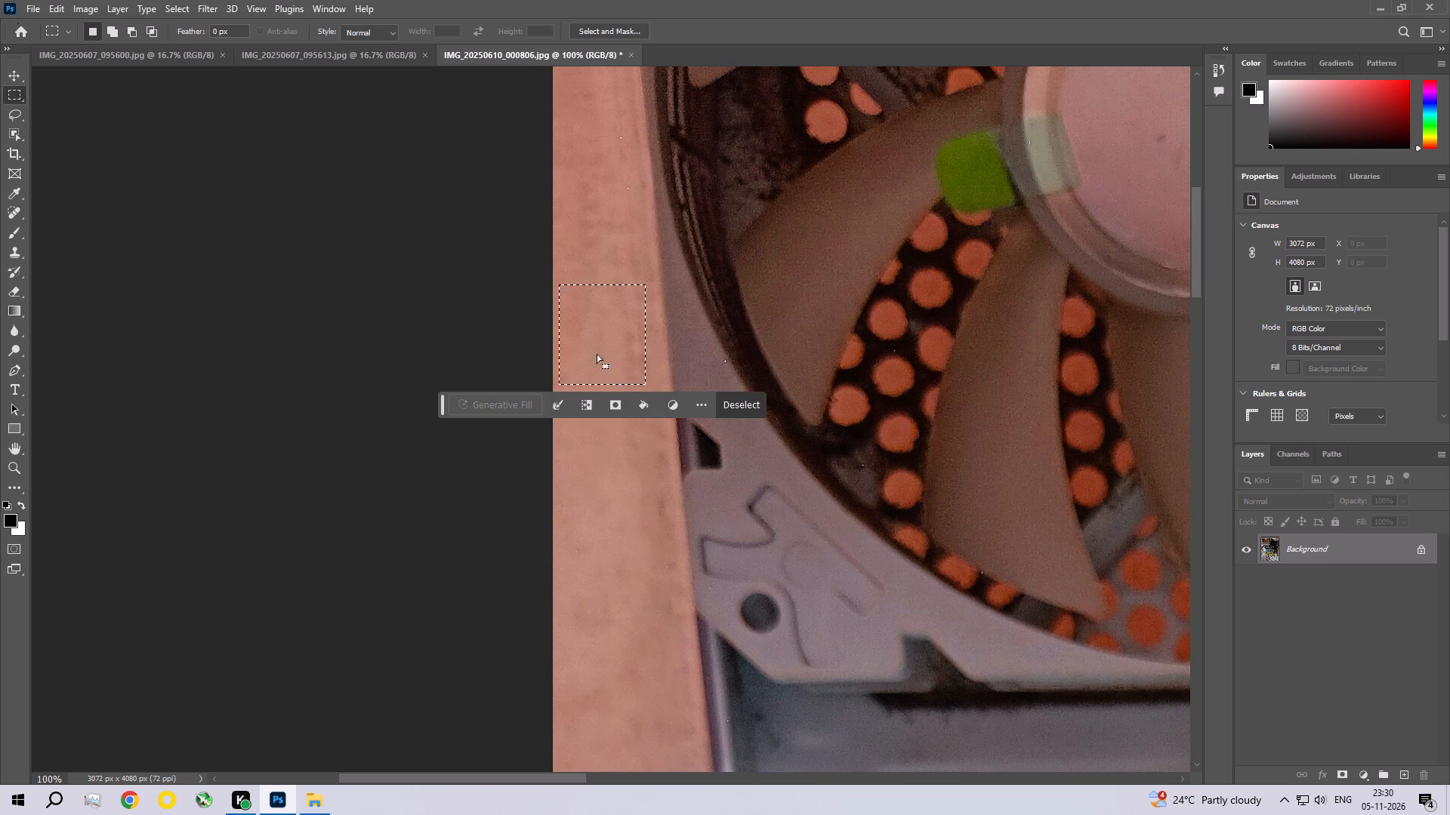
{"action": "left_click", "coordinate": [51, 6]}
{"action": "left_click", "coordinate": [79, 251]}
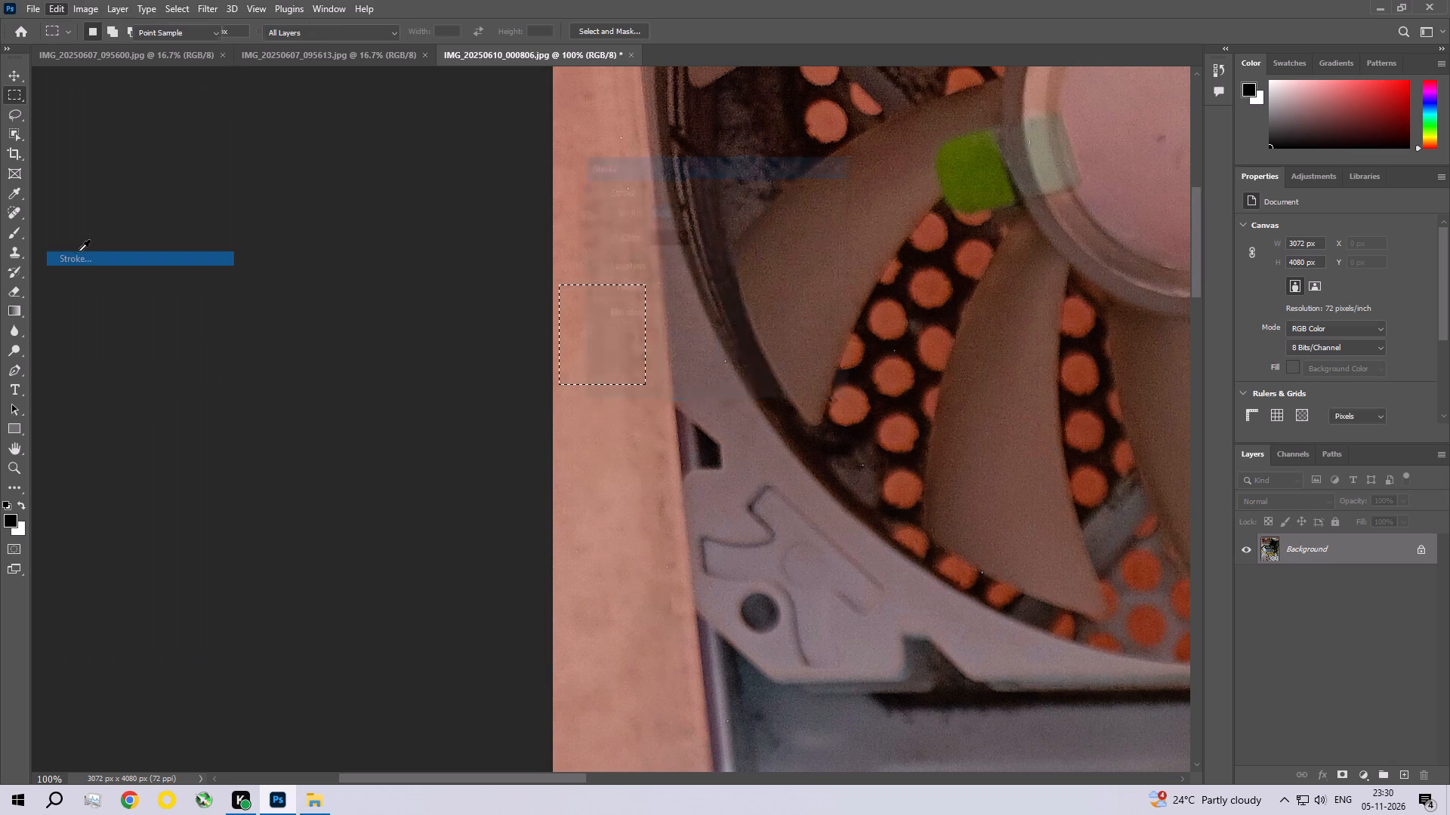
{"action": "left_click", "coordinate": [824, 228]}
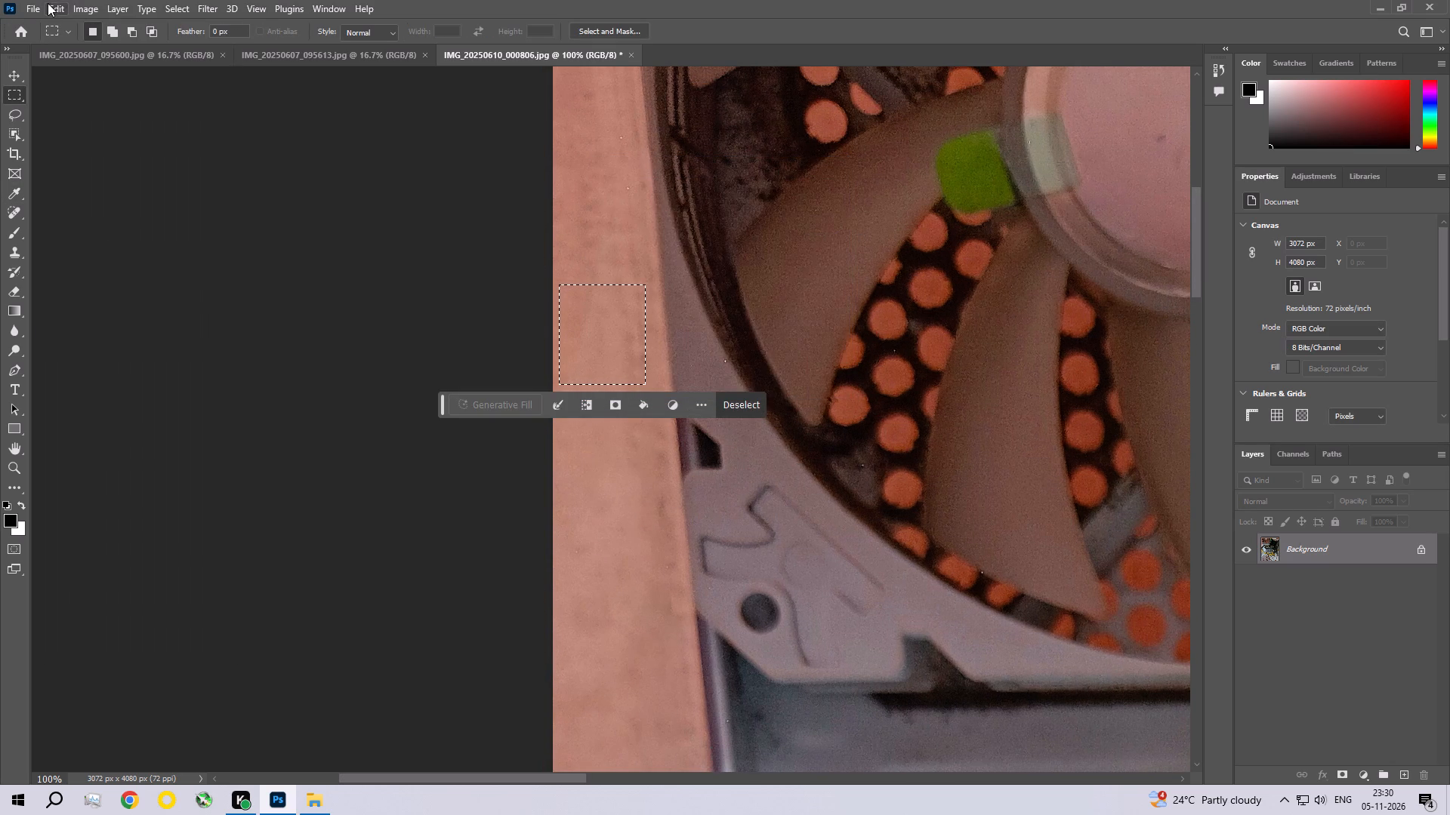
{"action": "left_click", "coordinate": [48, 3]}
{"action": "left_click", "coordinate": [73, 249]}
{"action": "left_click", "coordinate": [810, 199]}
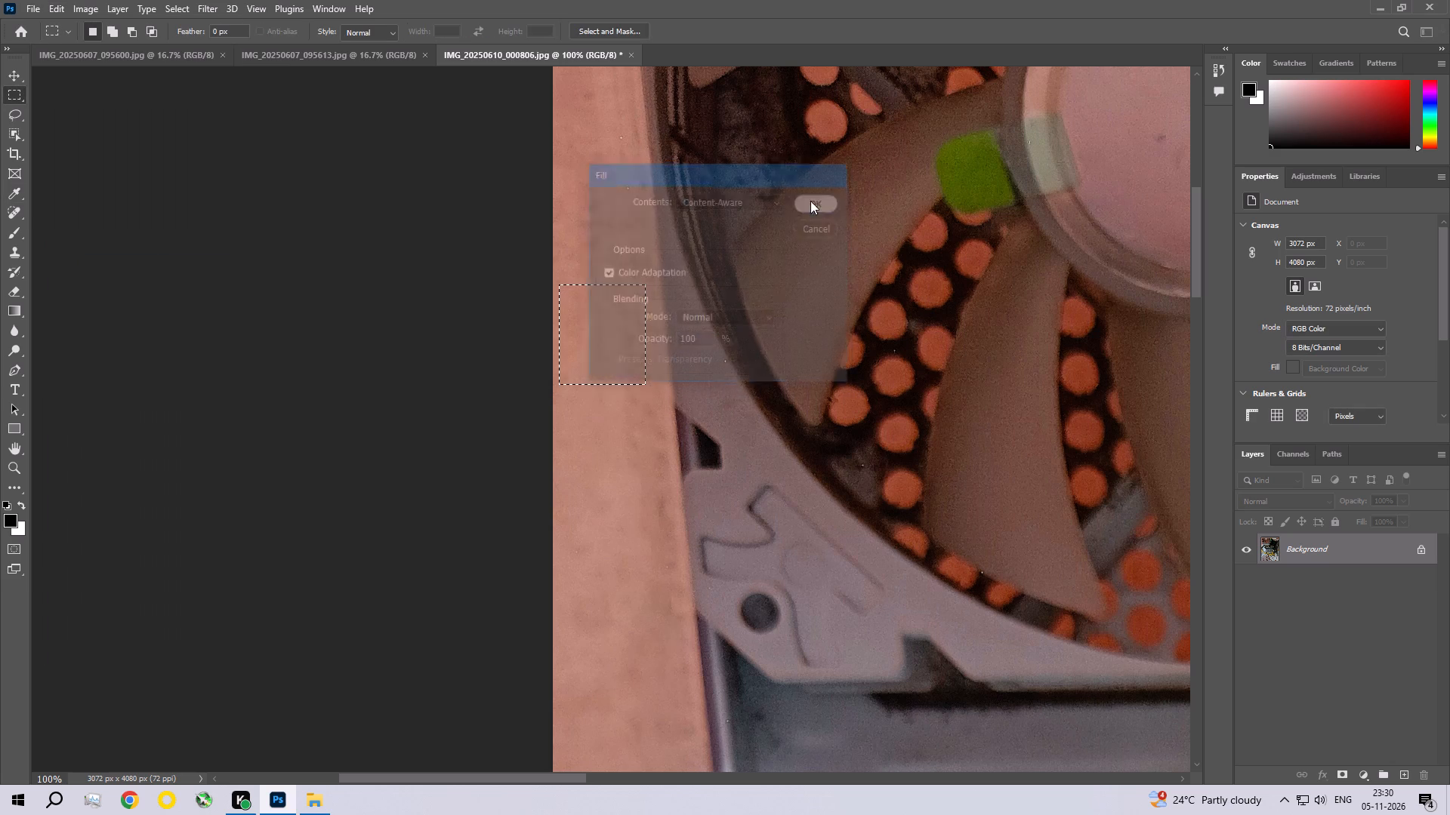
{"action": "key", "text": "ctrl+d"}
Content-Aware fill the reddish-brown mark on the grey back panel, between the fan bracket and the black power connector, then deselect.
{"action": "key", "text": "space"}
{"action": "key", "text": "space"}
{"action": "key", "text": "space"}
{"action": "key", "text": "space"}
{"action": "key", "text": "space"}
{"action": "key", "text": "space"}
{"action": "key", "text": "space"}
{"action": "key", "text": "space"}
{"action": "key", "text": "space"}
{"action": "key", "text": "space"}
{"action": "key", "text": "space"}
{"action": "key", "text": "space"}
{"action": "key", "text": "space"}
{"action": "key", "text": "space"}
{"action": "key", "text": "space"}
{"action": "key", "text": "space"}
{"action": "key", "text": "space"}
{"action": "key", "text": "space"}
{"action": "key", "text": "space"}
{"action": "key", "text": "space"}
{"action": "left_click_drag", "start_coordinate": [597, 505], "coordinate": [557, 279]}
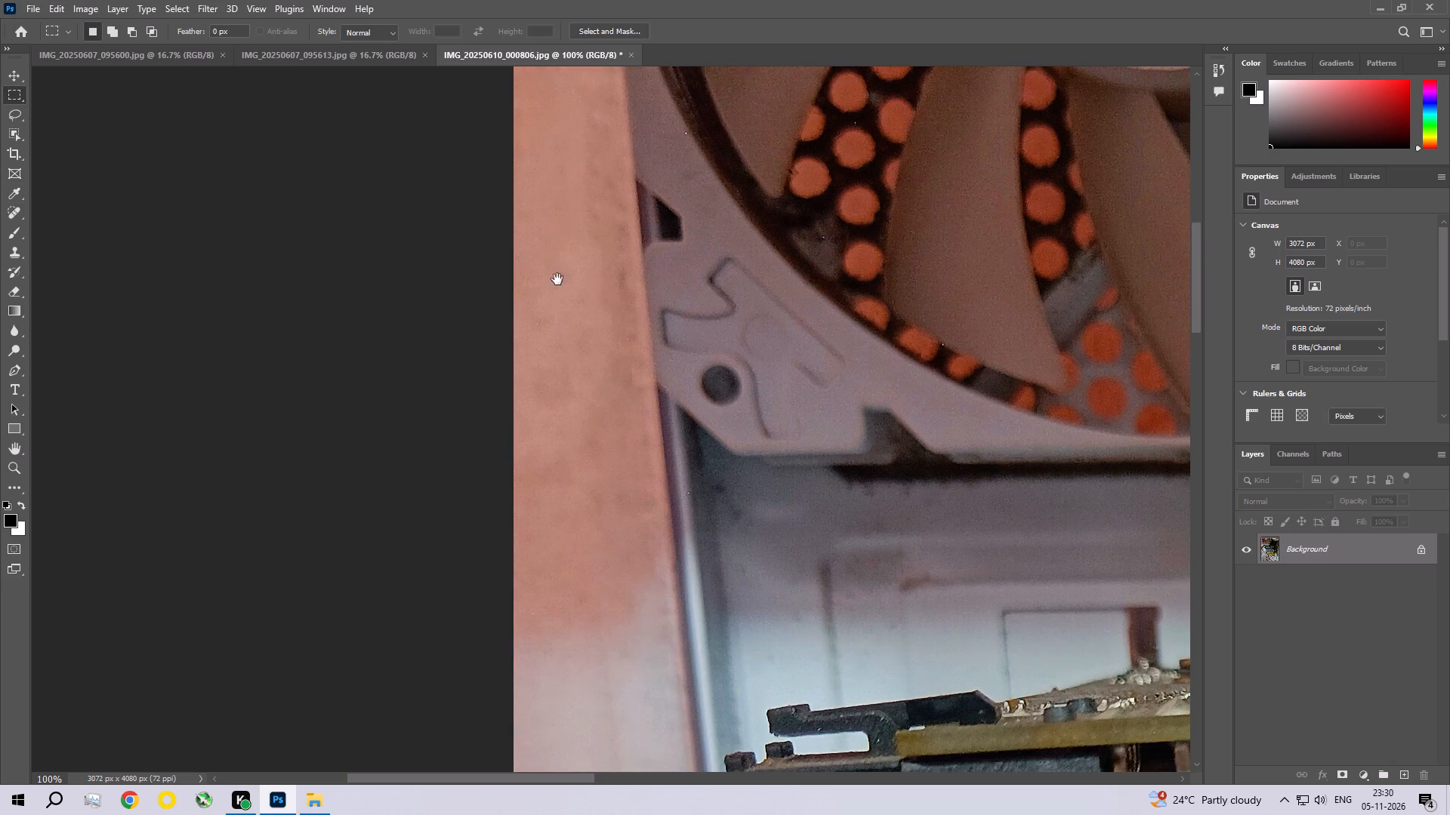
{"action": "left_click_drag", "start_coordinate": [557, 279], "coordinate": [558, 280]}
{"action": "left_click_drag", "start_coordinate": [562, 506], "coordinate": [532, 337]}
{"action": "left_click_drag", "start_coordinate": [520, 420], "coordinate": [507, 468]}
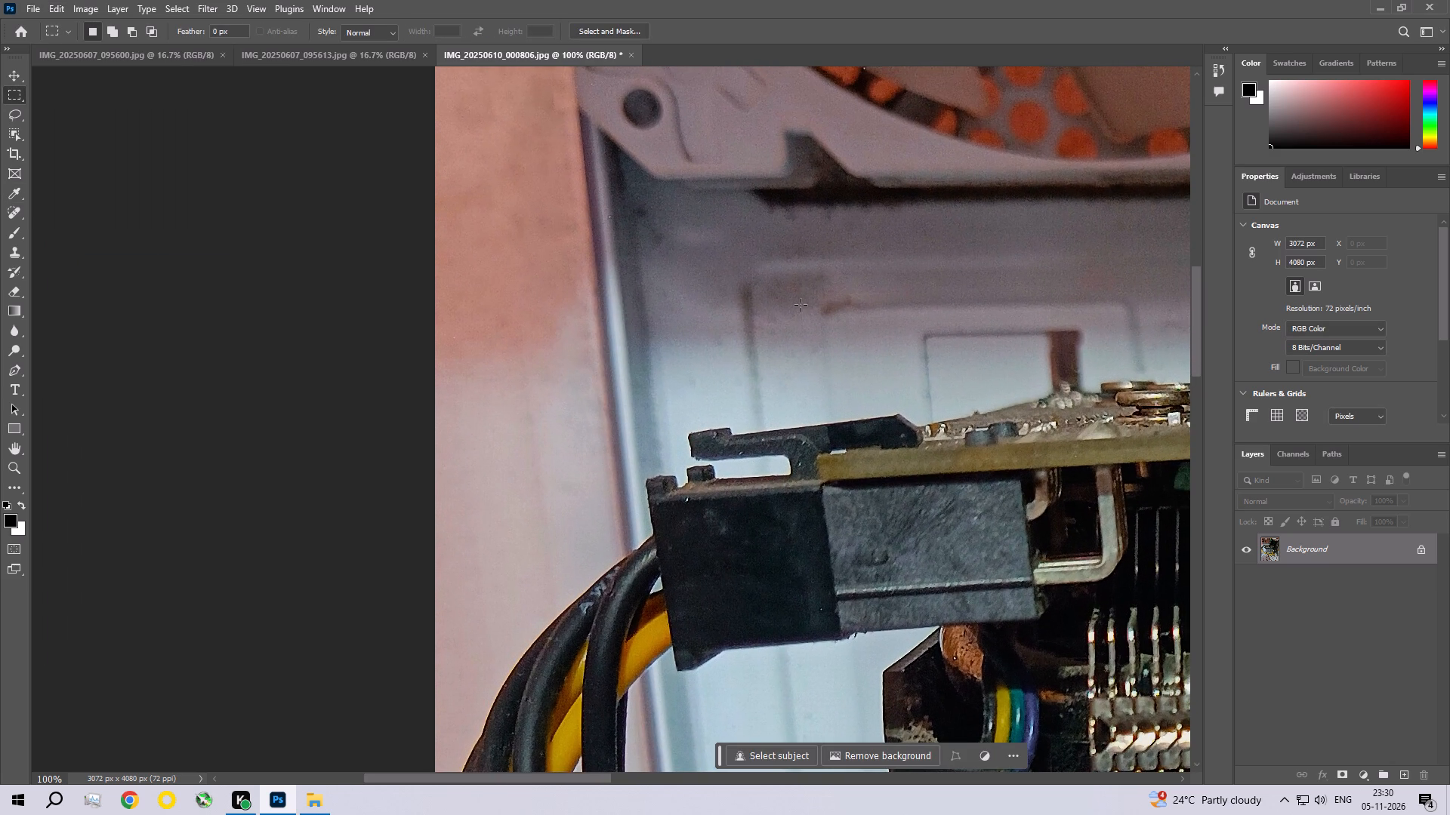
{"action": "left_click_drag", "start_coordinate": [801, 305], "coordinate": [883, 331]}
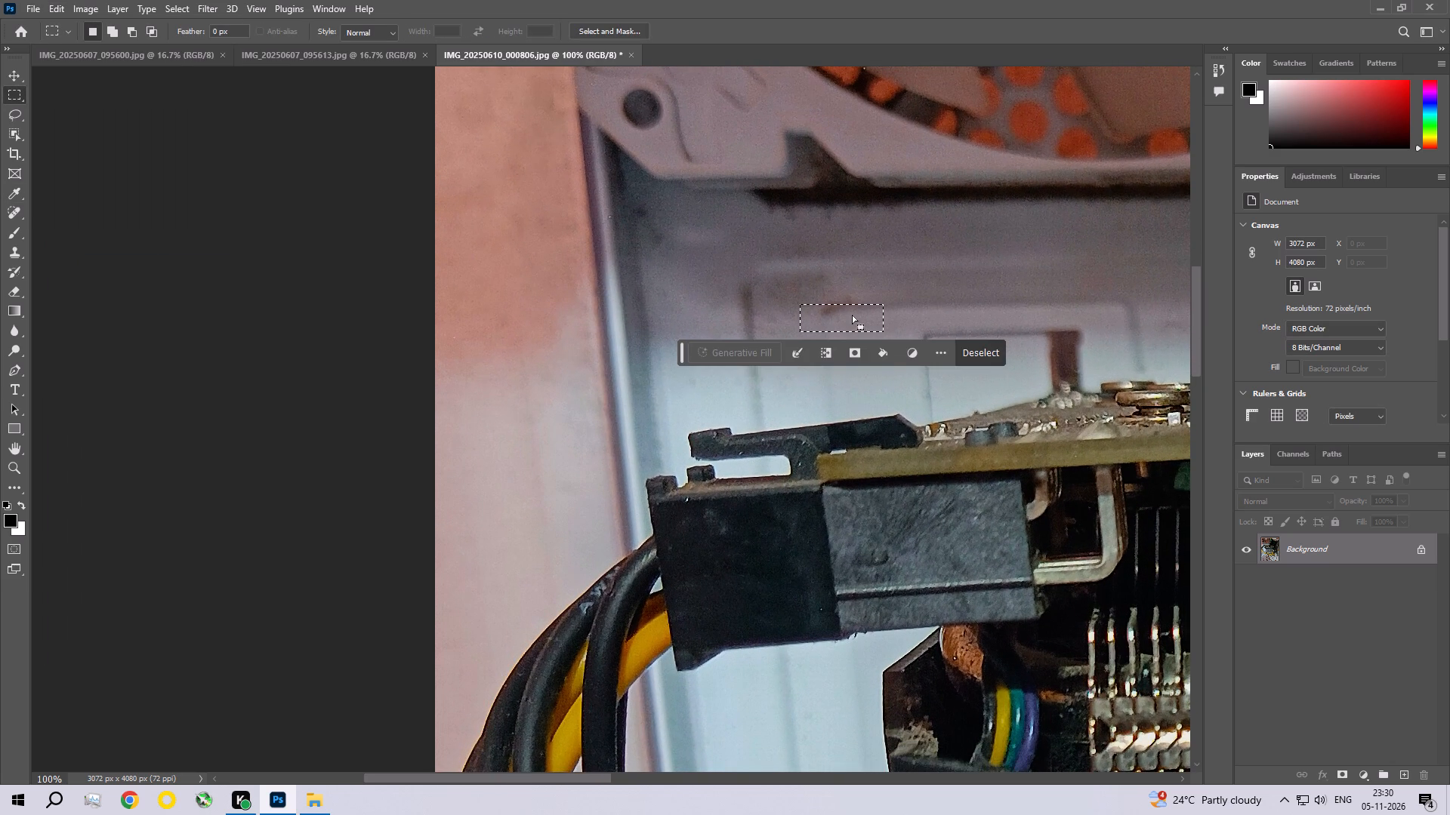
{"action": "key", "text": "Up"}
{"action": "key", "text": "Up"}
{"action": "key", "text": "Up"}
{"action": "key", "text": "Up"}
{"action": "key", "text": "Up"}
{"action": "key", "text": "Up"}
{"action": "key", "text": "Up"}
{"action": "key", "text": "Up"}
{"action": "key", "text": "Up"}
{"action": "key", "text": "Up"}
{"action": "key", "text": "Up"}
{"action": "key", "text": "Up"}
{"action": "key", "text": "Up"}
{"action": "key", "text": "Up"}
{"action": "key", "text": "Up"}
{"action": "key", "text": "Up"}
{"action": "key", "text": "Up"}
{"action": "key", "text": "Up"}
{"action": "key", "text": "Up"}
{"action": "left_click", "coordinate": [57, 10]}
{"action": "left_click", "coordinate": [76, 250]}
{"action": "left_click", "coordinate": [817, 202]}
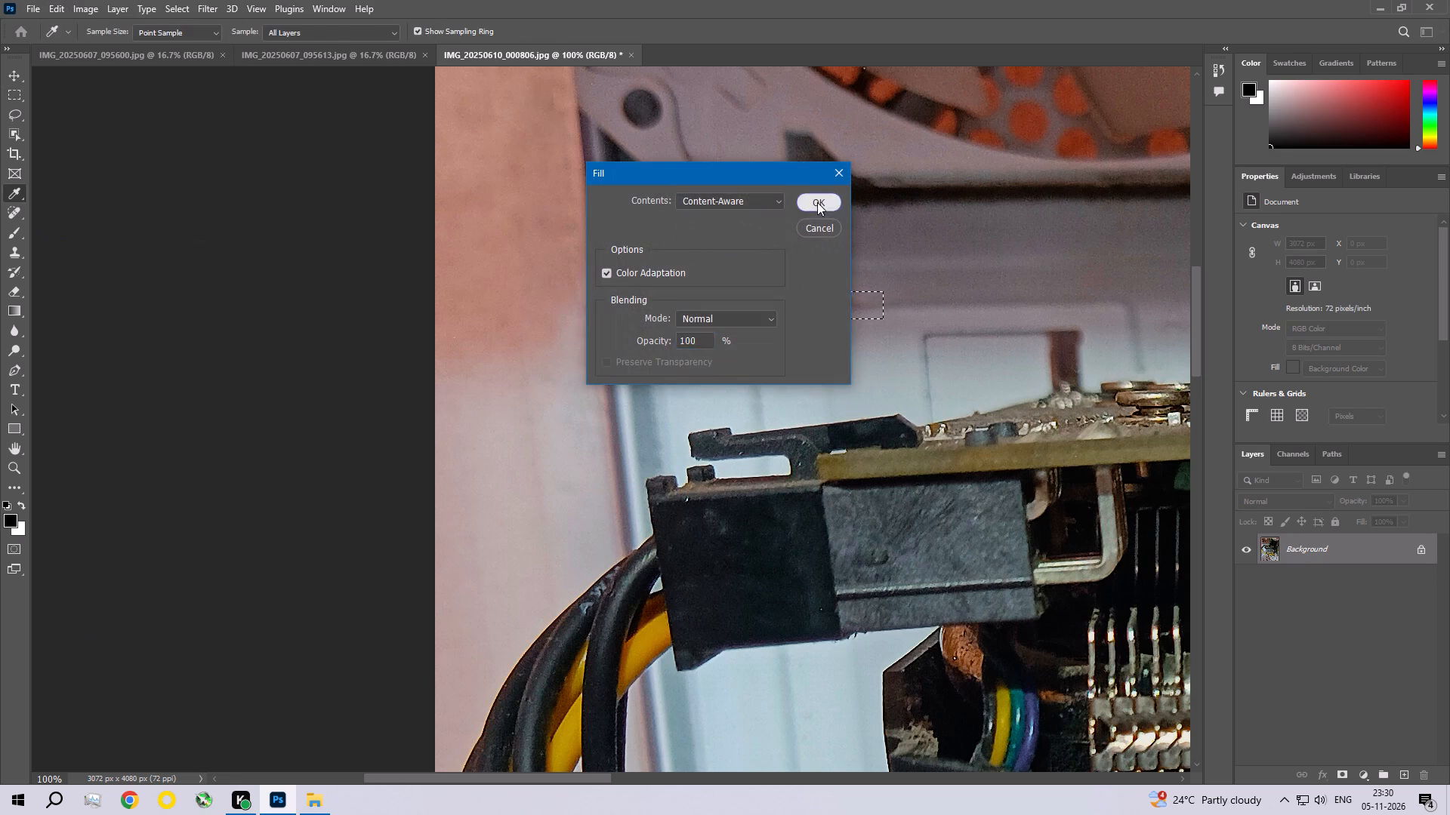
{"action": "key", "text": "ctrl+d"}
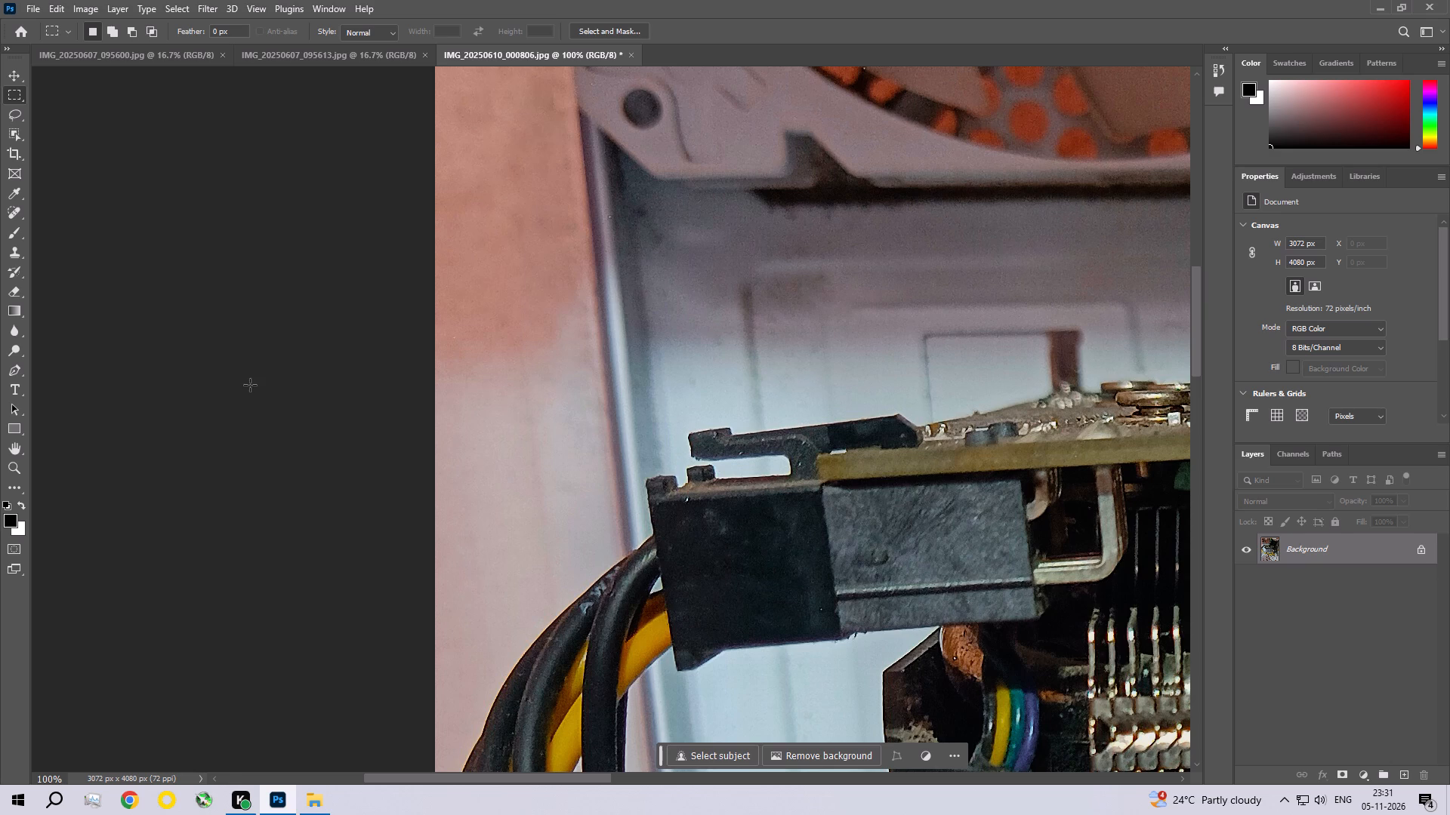
Remove the faint mark near the inner rim of the pink case edge, just below the bracket's notch, with a Content-Aware fill.
{"action": "key", "text": "space"}
{"action": "key", "text": "space"}
{"action": "key", "text": "space"}
{"action": "key", "text": "space"}
{"action": "key", "text": "space"}
{"action": "key", "text": "space"}
{"action": "key", "text": "space"}
{"action": "key", "text": "space"}
{"action": "key", "text": "space"}
{"action": "key", "text": "space"}
{"action": "key", "text": "space"}
{"action": "key", "text": "space"}
{"action": "key", "text": "space"}
{"action": "key", "text": "space"}
{"action": "key", "text": "space"}
{"action": "key", "text": "space"}
{"action": "key", "text": "space"}
{"action": "key", "text": "space"}
{"action": "key", "text": "space"}
{"action": "key", "text": "space"}
{"action": "left_click_drag", "start_coordinate": [563, 324], "coordinate": [563, 598]}
{"action": "left_click_drag", "start_coordinate": [550, 386], "coordinate": [559, 489]}
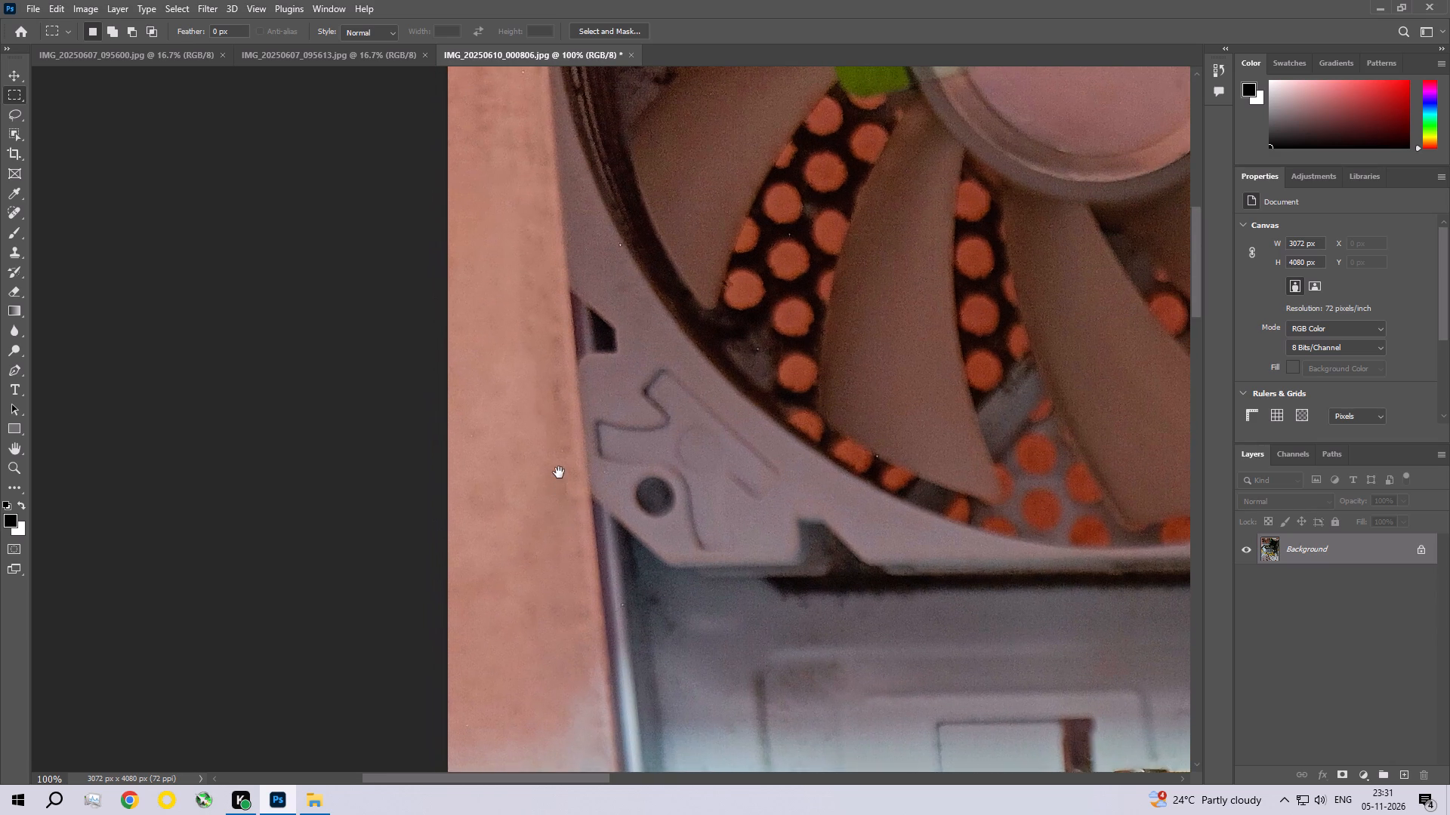
{"action": "left_click_drag", "start_coordinate": [538, 380], "coordinate": [571, 423]}
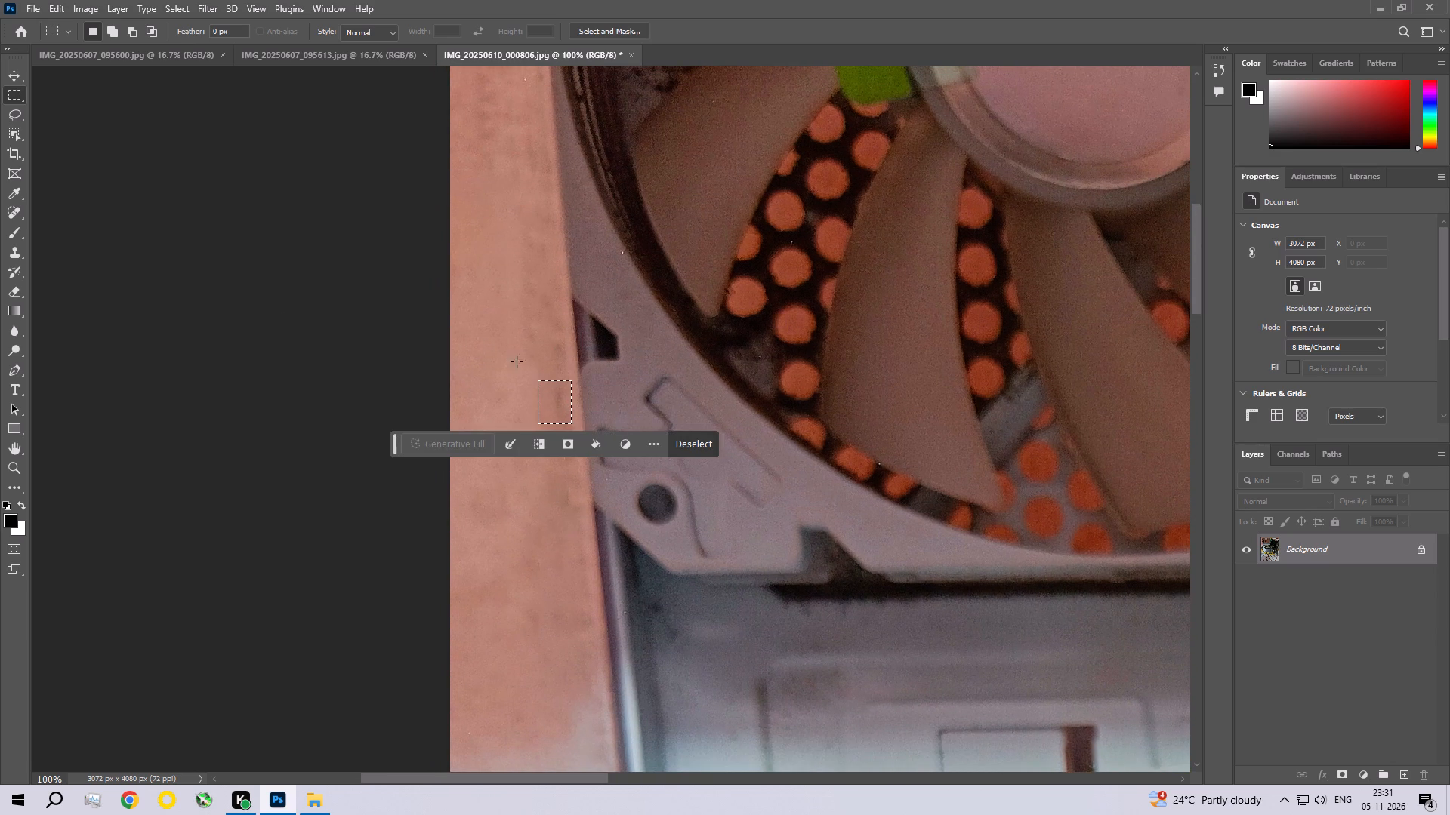
{"action": "left_click", "coordinate": [61, 6]}
{"action": "left_click", "coordinate": [109, 243]}
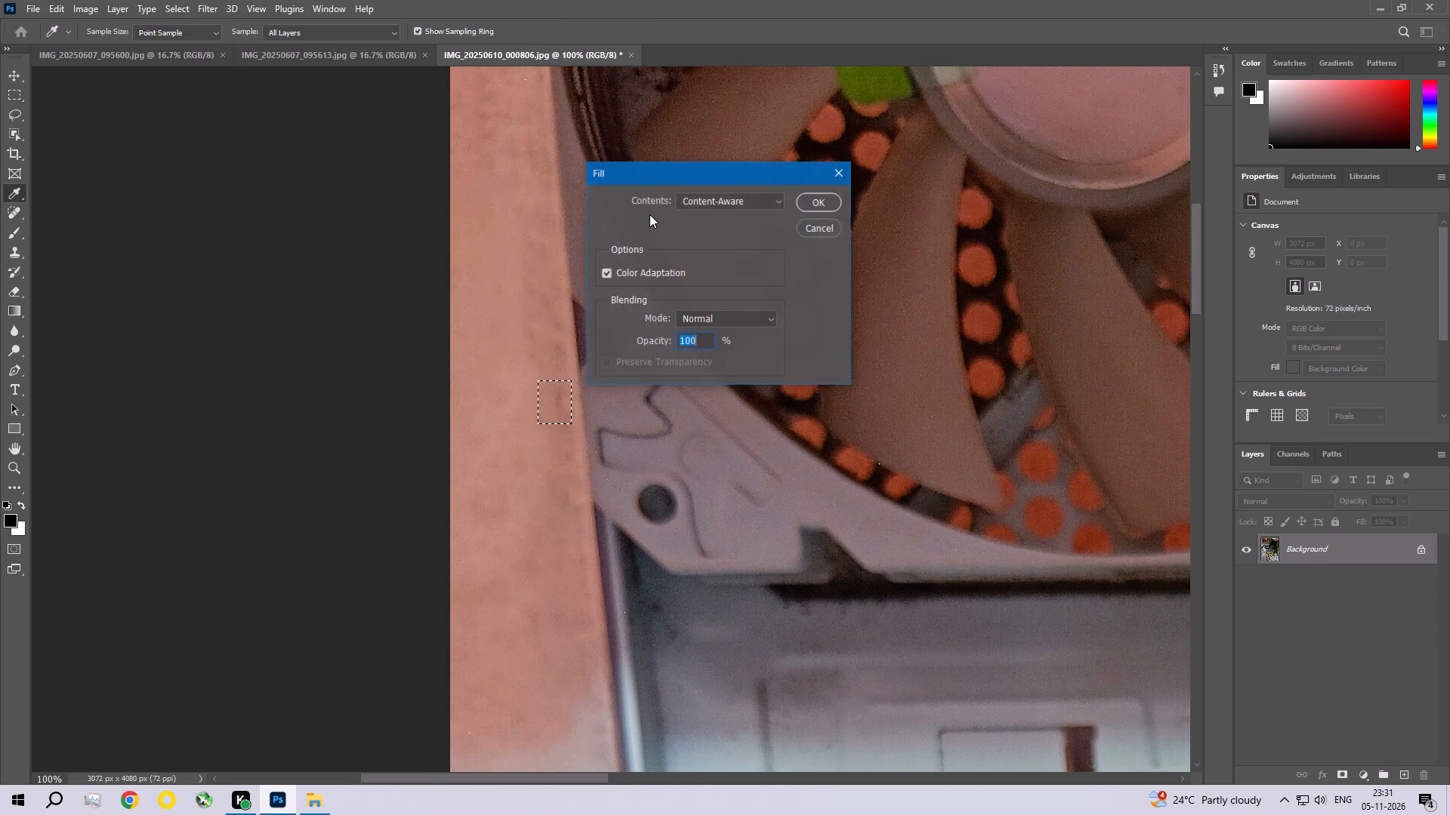
{"action": "left_click", "coordinate": [814, 197]}
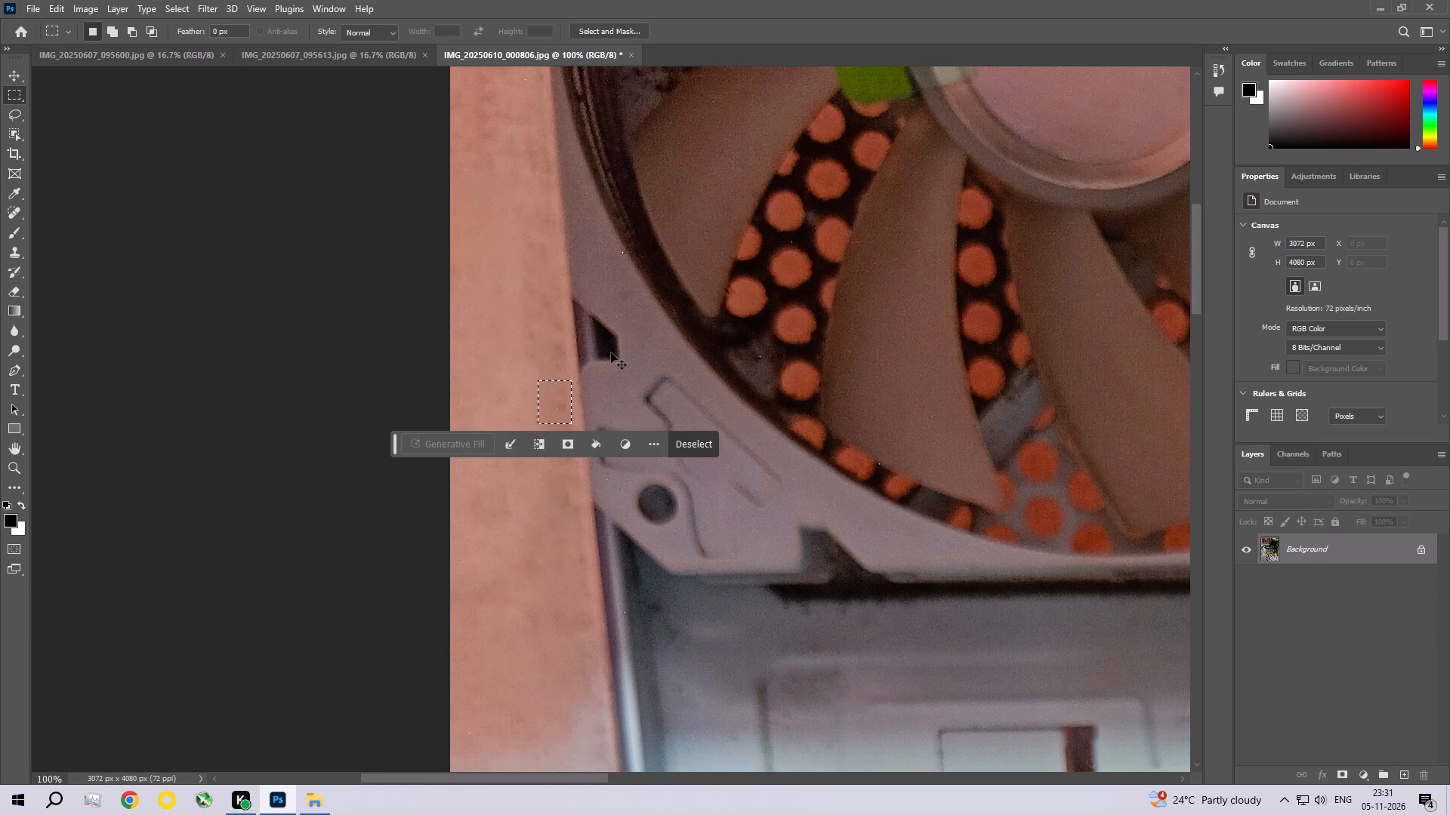
{"action": "key", "text": "ctrl+d"}
Content-Aware fill a narrow vertical strip of faint stains near the outer rim of the pink case edge, level with the green patch.
{"action": "key", "text": "space"}
{"action": "key", "text": "space"}
{"action": "key", "text": "space"}
{"action": "key", "text": "space"}
{"action": "key", "text": "space"}
{"action": "key", "text": "space"}
{"action": "key", "text": "space"}
{"action": "key", "text": "space"}
{"action": "key", "text": "space"}
{"action": "key", "text": "space"}
{"action": "key", "text": "space"}
{"action": "key", "text": "space"}
{"action": "key", "text": "space"}
{"action": "key", "text": "space"}
{"action": "left_click_drag", "start_coordinate": [518, 304], "coordinate": [518, 388]}
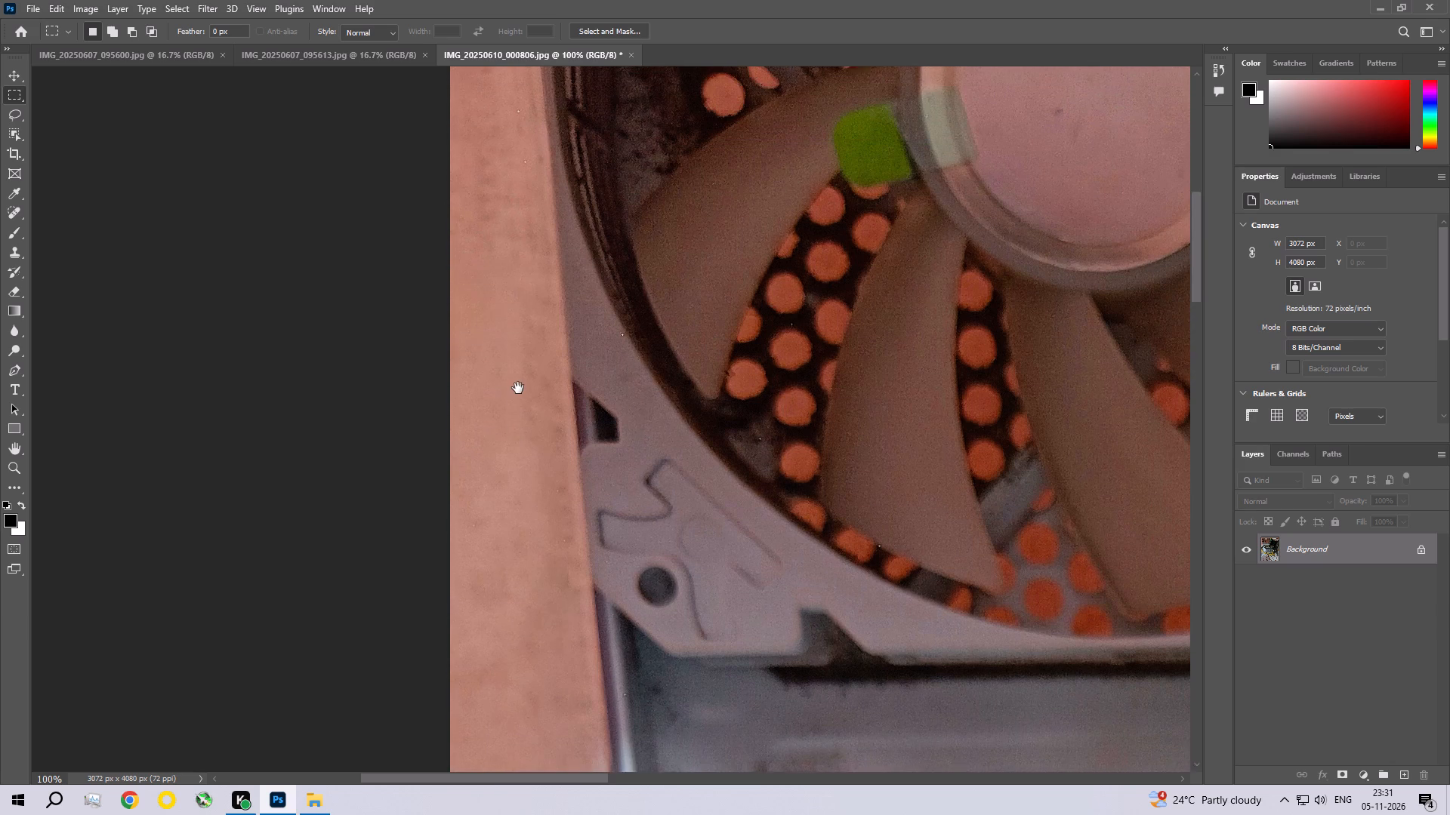
{"action": "left_click_drag", "start_coordinate": [518, 388], "coordinate": [519, 389]}
{"action": "left_click_drag", "start_coordinate": [471, 145], "coordinate": [505, 260]}
{"action": "left_click", "coordinate": [63, 0]}
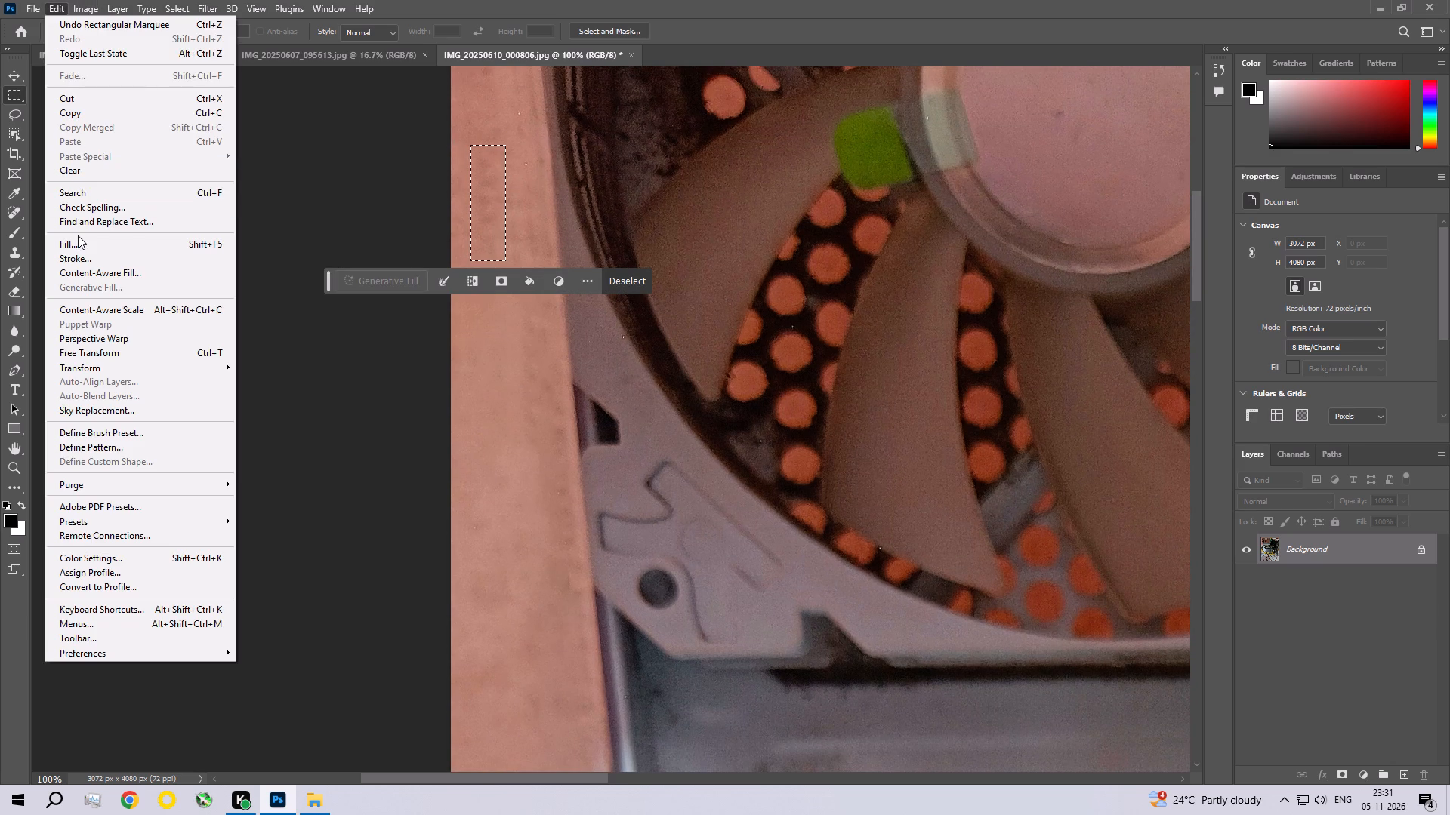
{"action": "left_click", "coordinate": [76, 244]}
{"action": "left_click", "coordinate": [809, 202]}
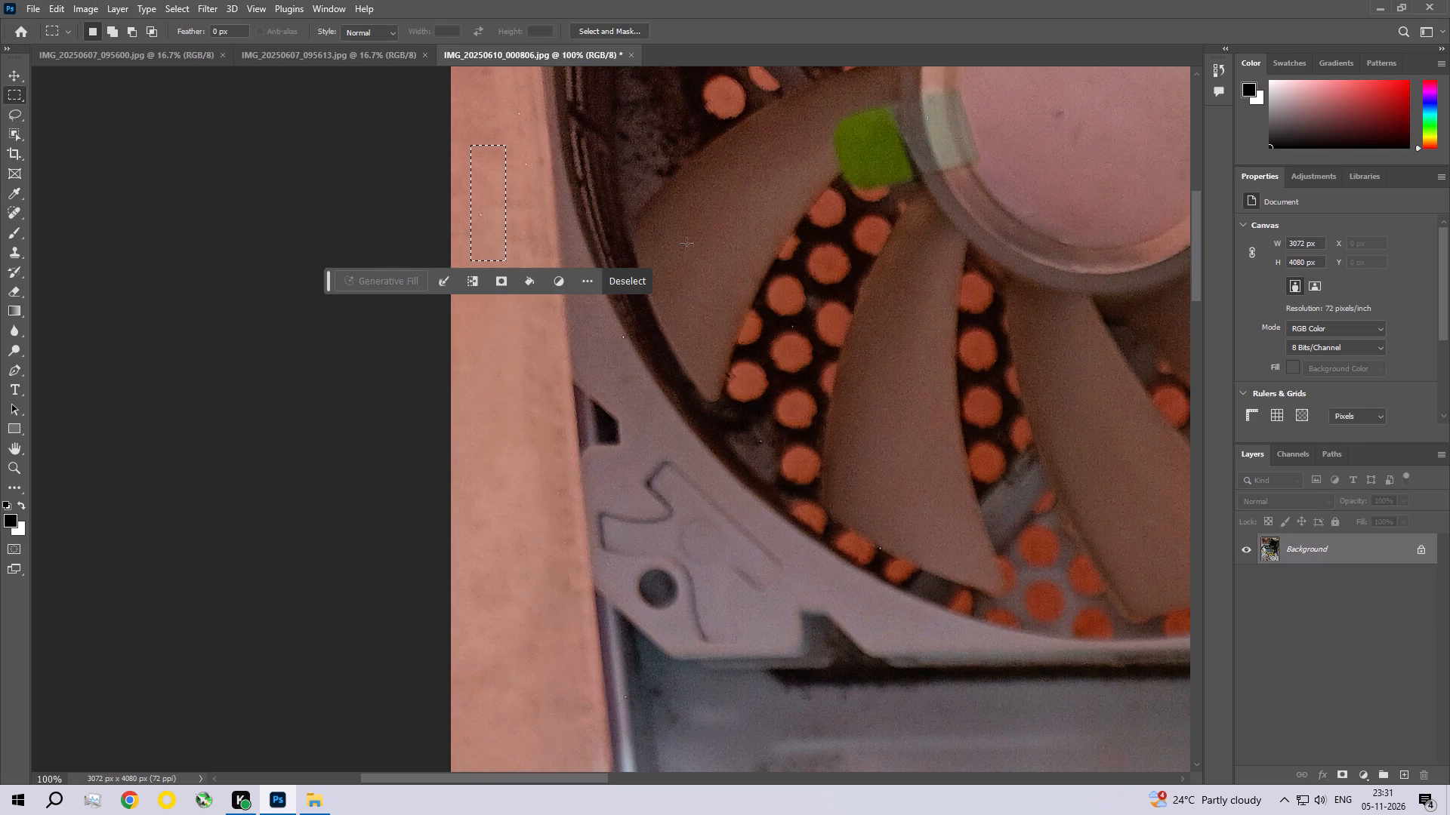
Deselect the filled strip on the pink case edge.
{"action": "key", "text": "ctrl+d"}
Content-Aware fill the large brown speck on the white case floor, beside the blue-grey side rail below the yellow cables, then deselect.
{"action": "key", "text": "space"}
{"action": "key", "text": "space"}
{"action": "key", "text": "space"}
{"action": "key", "text": "space"}
{"action": "key", "text": "space"}
{"action": "key", "text": "space"}
{"action": "key", "text": "space"}
{"action": "key", "text": "space"}
{"action": "key", "text": "space"}
{"action": "key", "text": "space"}
{"action": "key", "text": "space"}
{"action": "key", "text": "space"}
{"action": "key", "text": "space"}
{"action": "key", "text": "space"}
{"action": "key", "text": "space"}
{"action": "key", "text": "space"}
{"action": "key", "text": "space"}
{"action": "key", "text": "space"}
{"action": "key", "text": "space"}
{"action": "key", "text": "space"}
{"action": "left_click_drag", "start_coordinate": [554, 184], "coordinate": [545, 417]}
{"action": "left_click_drag", "start_coordinate": [545, 401], "coordinate": [545, 260]}
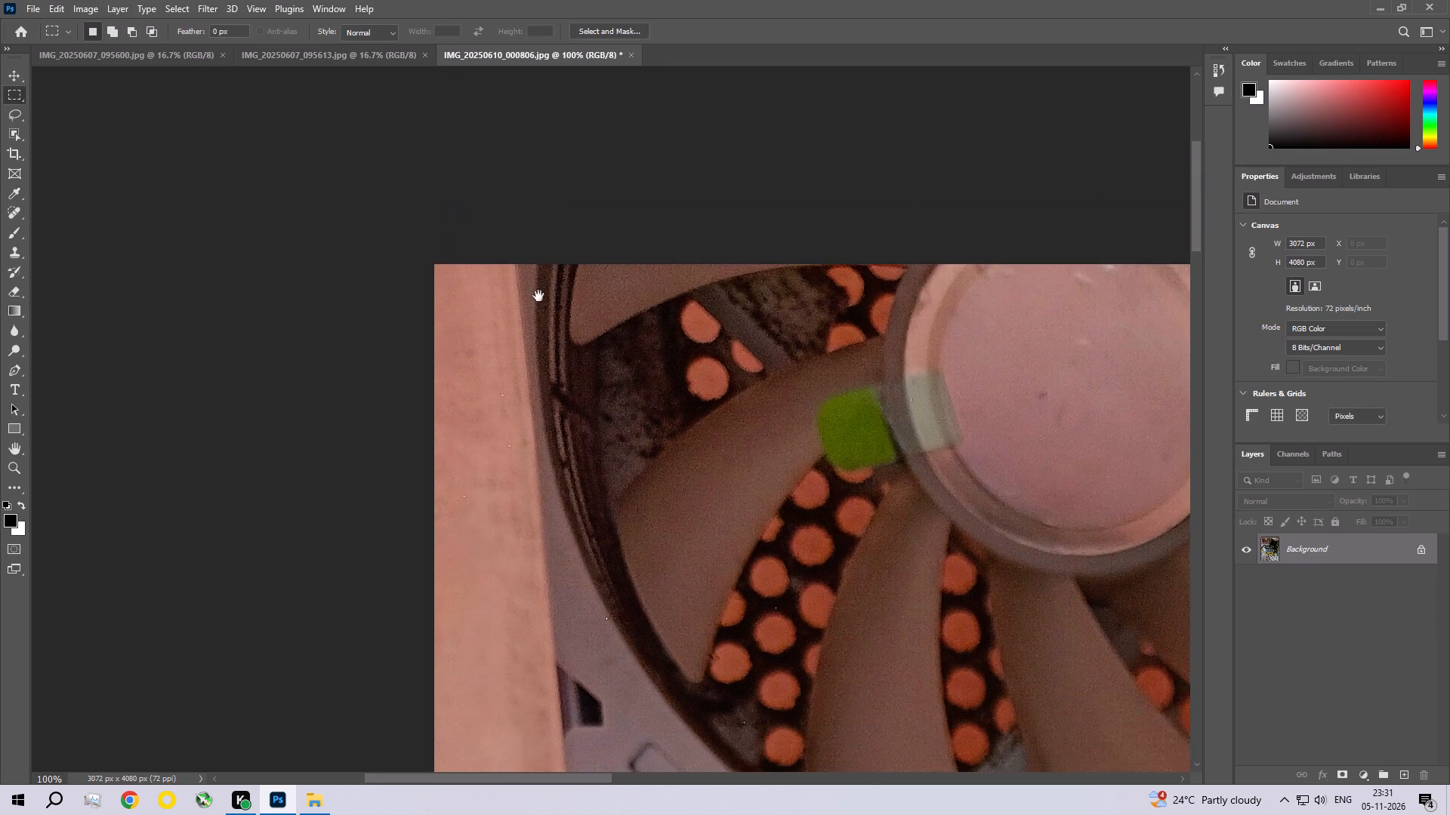
{"action": "left_click_drag", "start_coordinate": [588, 417], "coordinate": [227, 204]}
{"action": "left_click_drag", "start_coordinate": [471, 371], "coordinate": [484, 409]}
{"action": "left_click_drag", "start_coordinate": [529, 460], "coordinate": [436, 268]}
{"action": "left_click_drag", "start_coordinate": [436, 328], "coordinate": [458, 395]}
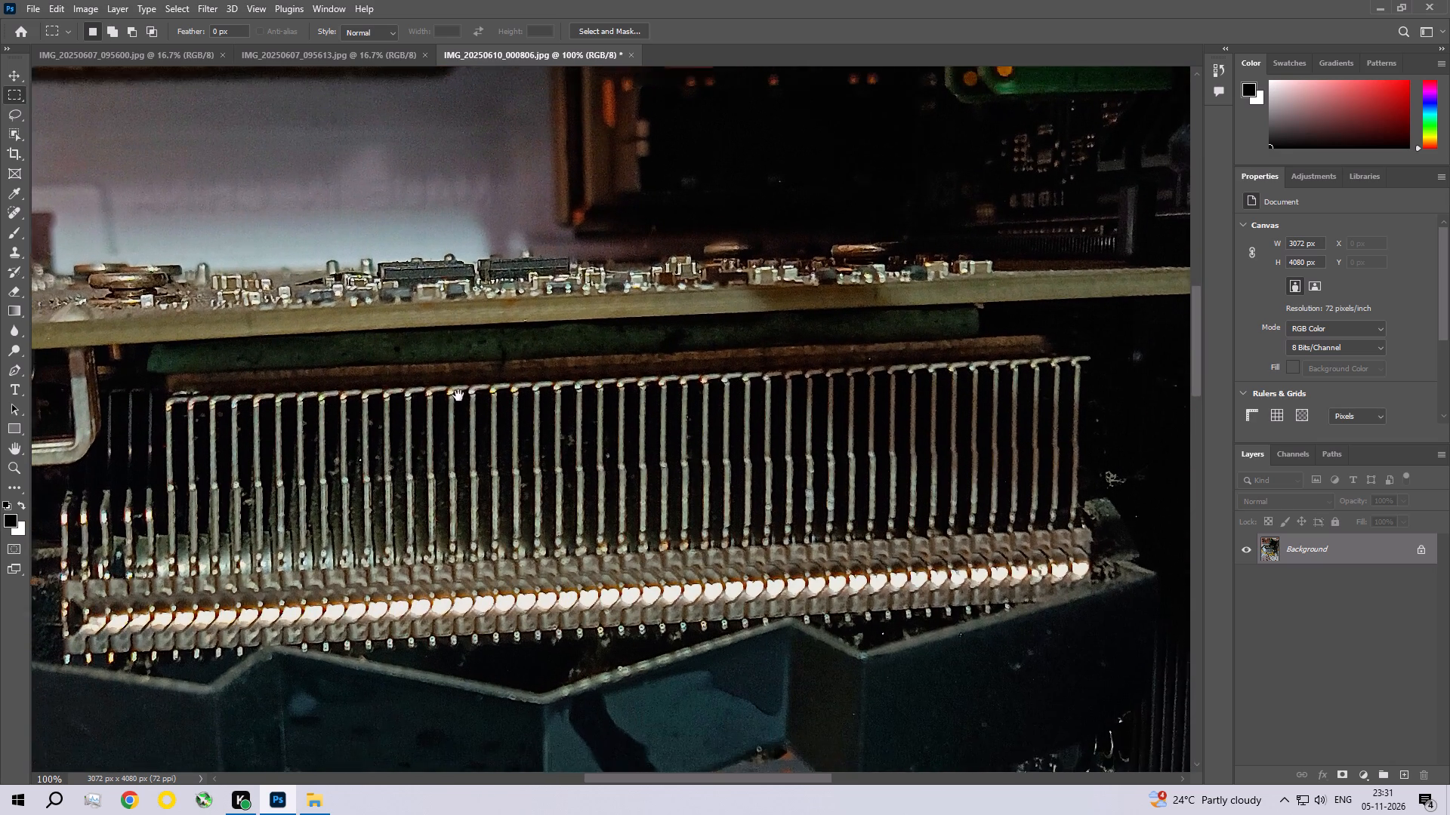
{"action": "left_click_drag", "start_coordinate": [458, 395], "coordinate": [447, 224]}
{"action": "left_click_drag", "start_coordinate": [447, 417], "coordinate": [444, 315]}
{"action": "left_click_drag", "start_coordinate": [443, 446], "coordinate": [467, 283]}
{"action": "left_click_drag", "start_coordinate": [469, 367], "coordinate": [471, 390]}
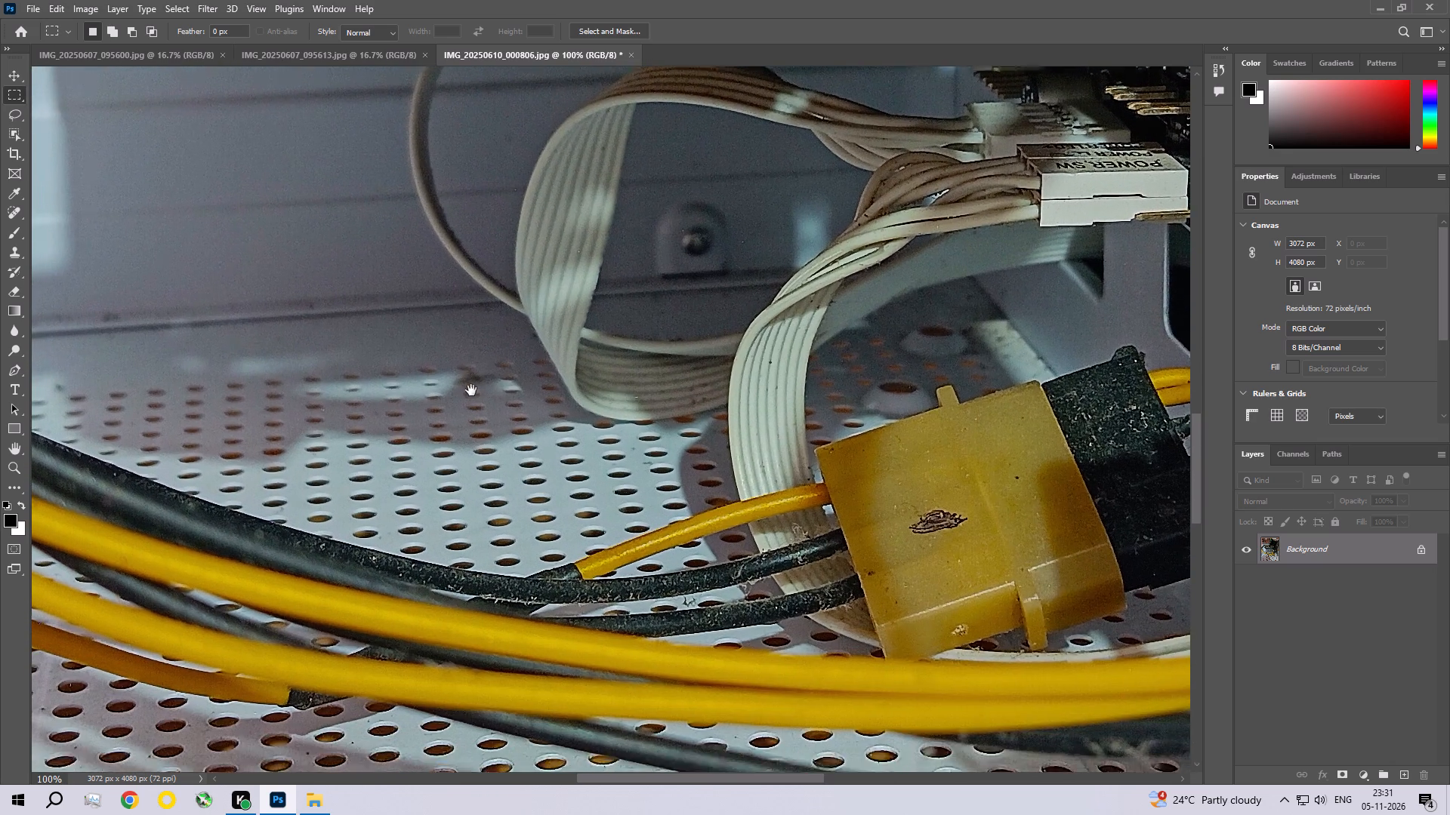
{"action": "left_click_drag", "start_coordinate": [471, 390], "coordinate": [742, 389]}
{"action": "left_click_drag", "start_coordinate": [720, 390], "coordinate": [705, 287]}
{"action": "left_click_drag", "start_coordinate": [534, 430], "coordinate": [646, 281]}
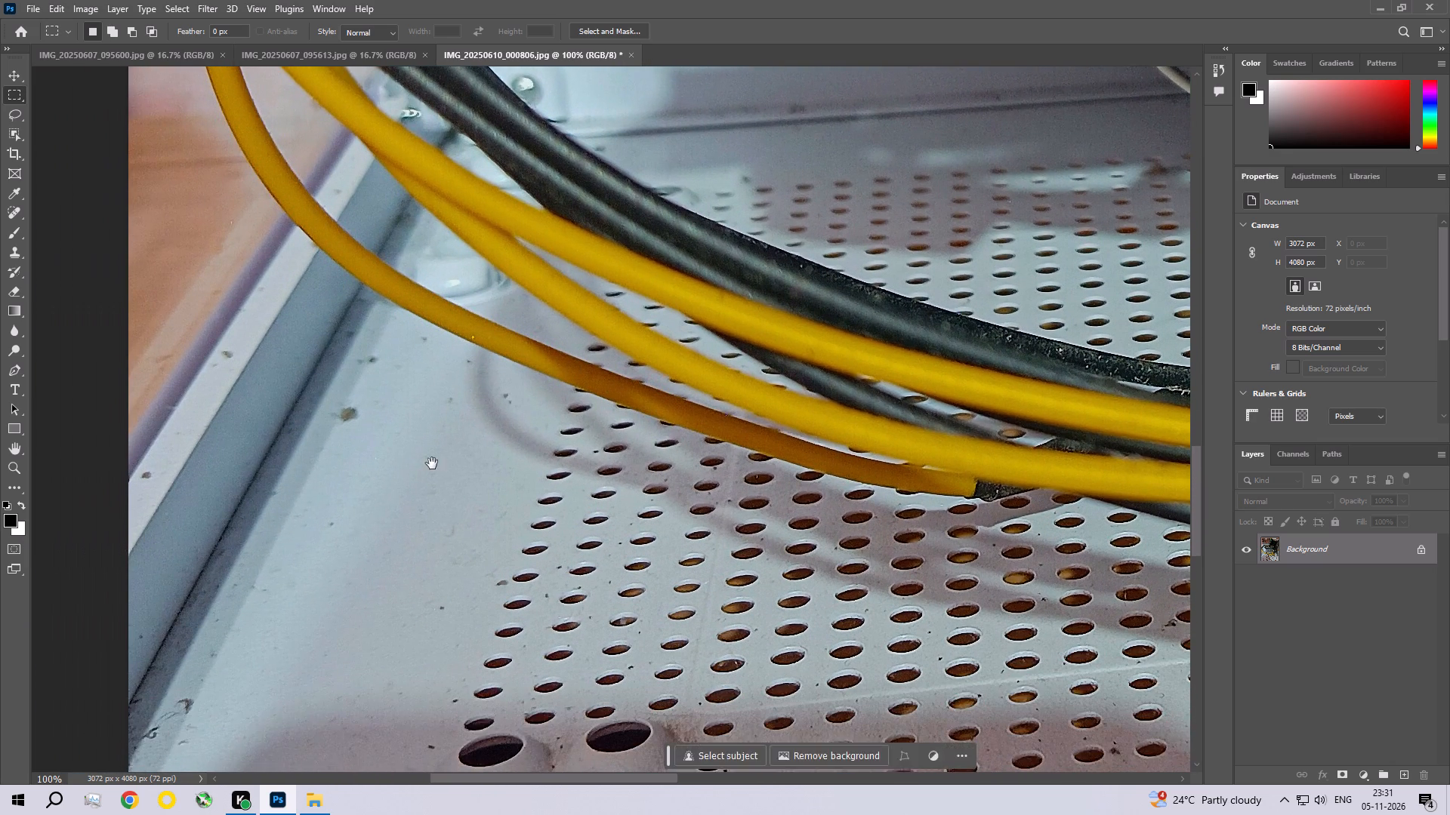
{"action": "left_click_drag", "start_coordinate": [432, 463], "coordinate": [541, 407]}
{"action": "left_click", "coordinate": [538, 463], "text": "ctrl"}
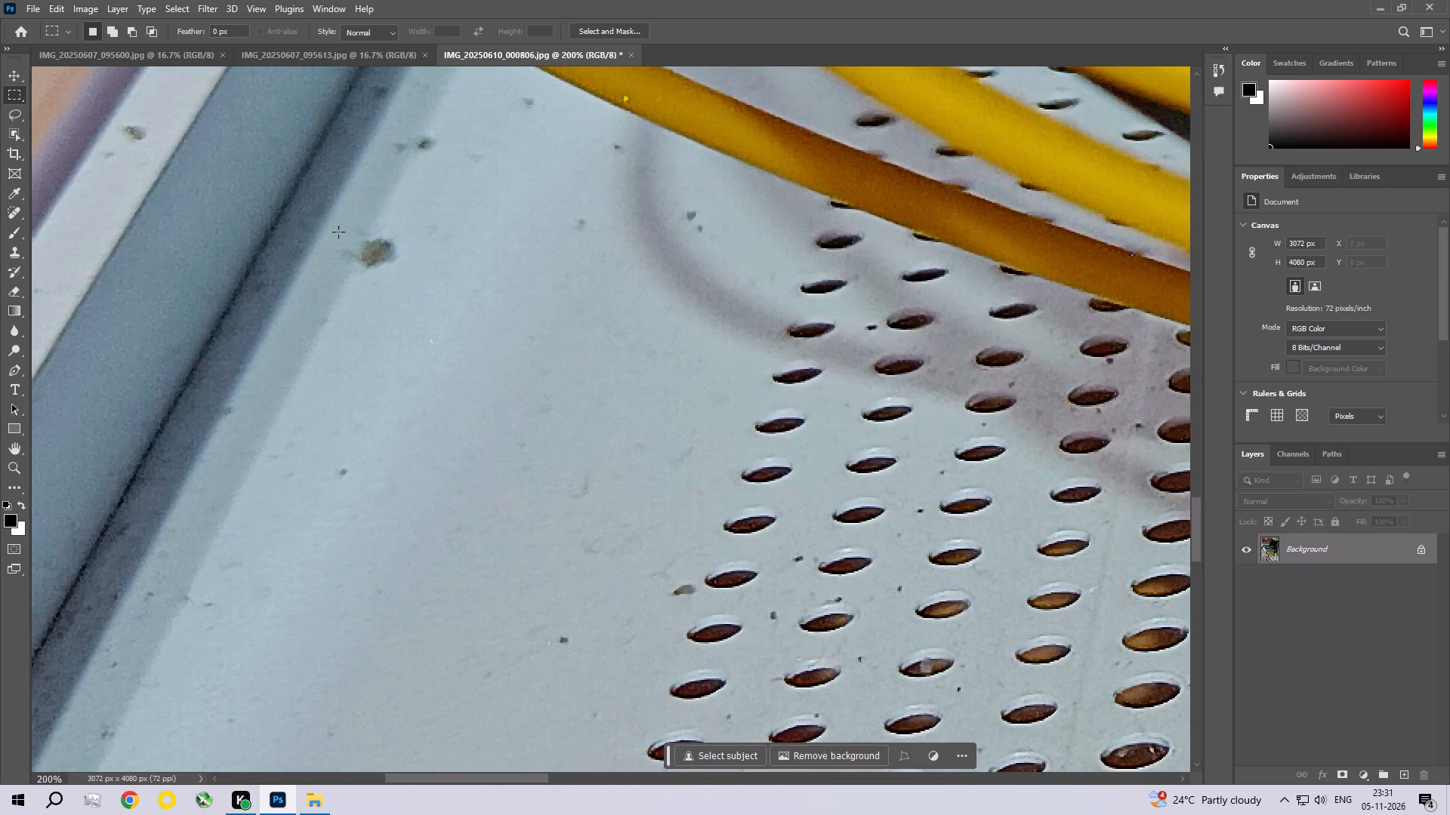
{"action": "left_click_drag", "start_coordinate": [338, 220], "coordinate": [401, 295]}
{"action": "left_click", "coordinate": [50, 4]}
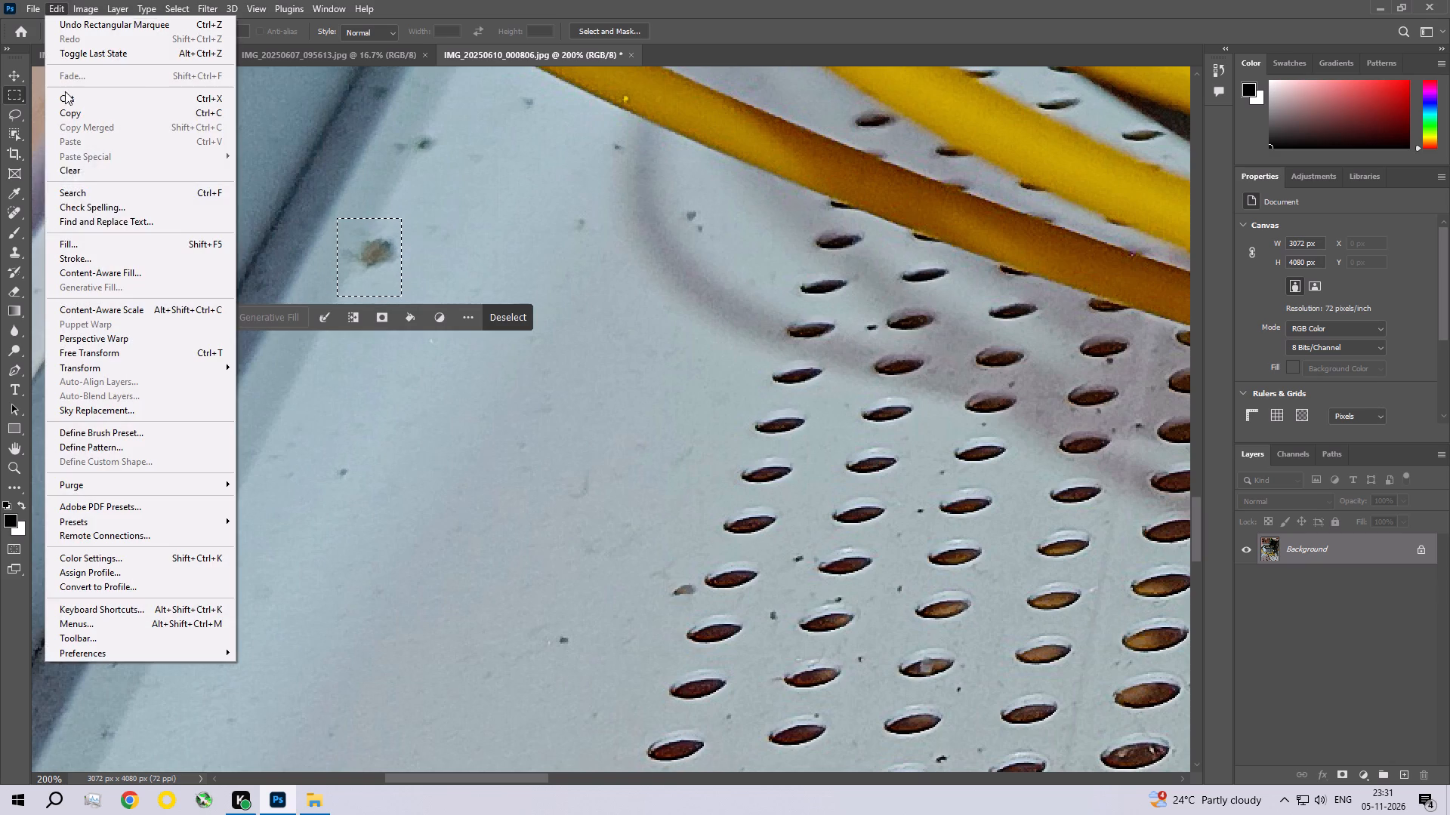
{"action": "left_click", "coordinate": [79, 247]}
{"action": "left_click", "coordinate": [825, 205]}
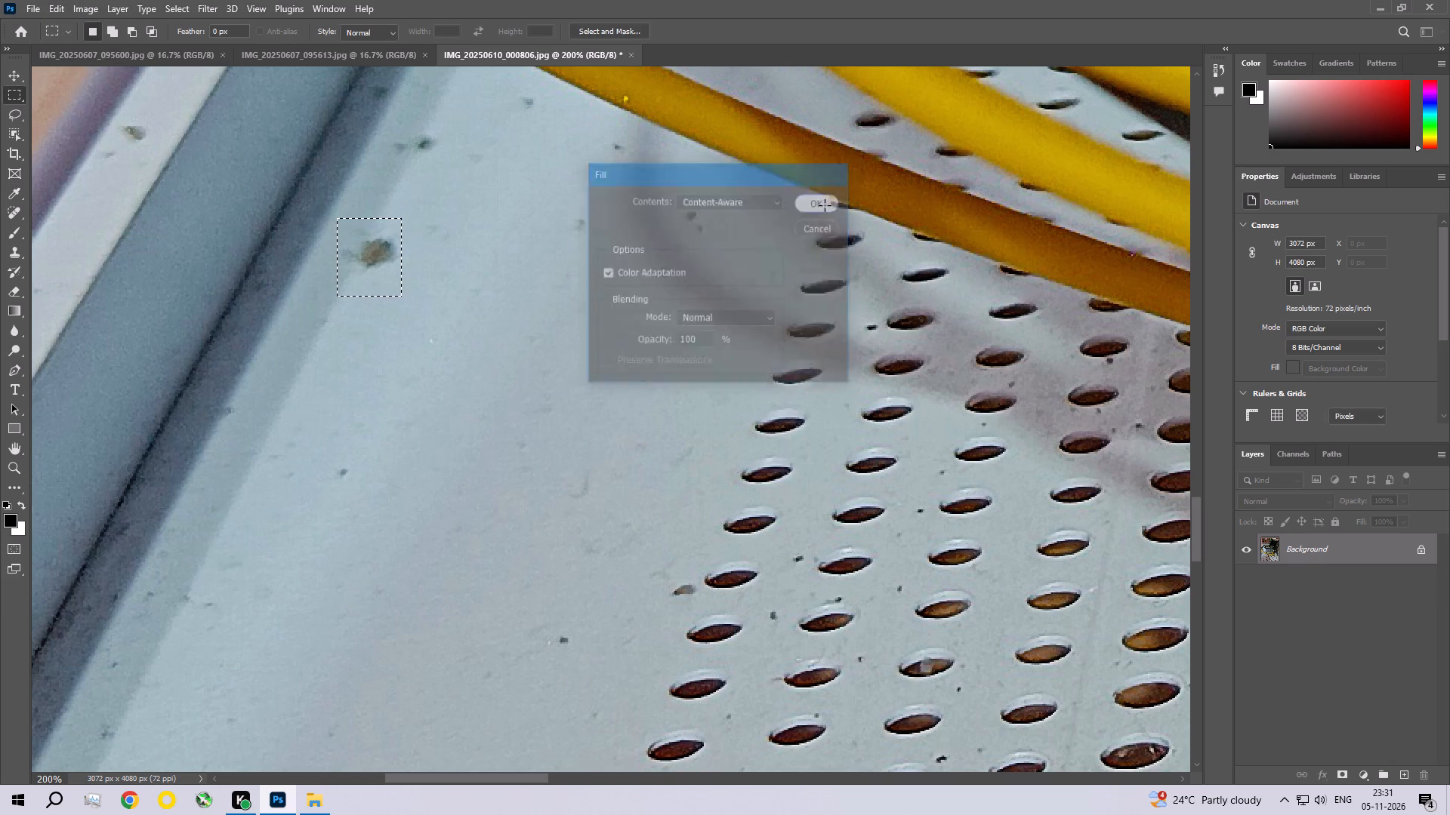
{"action": "key", "text": "ctrl+d"}
Remove the small dark speck on the plain white floor, further down along the side rail's shadow, with a Content-Aware fill.
{"action": "left_click_drag", "start_coordinate": [305, 441], "coordinate": [313, 453]}
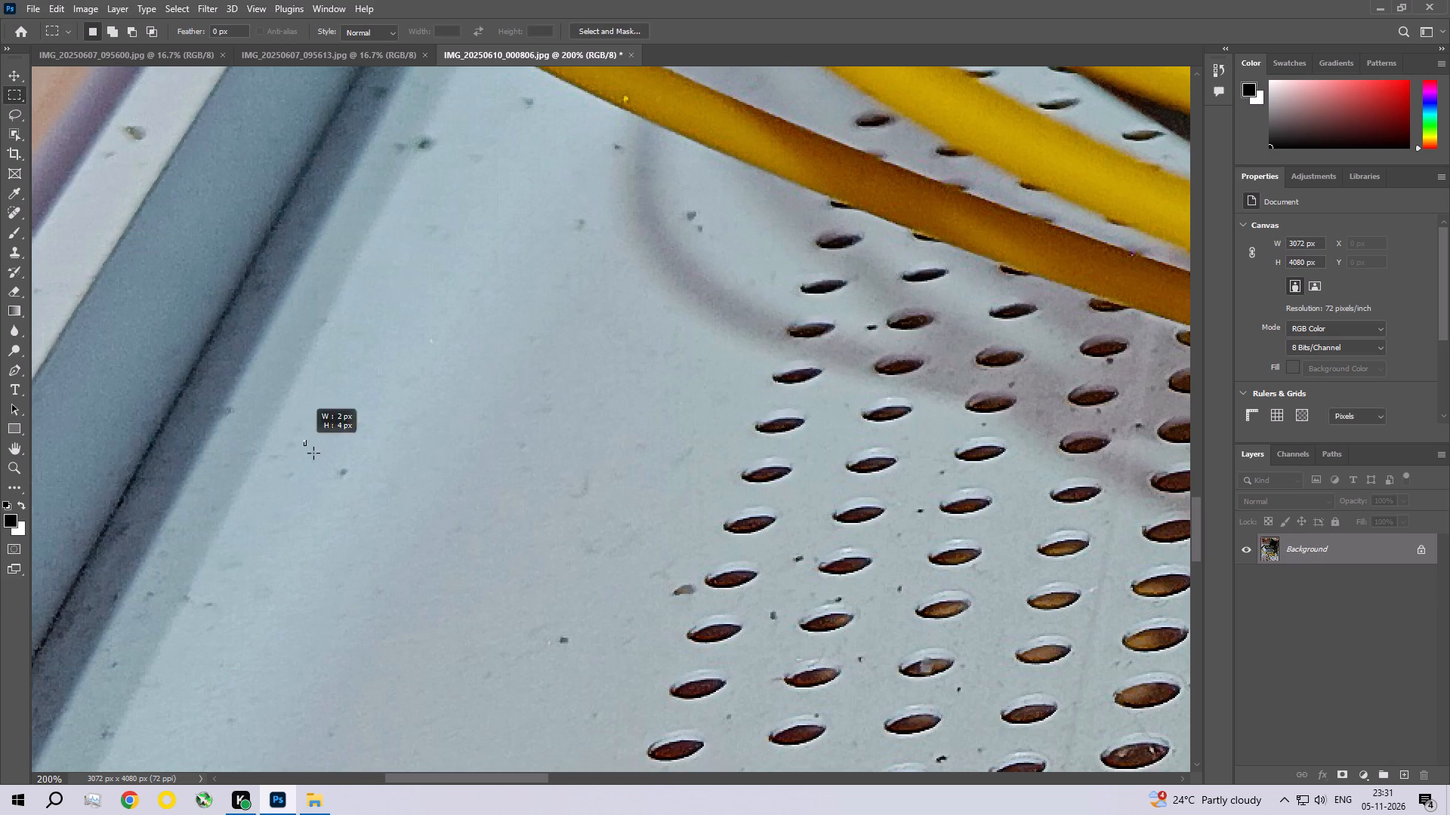
{"action": "left_click_drag", "start_coordinate": [313, 453], "coordinate": [358, 517]}
{"action": "left_click", "coordinate": [62, 5]}
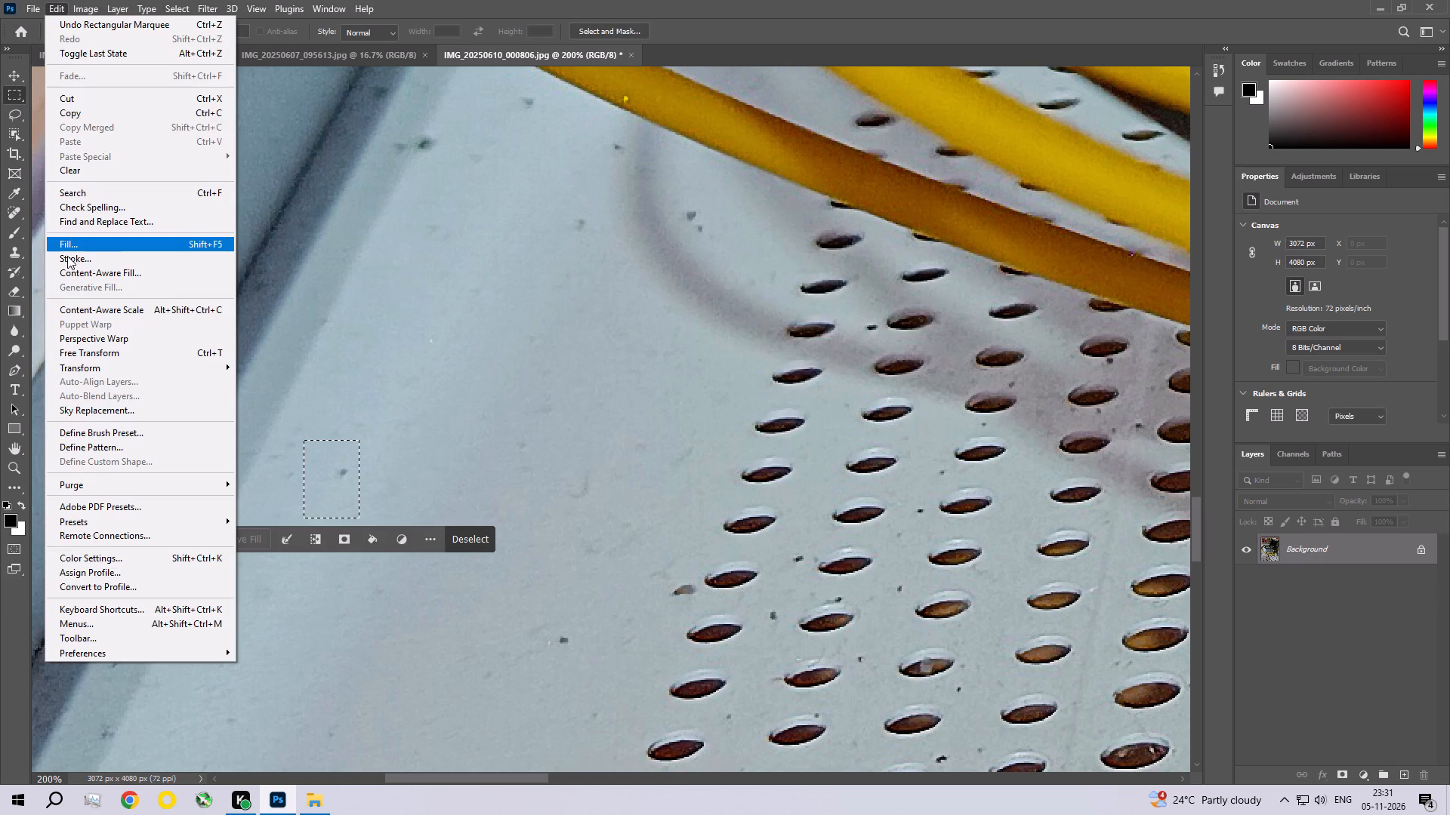
{"action": "left_click", "coordinate": [71, 242]}
{"action": "left_click", "coordinate": [814, 198]}
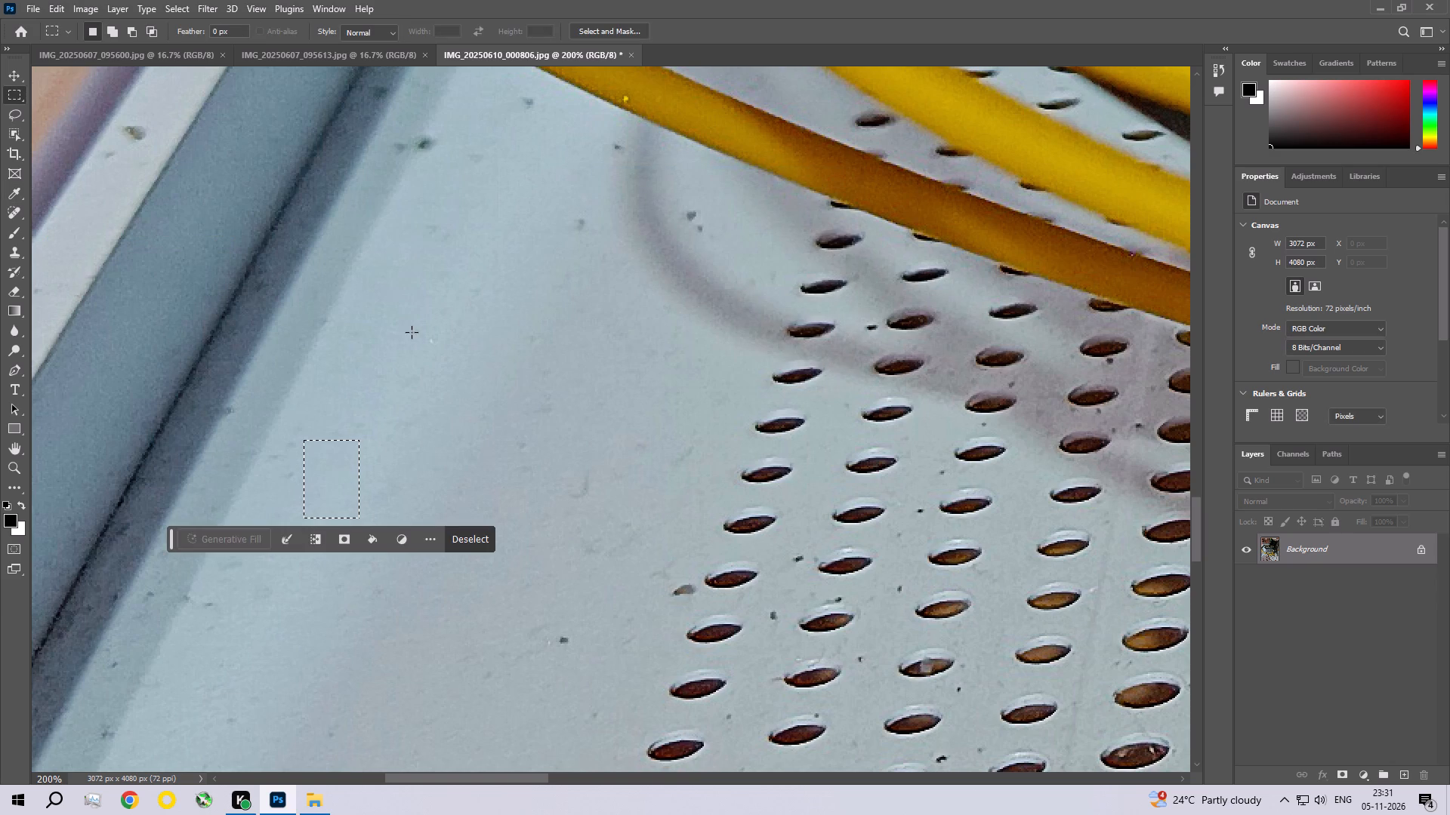
Content-Aware fill the tiny bright dot on the plain white floor between the side rail and the perforations, then deselect.
{"action": "left_click_drag", "start_coordinate": [407, 313], "coordinate": [458, 370]}
{"action": "left_click", "coordinate": [53, 8]}
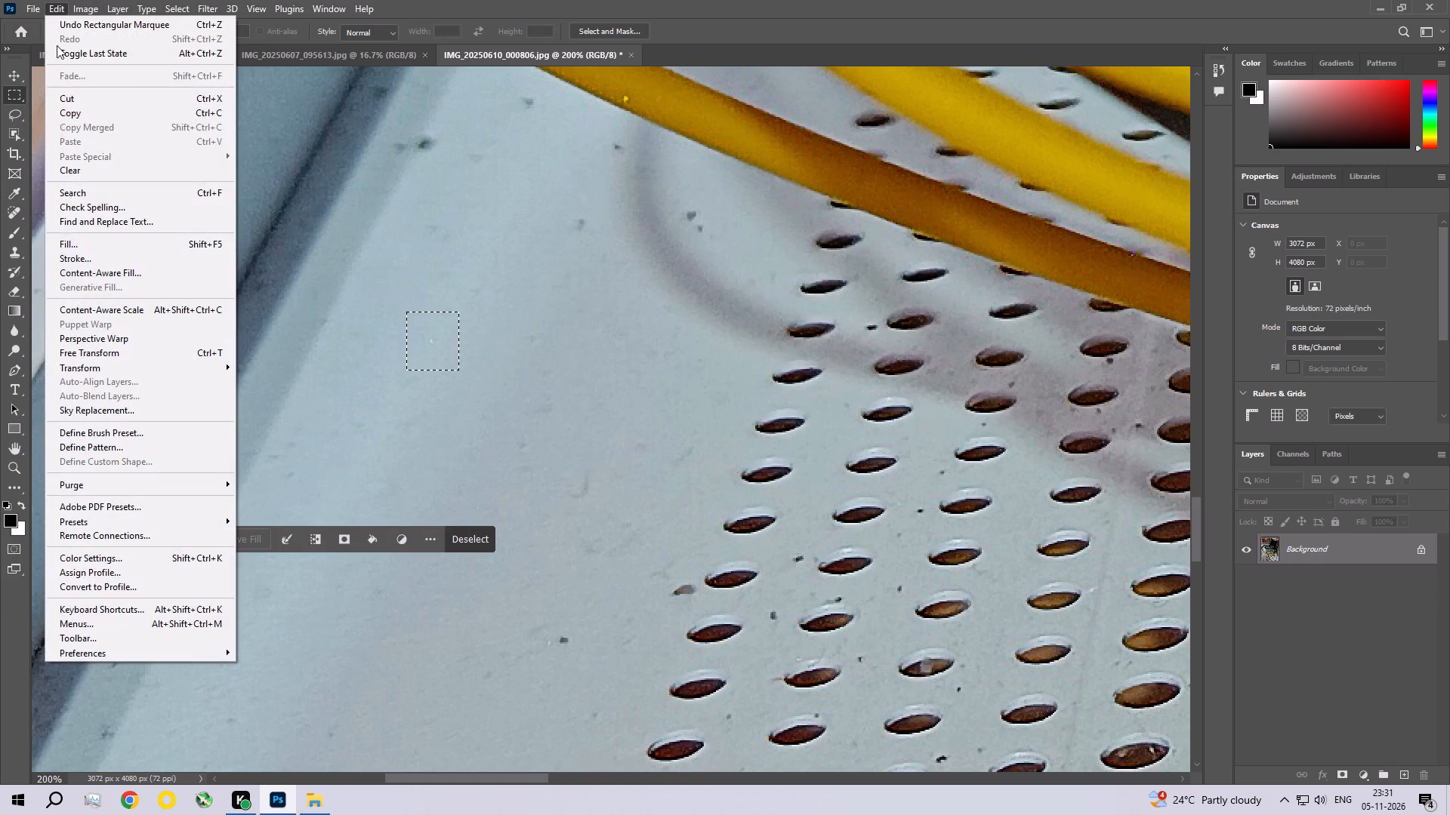
{"action": "left_click", "coordinate": [69, 244]}
{"action": "left_click", "coordinate": [821, 197]}
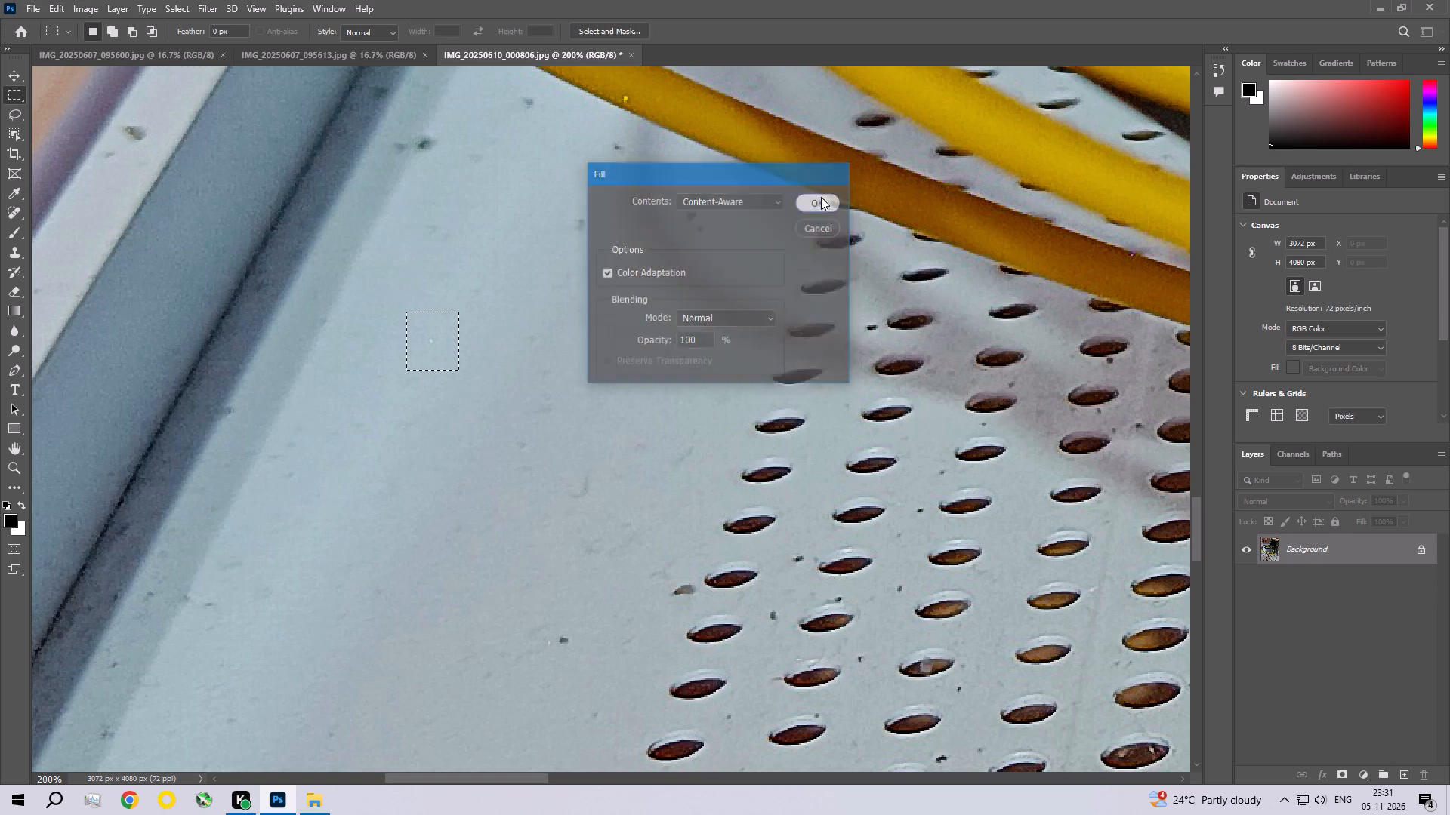
{"action": "key", "text": "ctrl+d"}
Remove the faint speck on the white floor just outside the curved cable shadow with a Content-Aware fill.
{"action": "left_click_drag", "start_coordinate": [549, 198], "coordinate": [603, 254]}
{"action": "left_click", "coordinate": [58, 3]}
{"action": "left_click", "coordinate": [63, 244]}
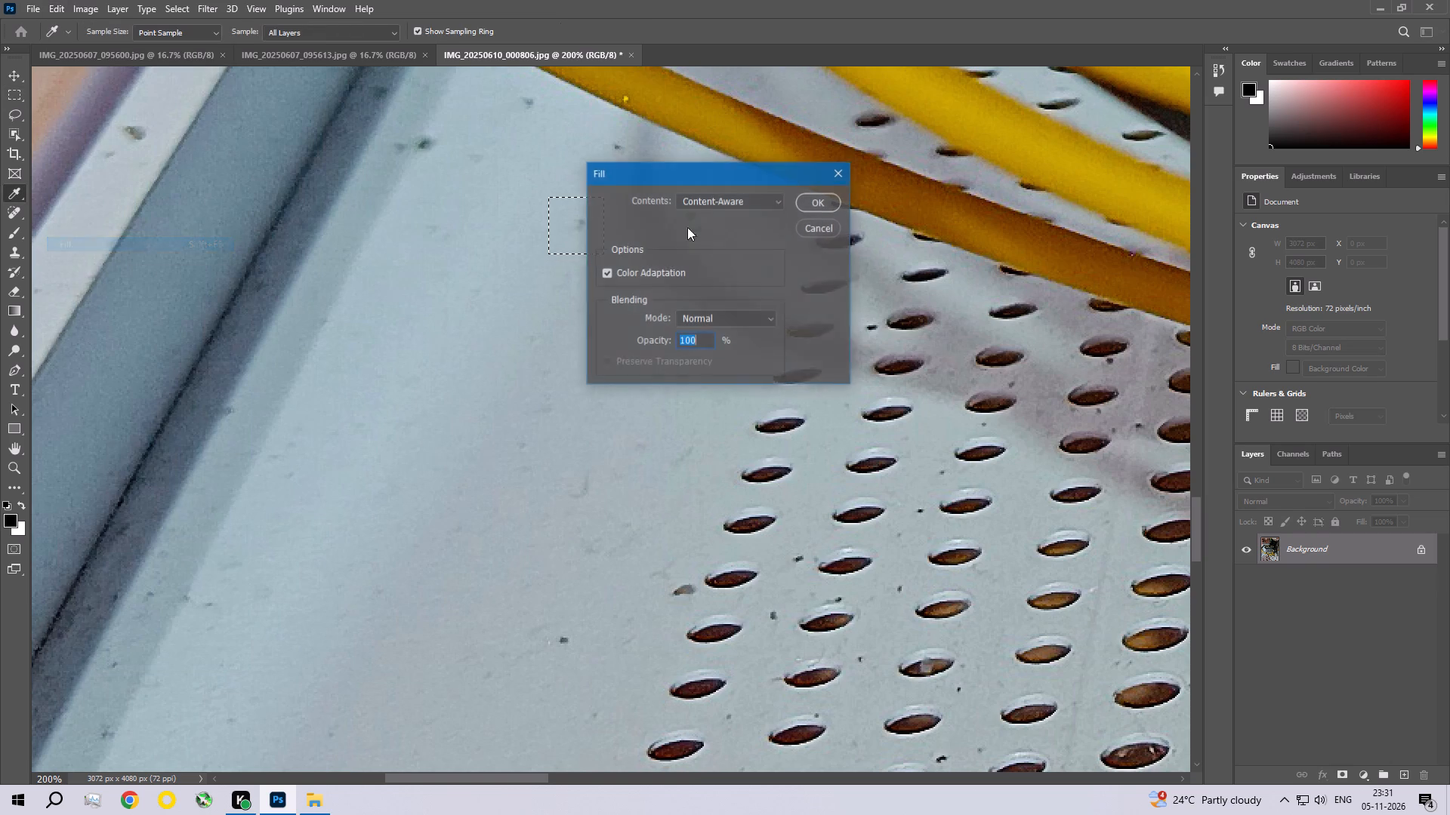
{"action": "left_click", "coordinate": [826, 201]}
Content-Aware fill the cluster of dark specks inside the curved cable shadow, below the orange-yellow cable, then deselect.
{"action": "left_click_drag", "start_coordinate": [649, 198], "coordinate": [719, 240]}
{"action": "left_click", "coordinate": [58, 0]}
{"action": "left_click", "coordinate": [67, 246]}
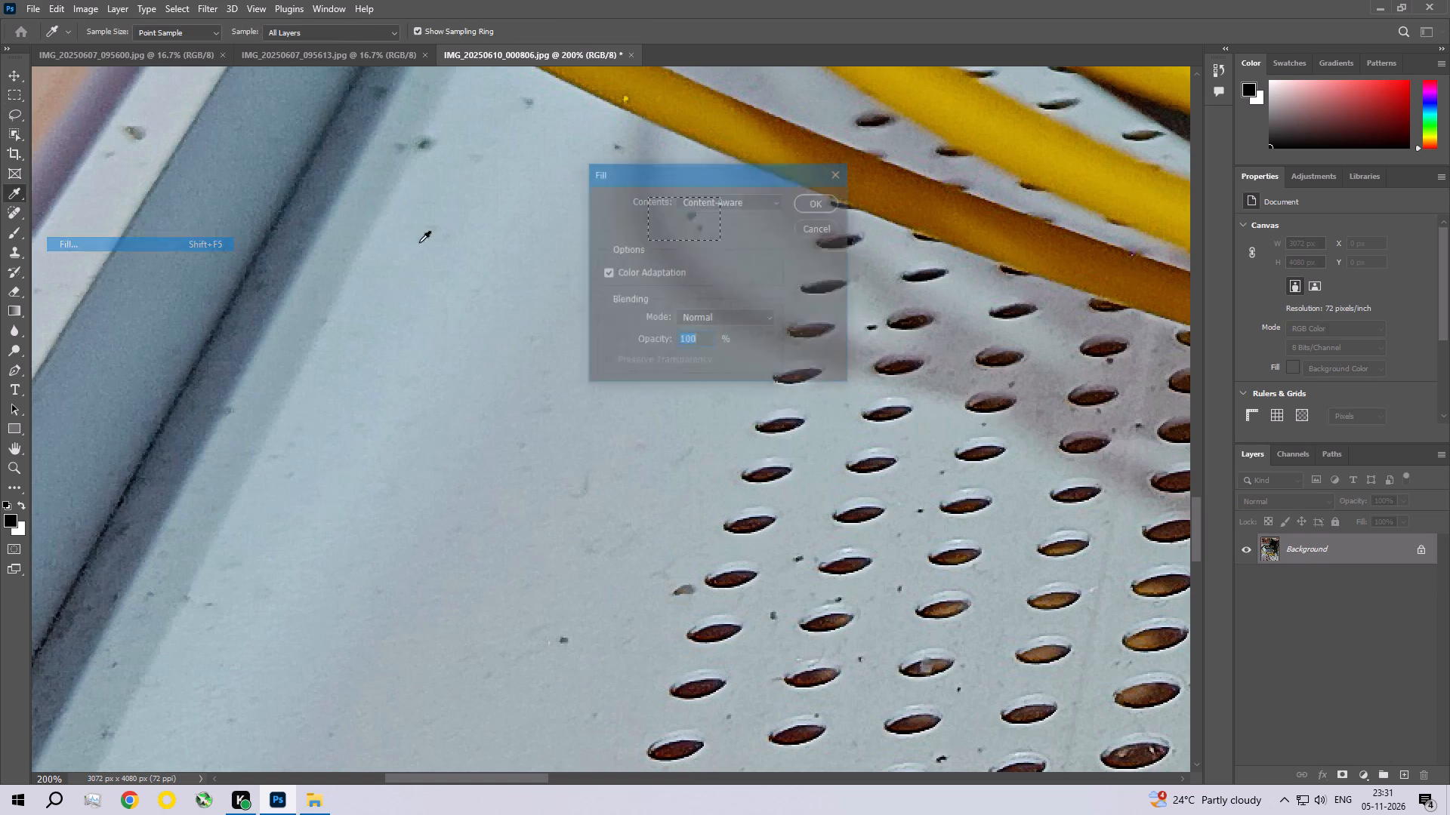
{"action": "left_click", "coordinate": [815, 201]}
{"action": "key", "text": "ctrl+d"}
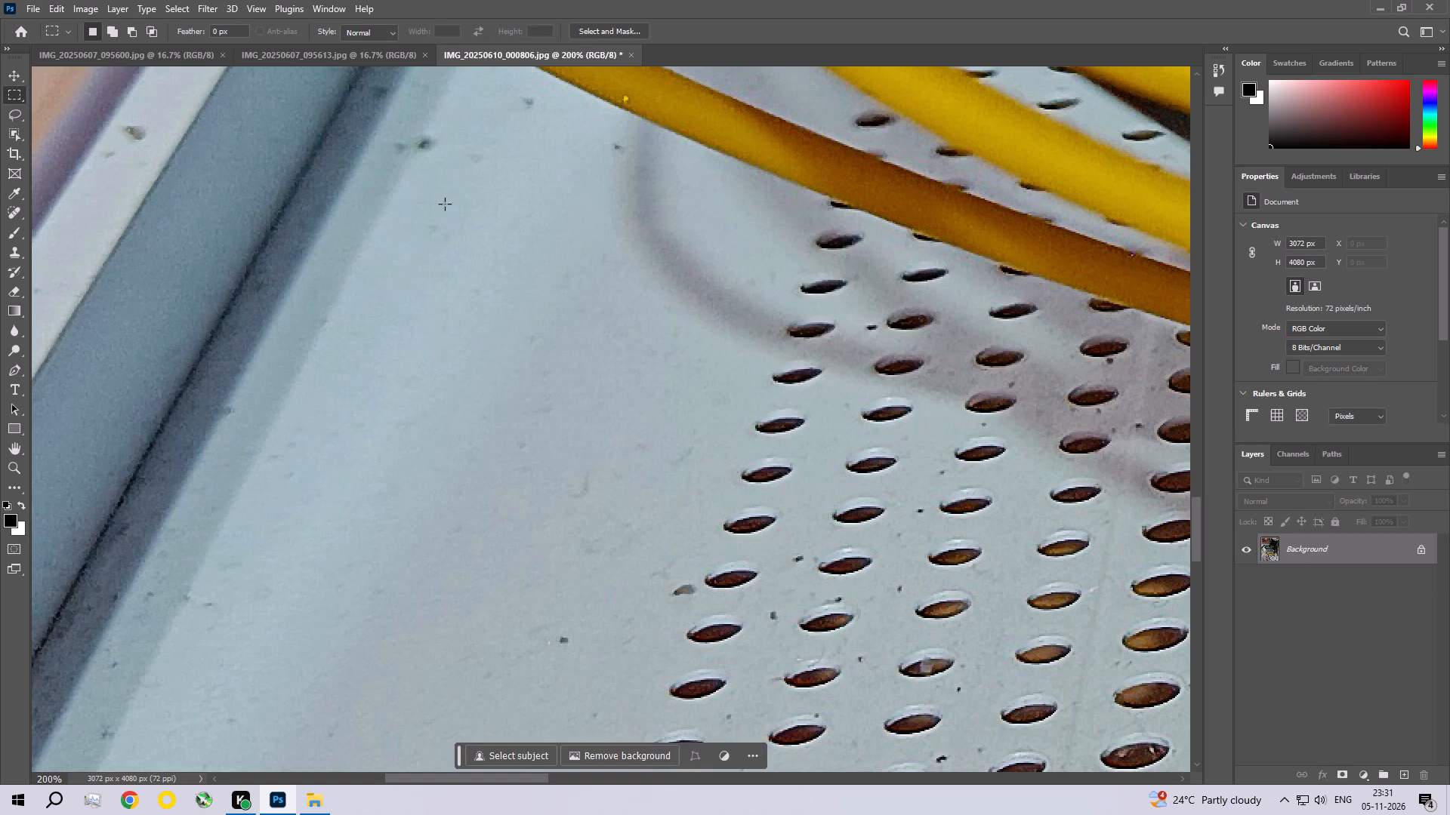
Content-Aware fill the dark greenish speck at the edge of the side rail's shadow, near the top of the white floor, then deselect.
{"action": "left_click_drag", "start_coordinate": [387, 123], "coordinate": [452, 180]}
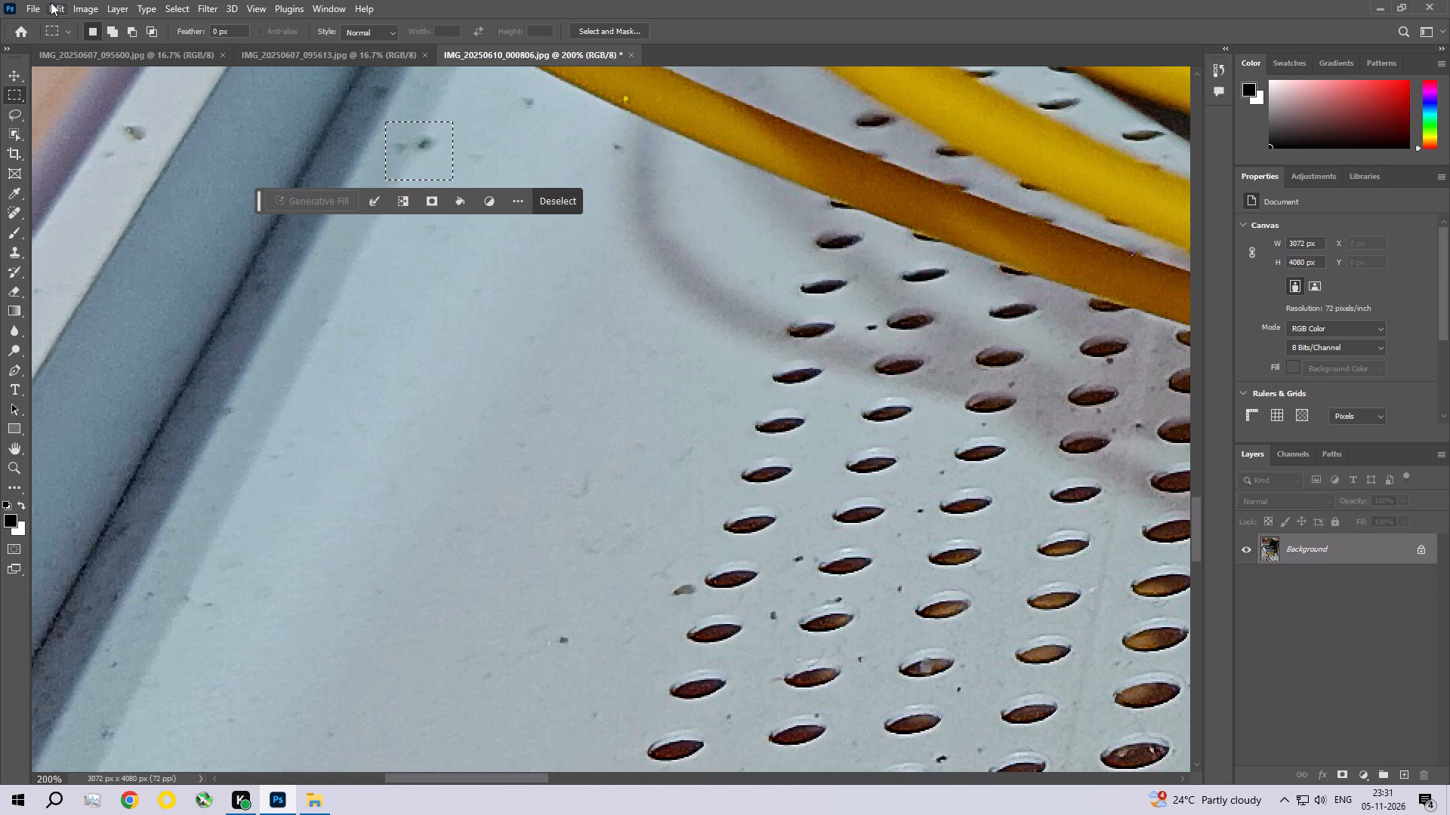
{"action": "left_click", "coordinate": [51, 2]}
{"action": "left_click", "coordinate": [77, 243]}
{"action": "left_click", "coordinate": [819, 195]}
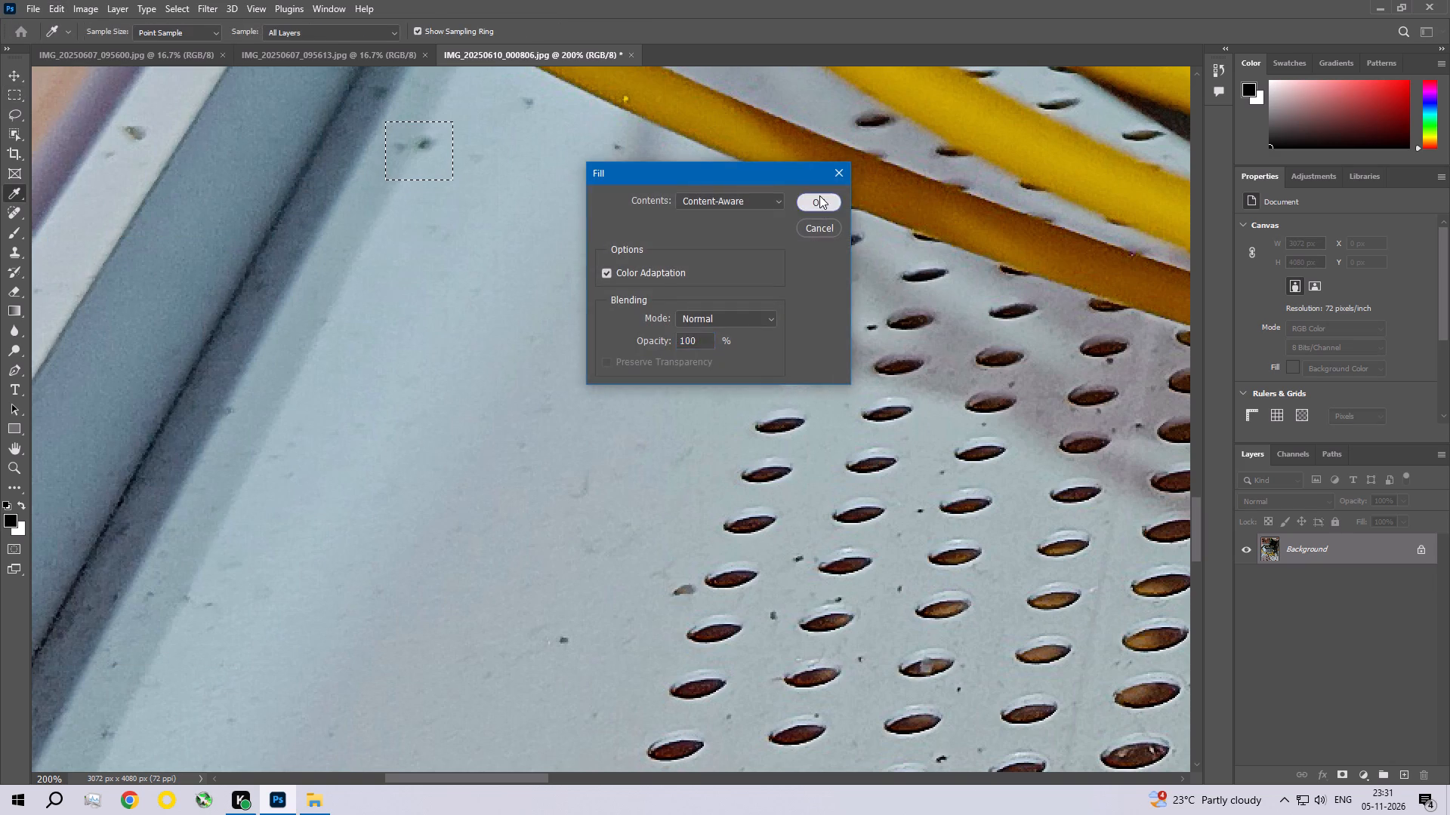
{"action": "key", "text": "space"}
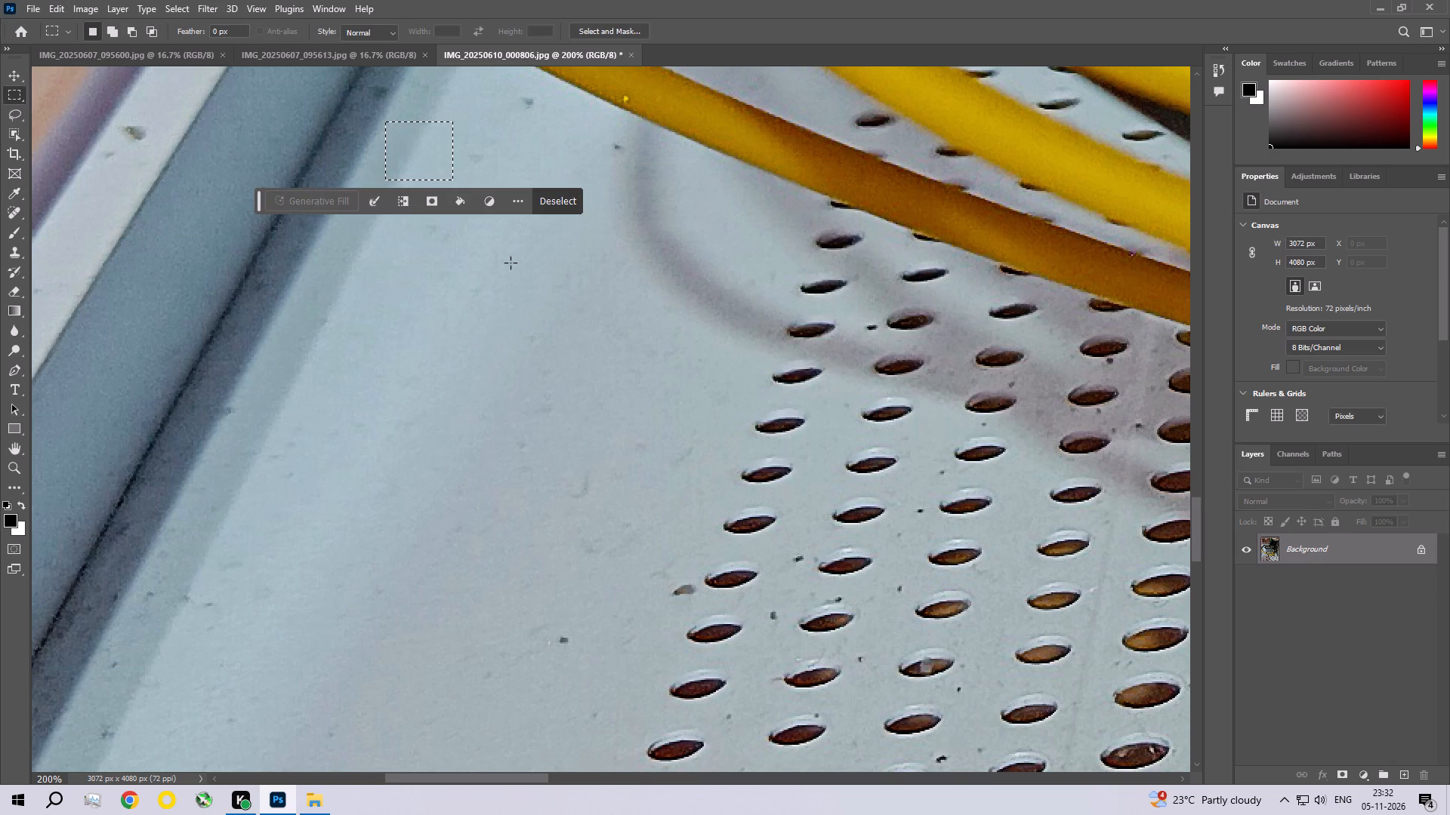
{"action": "key", "text": "ctrl+d"}
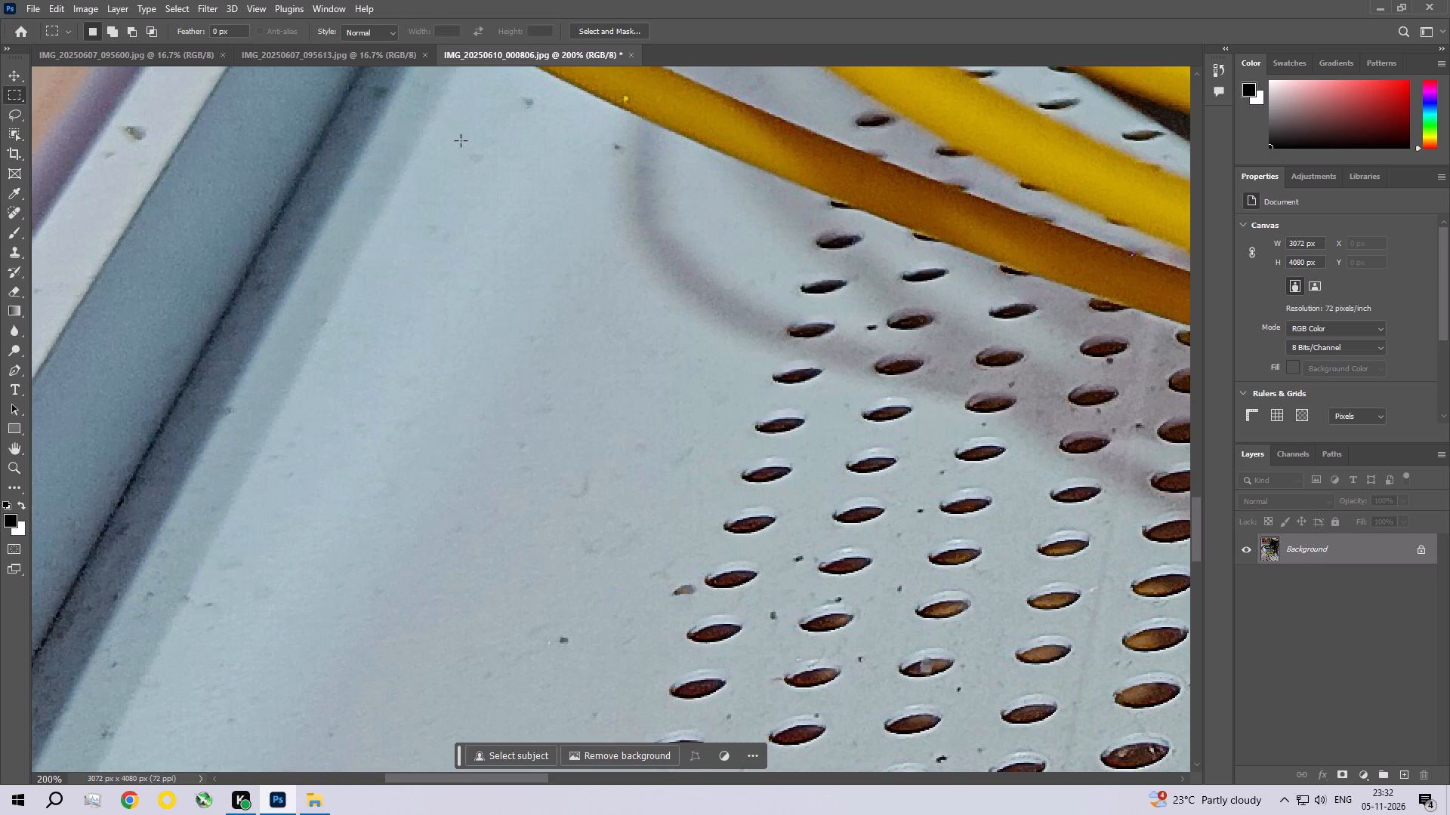
Content-Aware fill the faint mark on the upper white floor, just inward from the side rail's shadow, then deselect.
{"action": "left_click_drag", "start_coordinate": [461, 139], "coordinate": [491, 182]}
{"action": "left_click", "coordinate": [56, 11]}
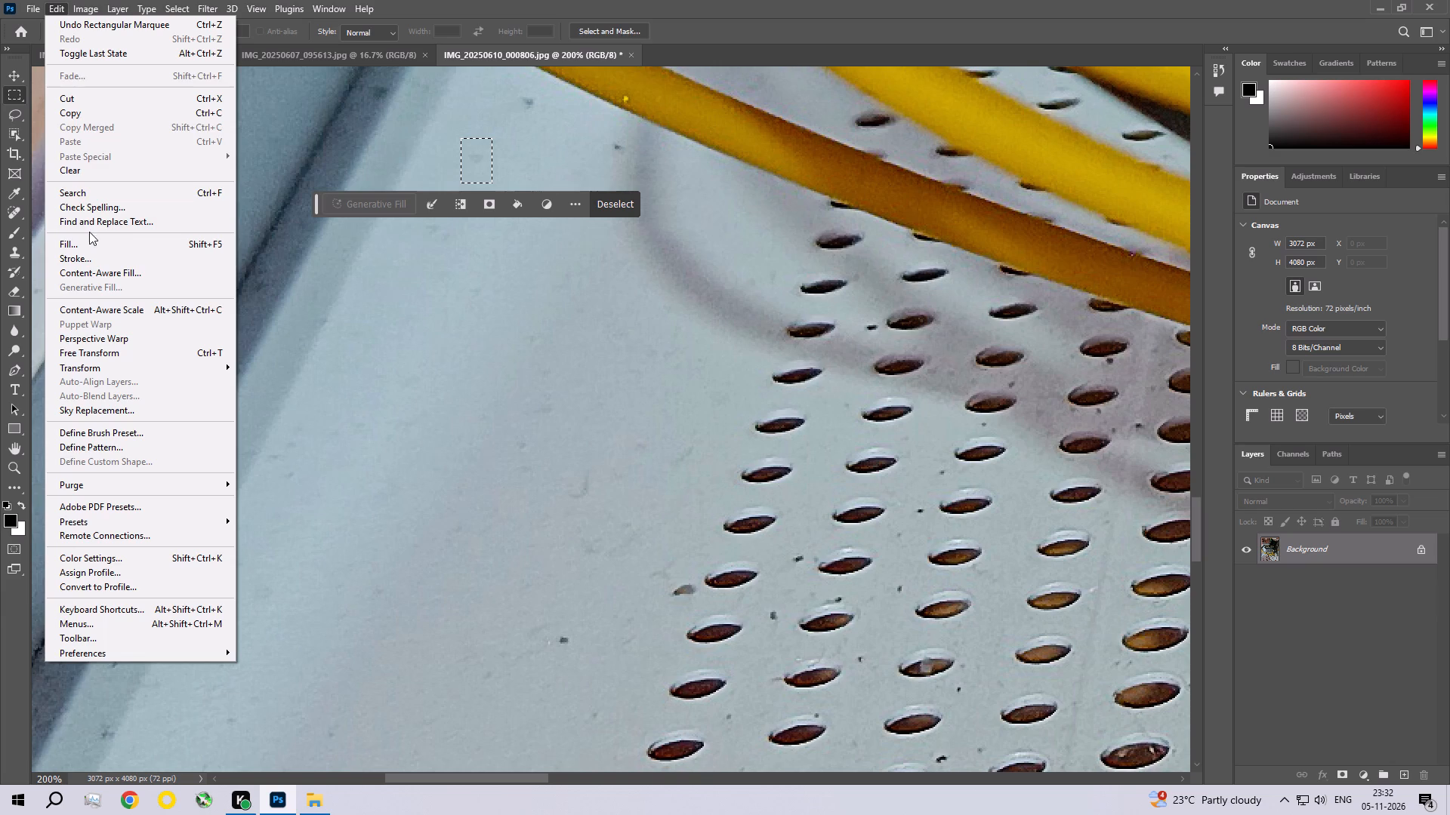
{"action": "left_click", "coordinate": [89, 239]}
{"action": "left_click", "coordinate": [804, 199]}
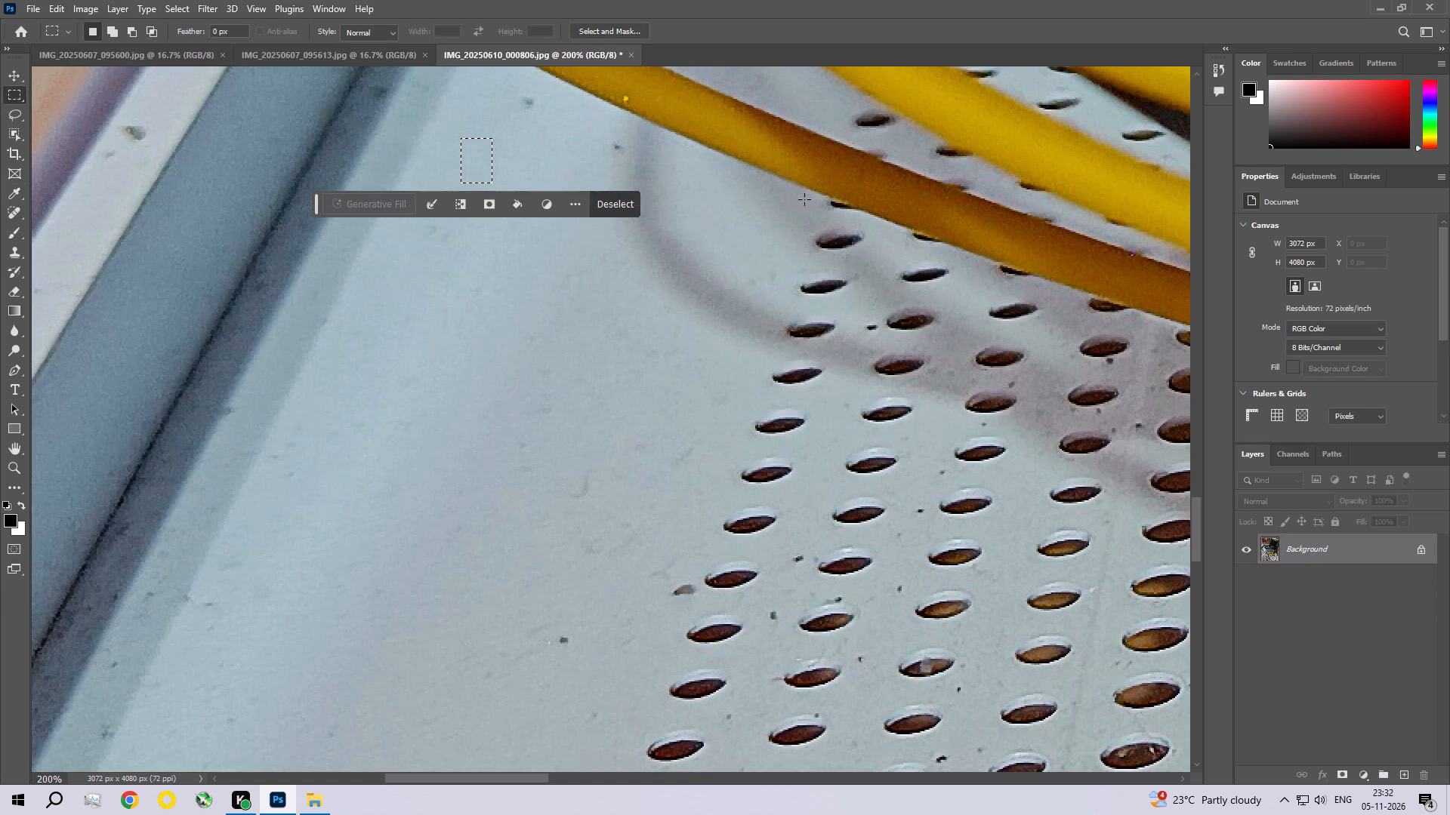
{"action": "key", "text": "ctrl+d"}
Content-Aware fill the small grey speck on the white floor near where the orange-yellow cable crosses above it, then deselect.
{"action": "left_click_drag", "start_coordinate": [508, 85], "coordinate": [549, 137]}
{"action": "left_click", "coordinate": [52, 6]}
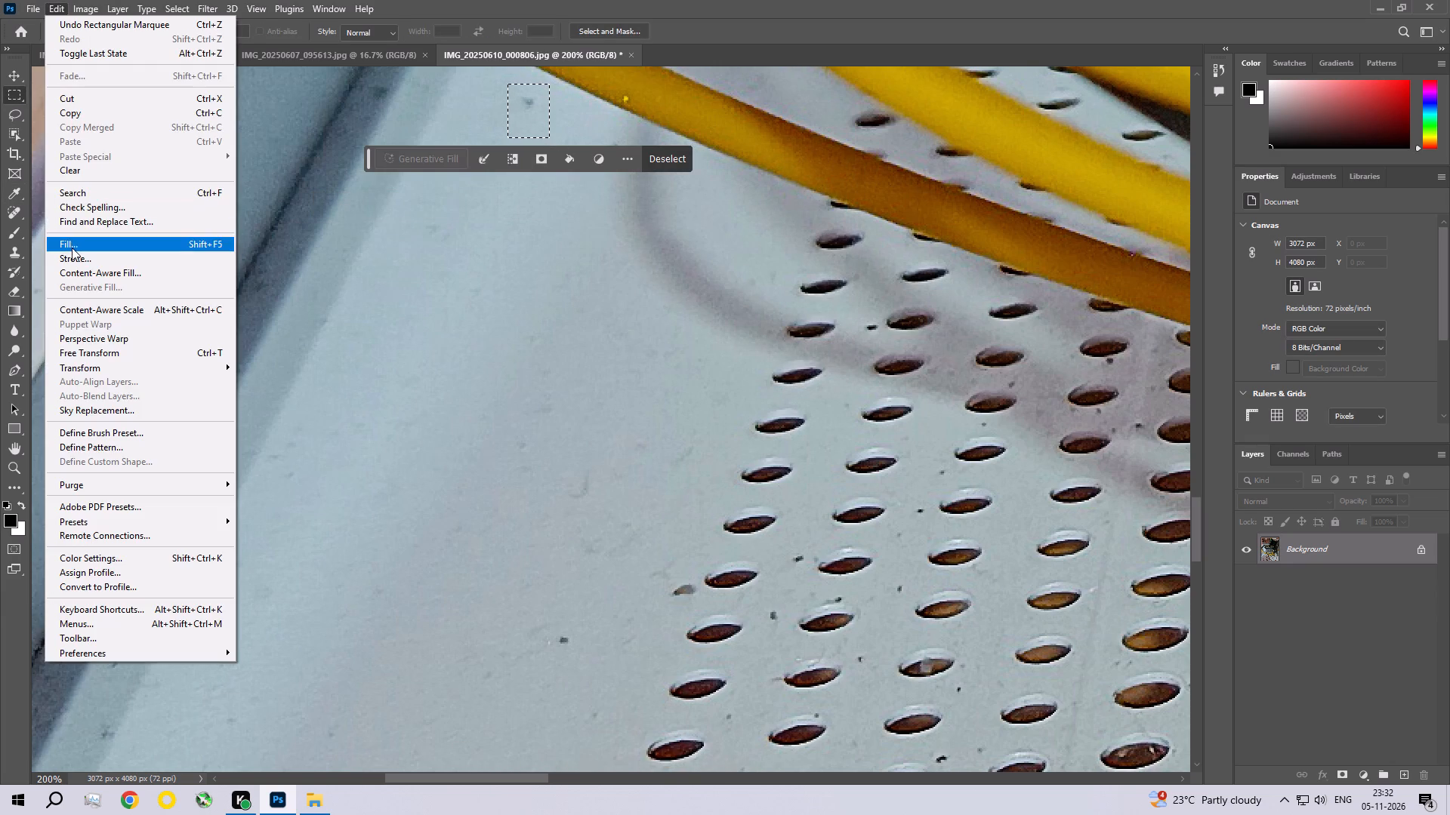
{"action": "left_click", "coordinate": [72, 248]}
{"action": "left_click", "coordinate": [804, 200]}
{"action": "key", "text": "ctrl+d"}
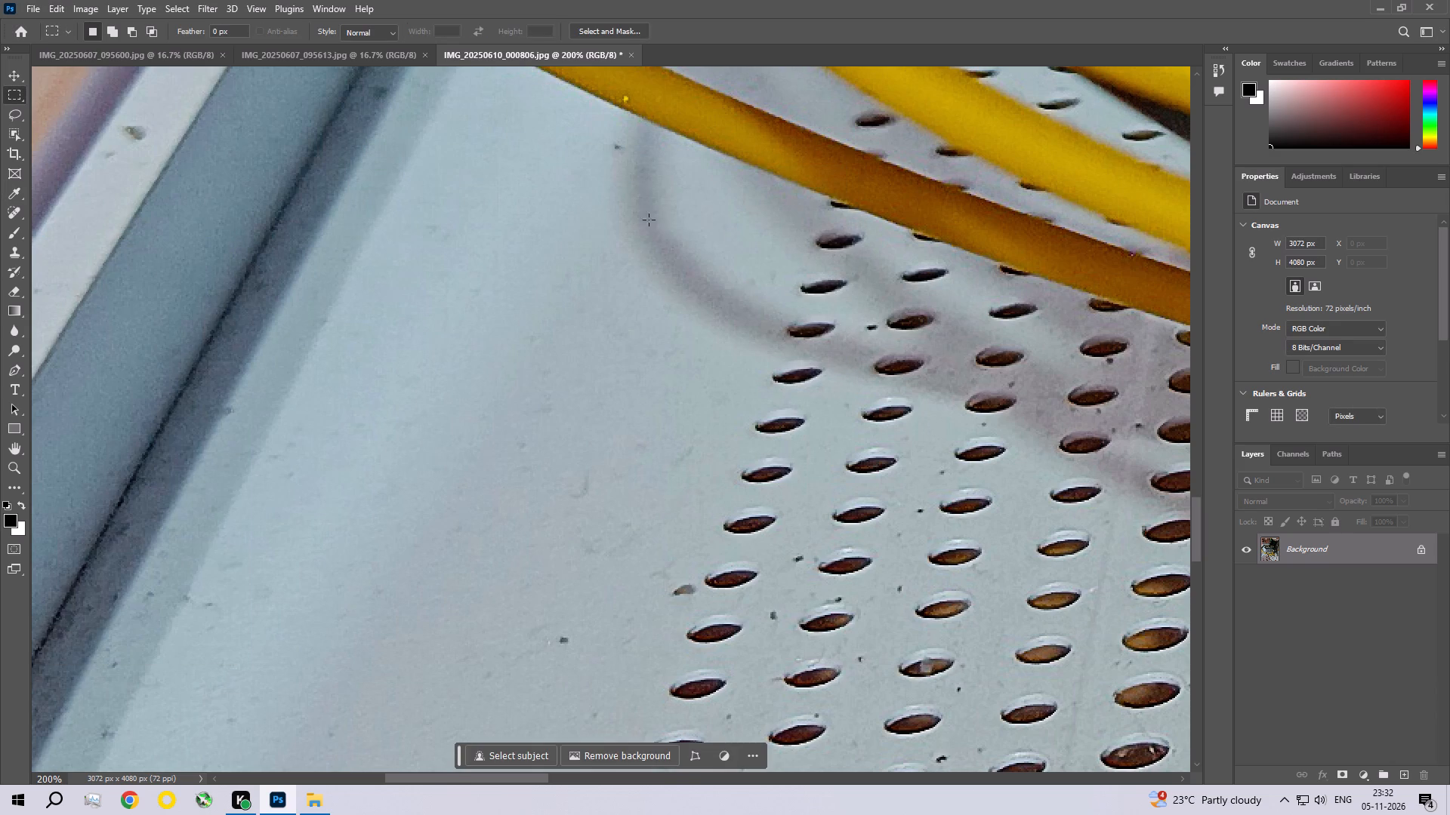
Content-Aware fill the small dark speck beside the upper end of the curved cable shadow, then deselect.
{"action": "left_click_drag", "start_coordinate": [594, 128], "coordinate": [637, 166]}
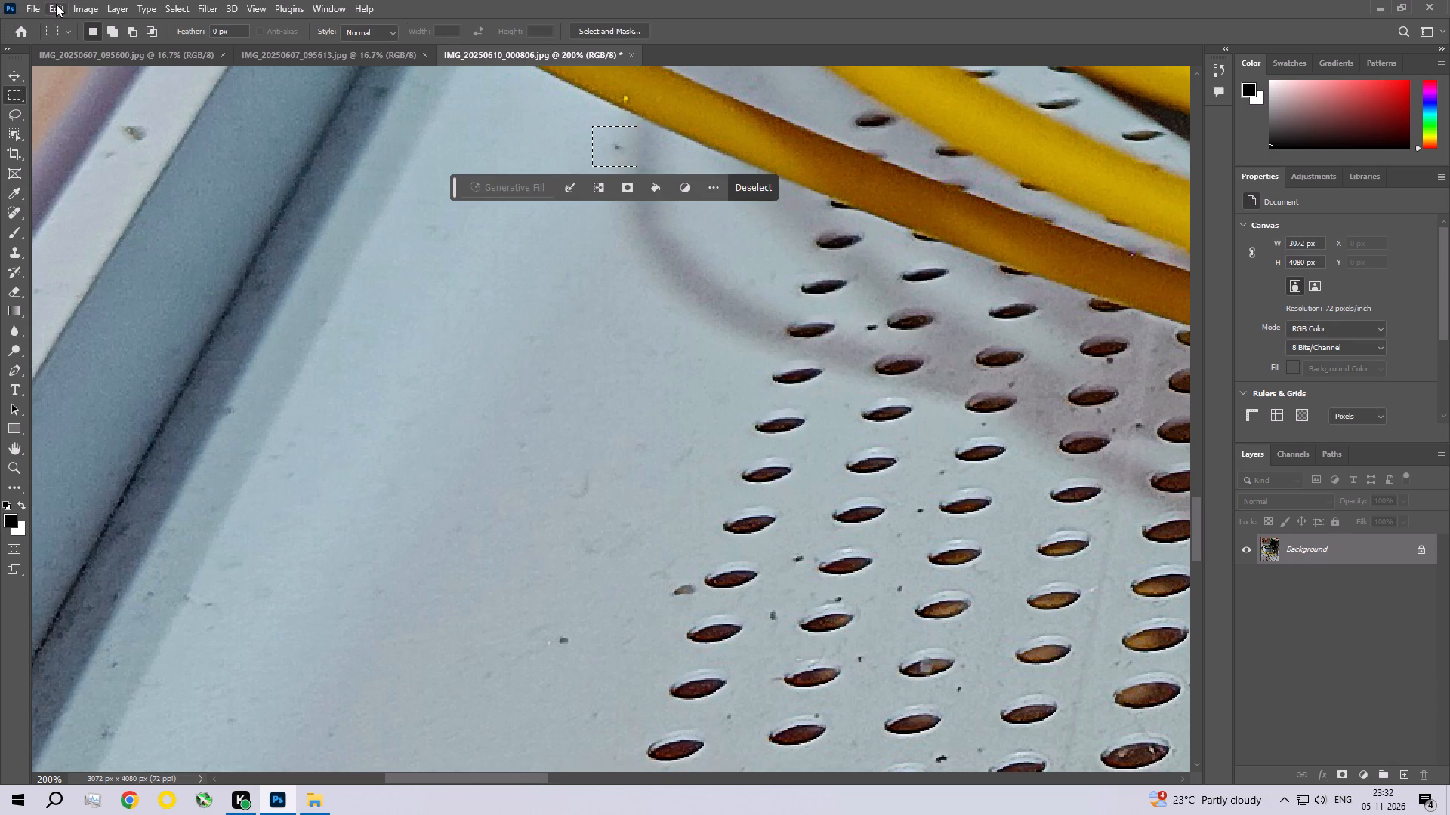
{"action": "left_click", "coordinate": [56, 4]}
{"action": "left_click", "coordinate": [78, 244]}
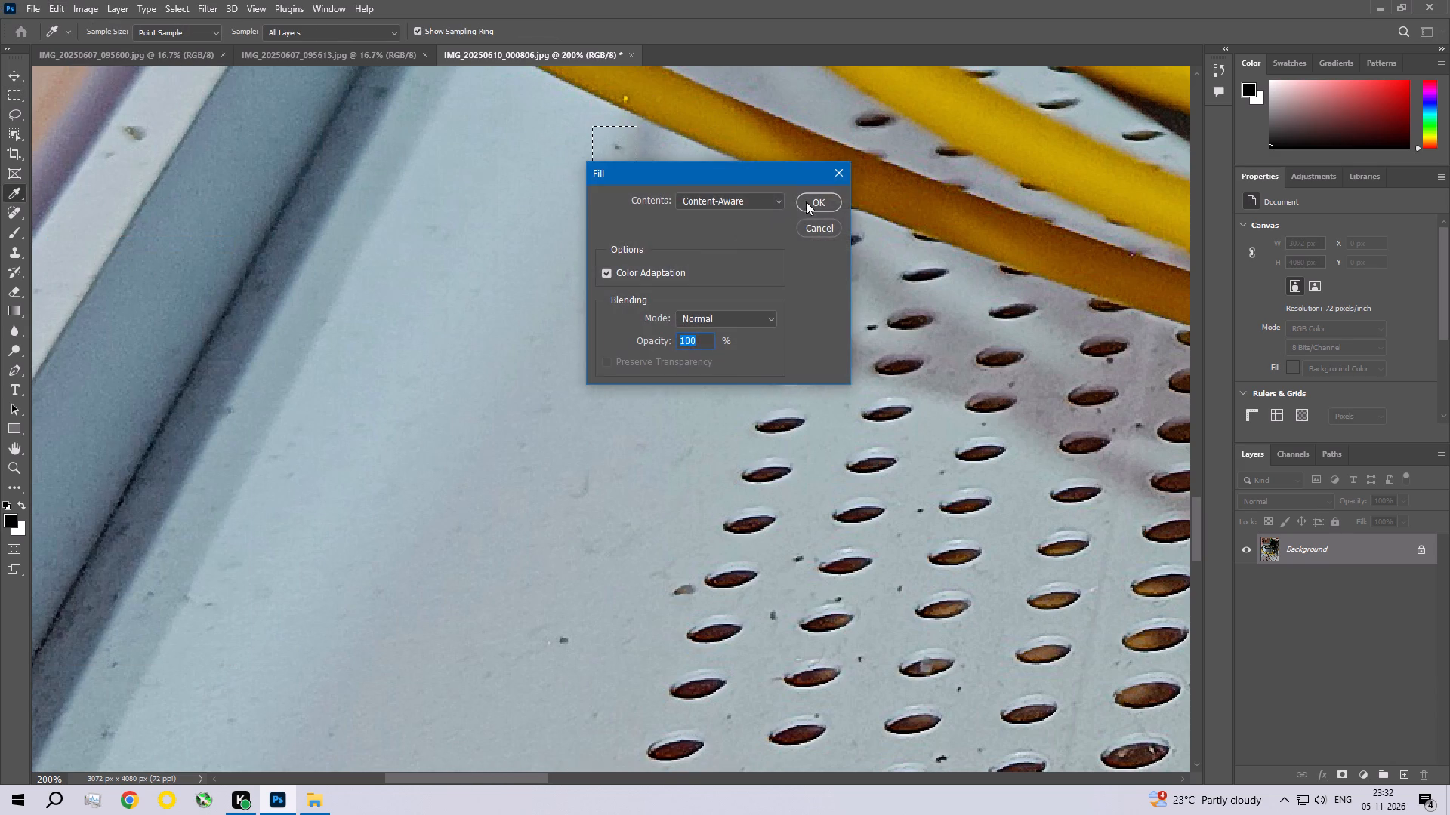
{"action": "left_click", "coordinate": [806, 201]}
{"action": "key", "text": "ctrl+d"}
Content-Aware fill the isolated dark speck on the plain white floor beside the lower rows of perforations, then deselect.
{"action": "key", "text": "space"}
{"action": "key", "text": "space"}
{"action": "key", "text": "space"}
{"action": "key", "text": "space"}
{"action": "key", "text": "space"}
{"action": "key", "text": "space"}
{"action": "key", "text": "space"}
{"action": "key", "text": "space"}
{"action": "left_click_drag", "start_coordinate": [499, 408], "coordinate": [481, 337]}
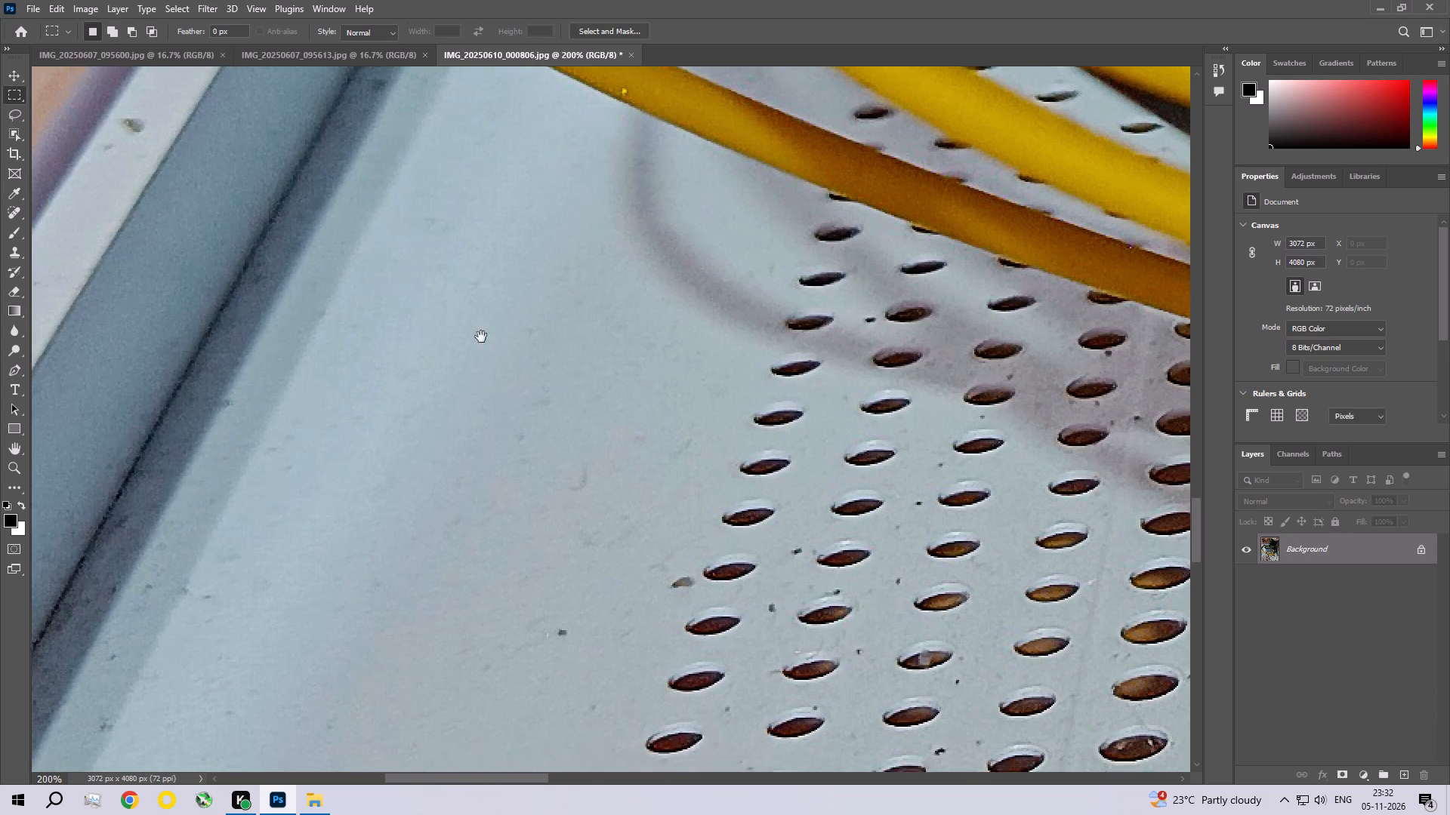
{"action": "left_click_drag", "start_coordinate": [481, 337], "coordinate": [477, 318]}
{"action": "left_click_drag", "start_coordinate": [519, 528], "coordinate": [573, 577]}
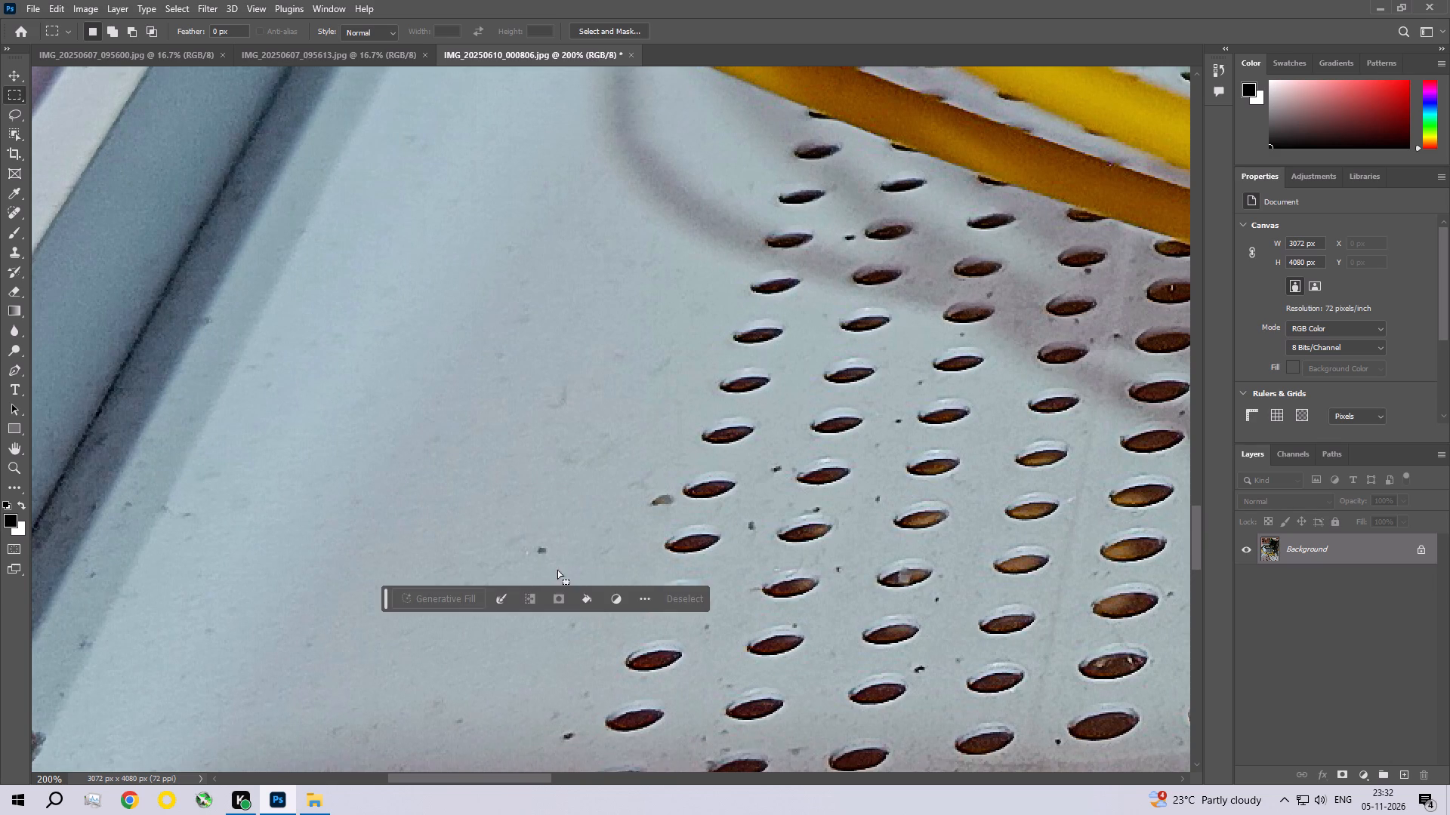
{"action": "left_click", "coordinate": [49, 5]}
{"action": "left_click", "coordinate": [87, 238]}
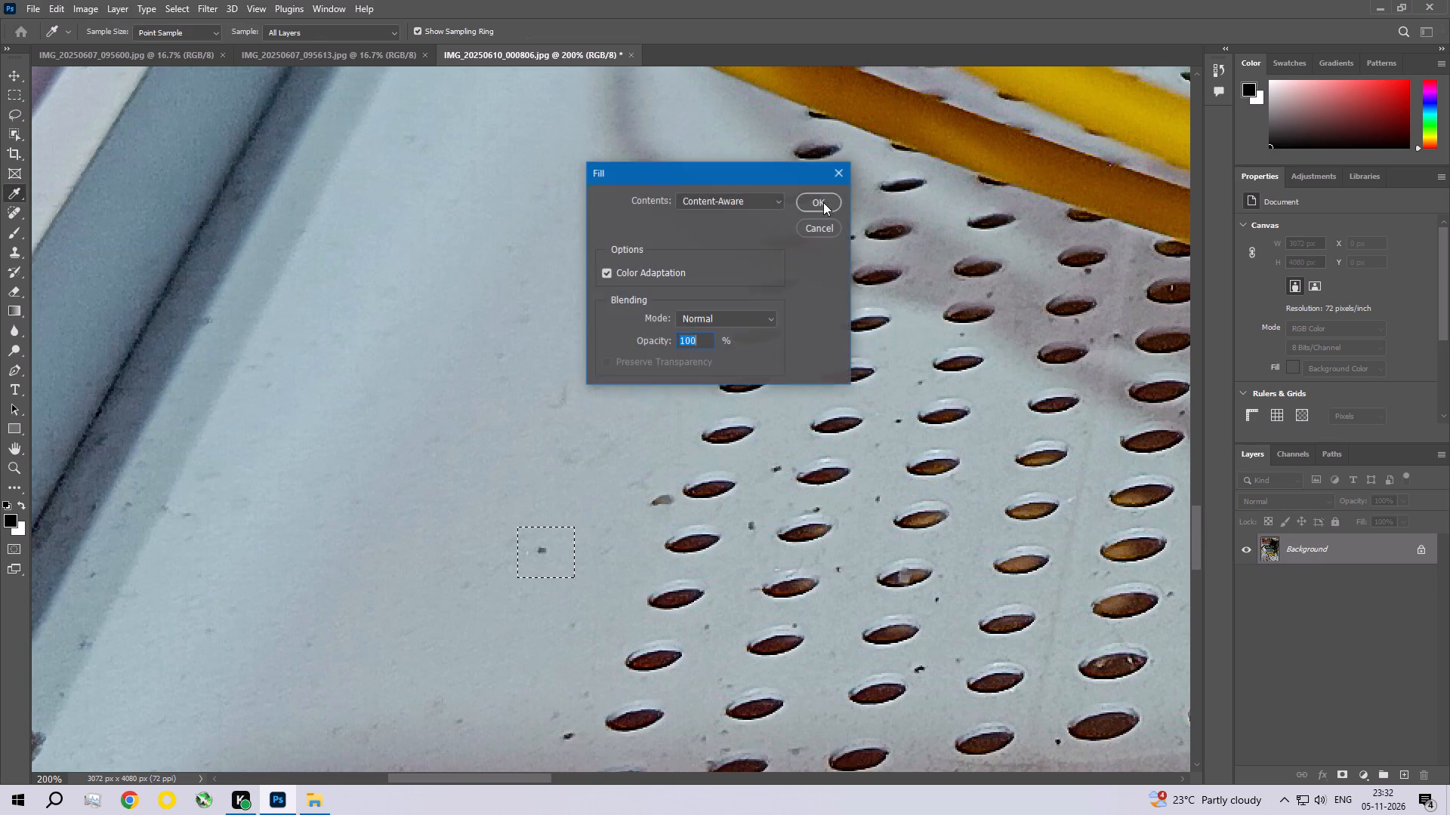
{"action": "left_click", "coordinate": [826, 196]}
{"action": "key", "text": "ctrl+d"}
Remove the faint curved scratch on the plain white floor, level with the middle rows of perforations, with a Content-Aware fill.
{"action": "left_click_drag", "start_coordinate": [529, 361], "coordinate": [582, 426]}
{"action": "left_click", "coordinate": [52, 8]}
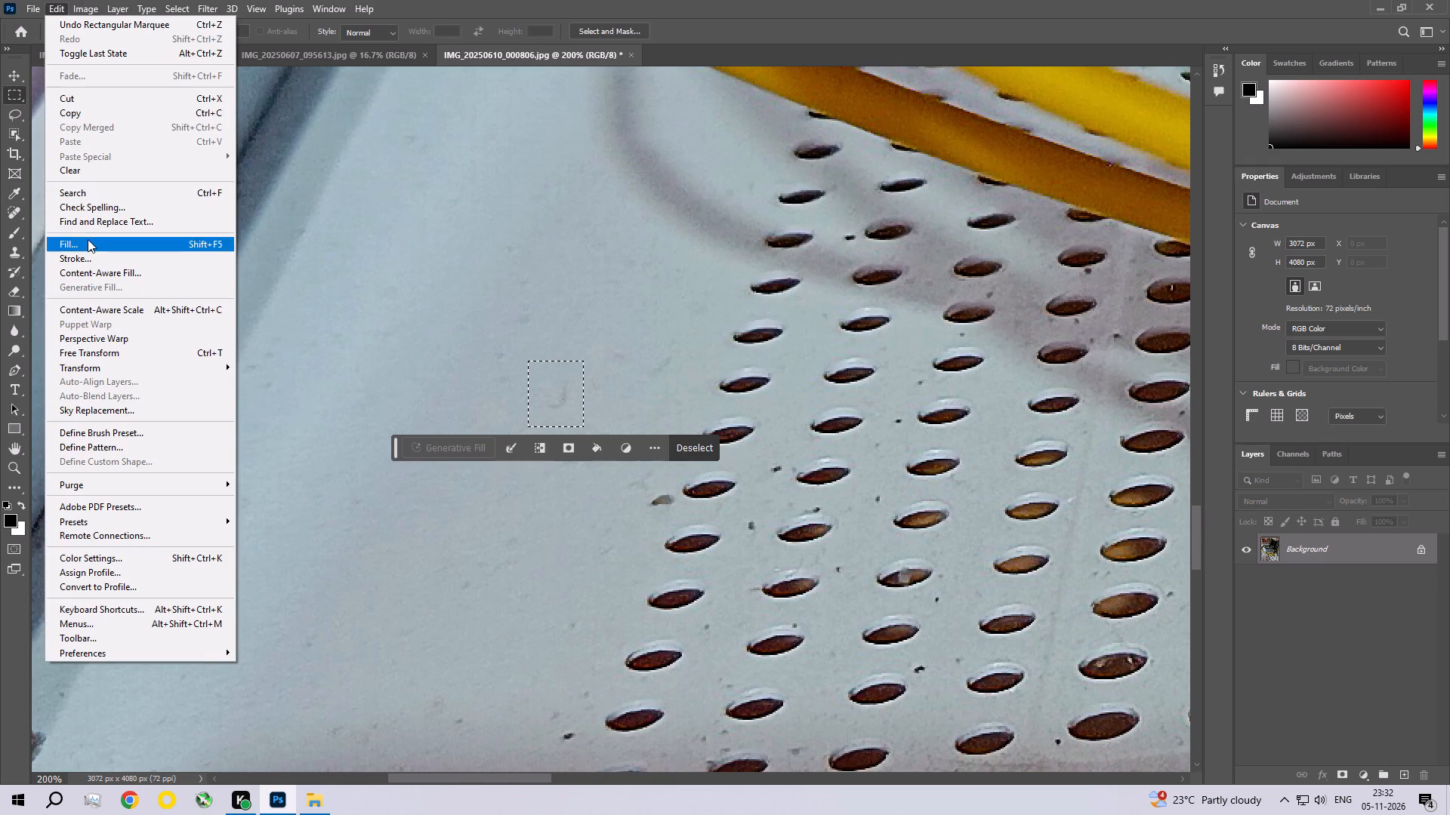
{"action": "left_click", "coordinate": [88, 239]}
{"action": "left_click", "coordinate": [810, 199]}
Remove the brown mark in the side rail's shadow, near the photo's outer edge, with a Content-Aware fill.
{"action": "key", "text": "space"}
{"action": "key", "text": "space"}
{"action": "key", "text": "space"}
{"action": "key", "text": "space"}
{"action": "key", "text": "space"}
{"action": "key", "text": "space"}
{"action": "key", "text": "space"}
{"action": "key", "text": "space"}
{"action": "key", "text": "space"}
{"action": "key", "text": "space"}
{"action": "key", "text": "space"}
{"action": "key", "text": "space"}
{"action": "key", "text": "space"}
{"action": "key", "text": "space"}
{"action": "key", "text": "space"}
{"action": "key", "text": "space"}
{"action": "left_click_drag", "start_coordinate": [423, 414], "coordinate": [566, 228]}
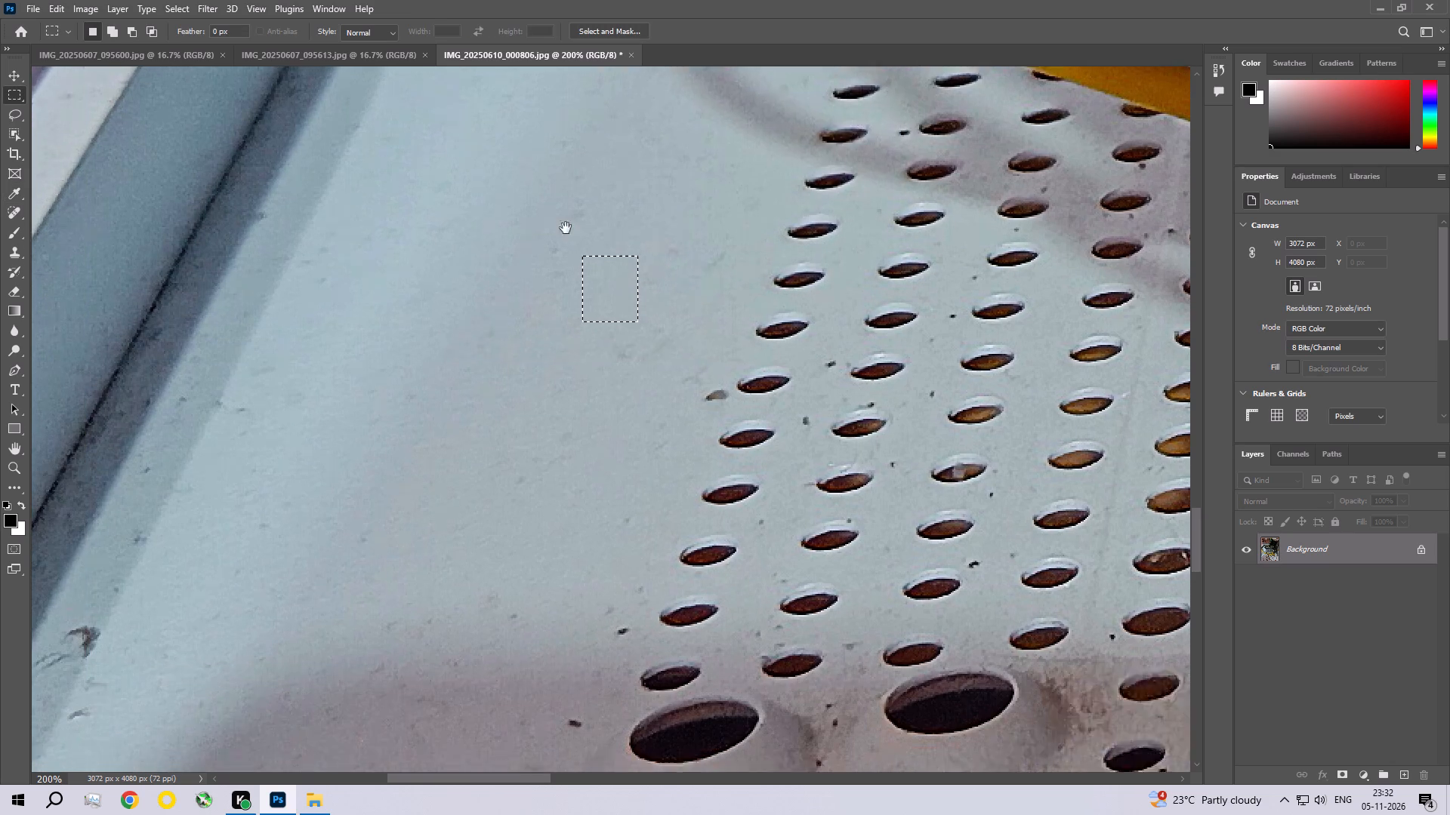
{"action": "left_click_drag", "start_coordinate": [566, 228], "coordinate": [600, 197]}
{"action": "key", "text": "space"}
{"action": "key", "text": "space"}
{"action": "key", "text": "space"}
{"action": "key", "text": "space"}
{"action": "key", "text": "space"}
{"action": "key", "text": "space"}
{"action": "key", "text": "space"}
{"action": "key", "text": "space"}
{"action": "left_click_drag", "start_coordinate": [224, 501], "coordinate": [348, 389]}
{"action": "left_click_drag", "start_coordinate": [296, 386], "coordinate": [350, 445]}
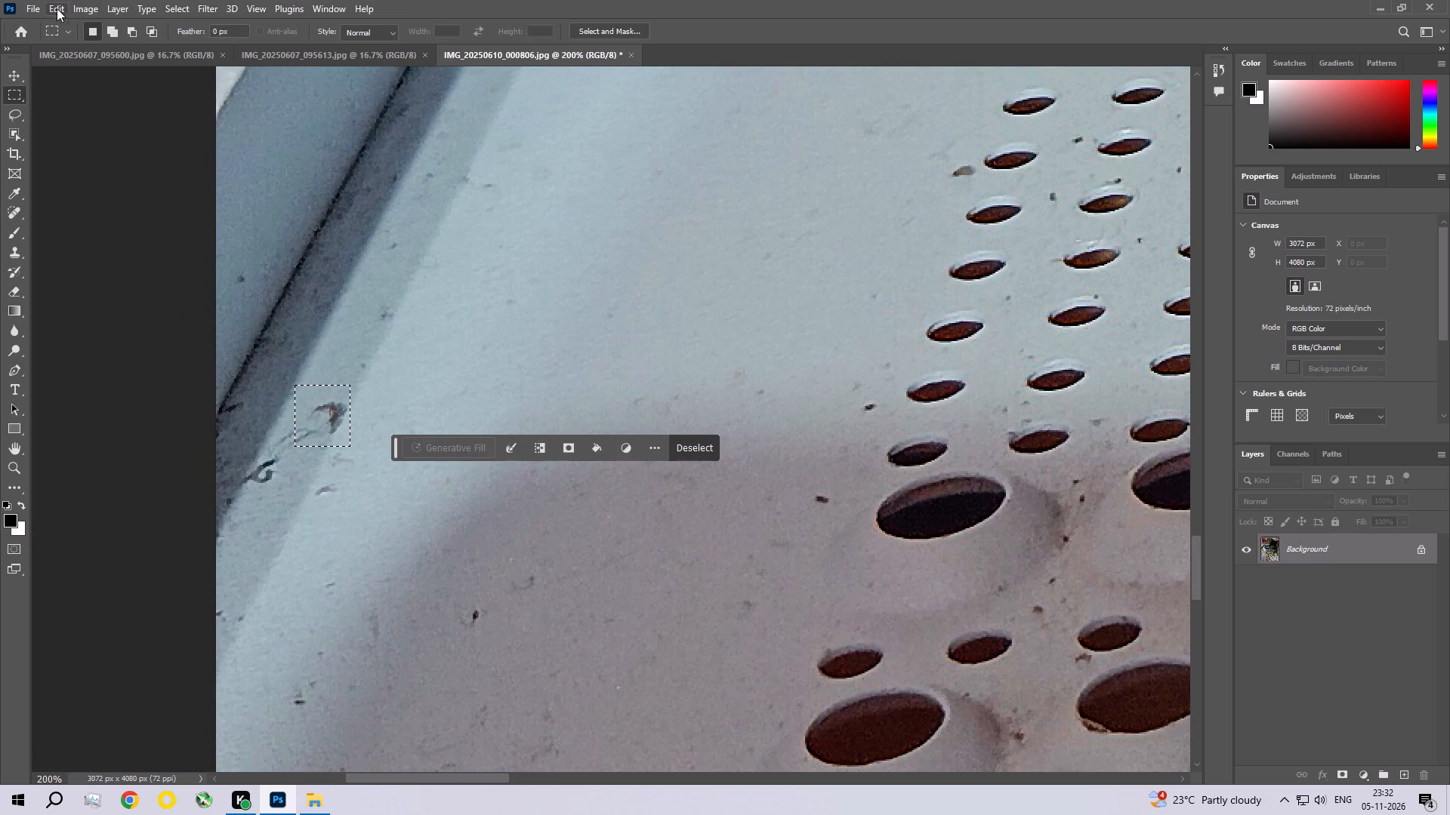
{"action": "left_click", "coordinate": [57, 8]}
{"action": "left_click", "coordinate": [79, 246]}
{"action": "left_click", "coordinate": [804, 199]}
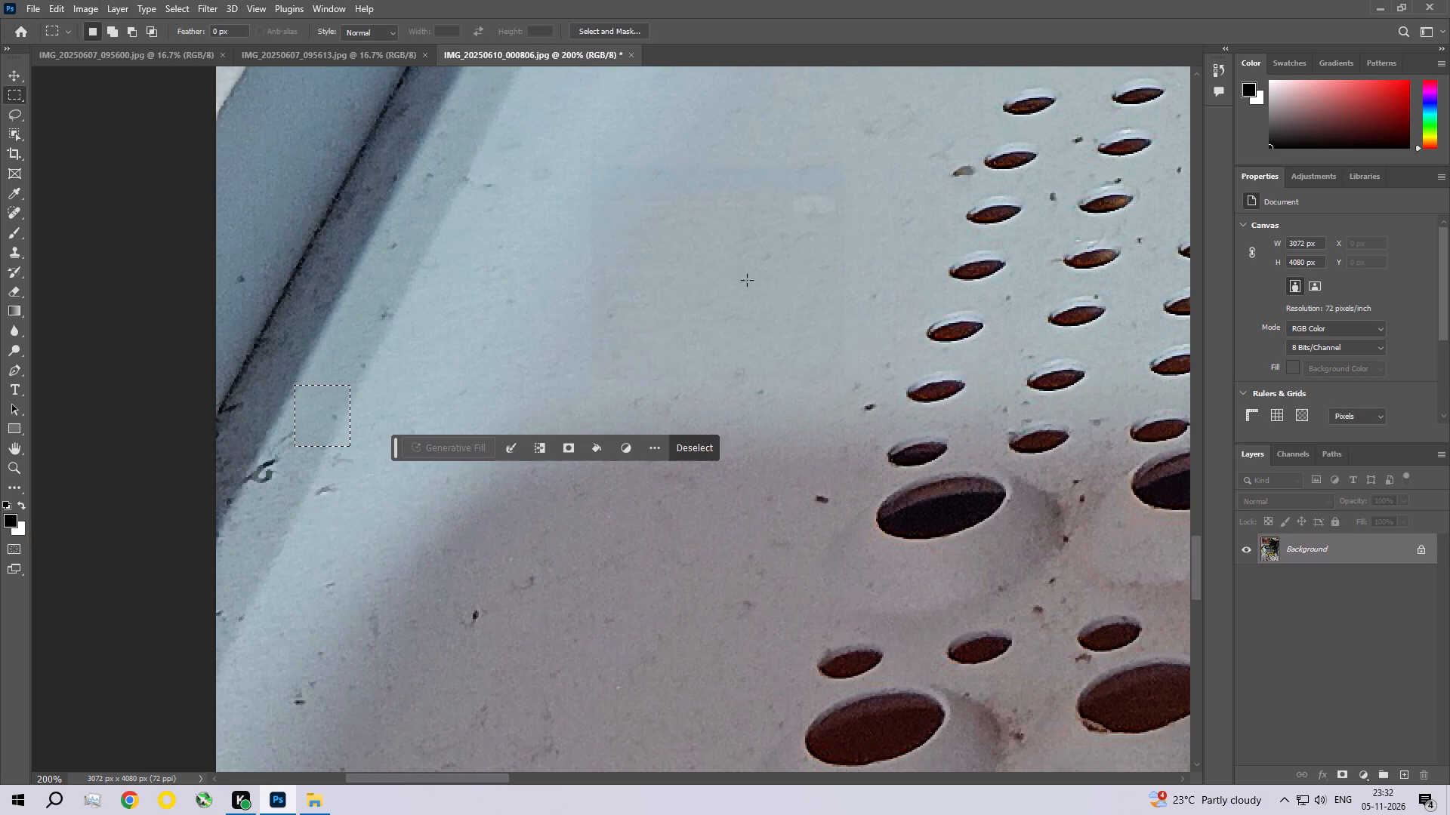
Move the floating contextual task bar off the photo so the shaded lower part of the case floor is uncovered.
{"action": "key", "text": "space"}
{"action": "key", "text": "space"}
{"action": "key", "text": "space"}
{"action": "key", "text": "space"}
{"action": "key", "text": "space"}
{"action": "key", "text": "space"}
{"action": "key", "text": "space"}
{"action": "key", "text": "space"}
{"action": "key", "text": "space"}
{"action": "key", "text": "space"}
{"action": "key", "text": "space"}
{"action": "key", "text": "space"}
{"action": "key", "text": "space"}
{"action": "key", "text": "space"}
{"action": "key", "text": "space"}
{"action": "key", "text": "space"}
{"action": "left_click_drag", "start_coordinate": [535, 395], "coordinate": [612, 229]}
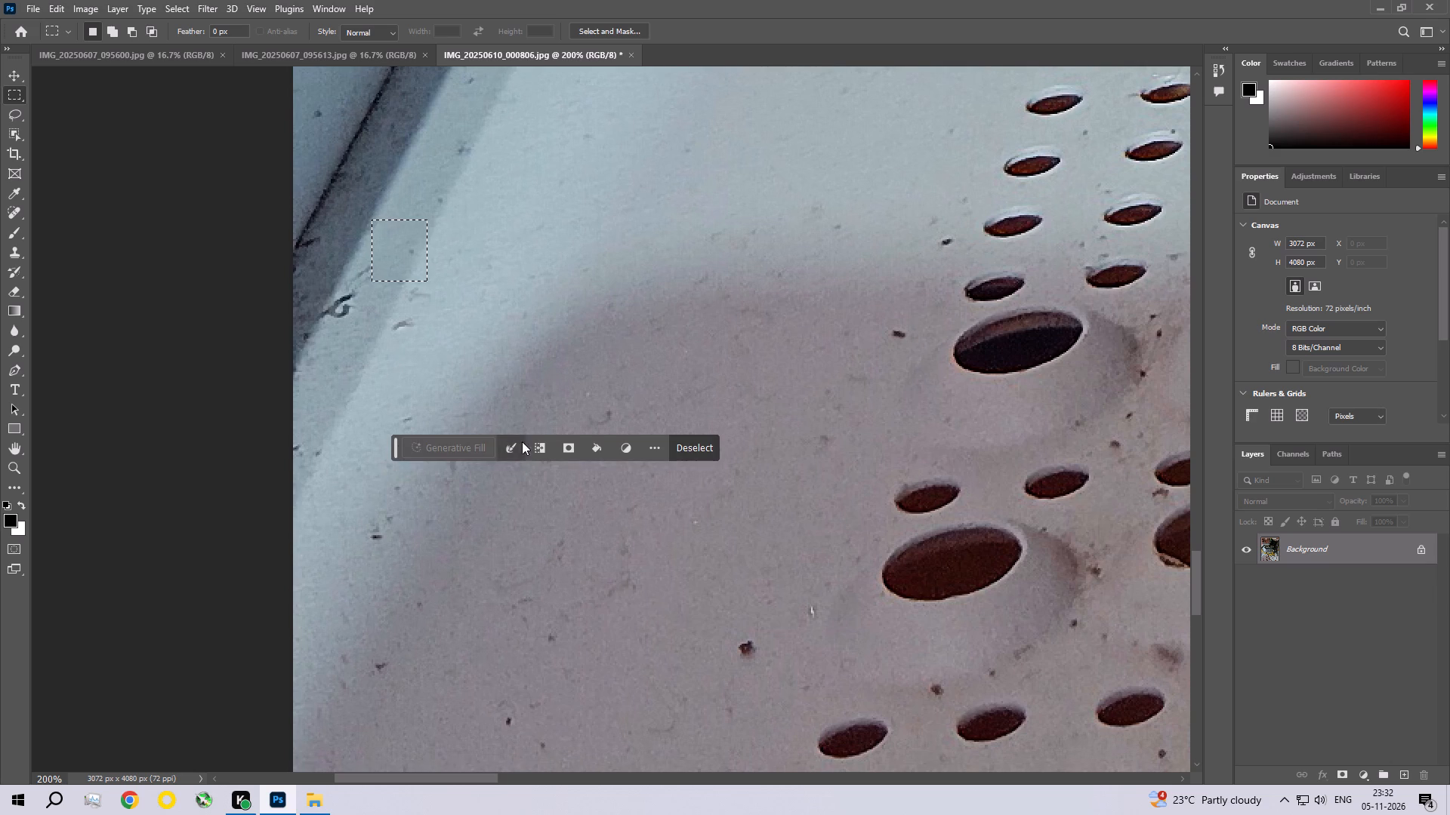
{"action": "left_click_drag", "start_coordinate": [392, 445], "coordinate": [724, 31]}
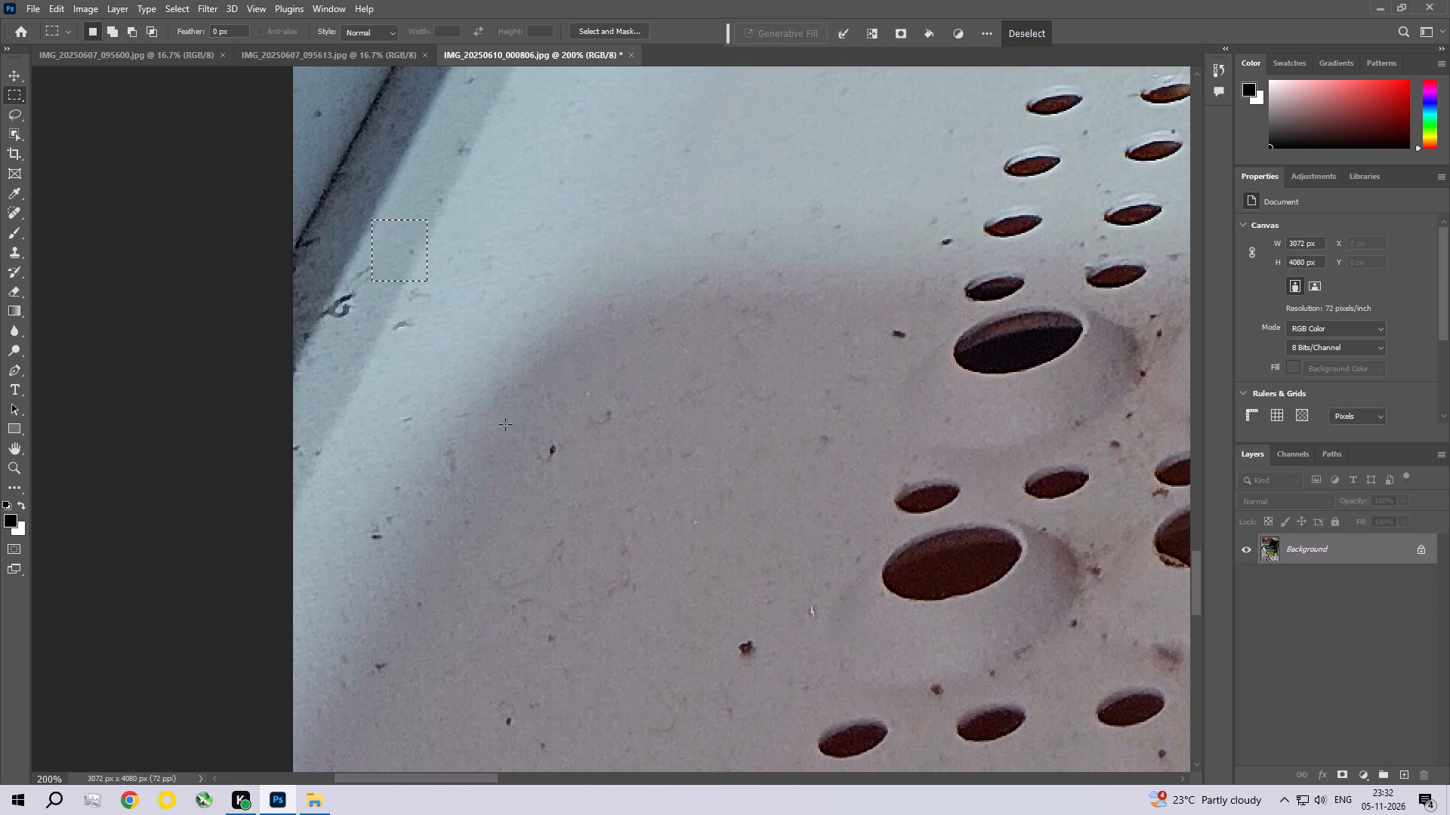
Remove the small dark speck from the upper shaded floor, left of the raised holes, with a Content-Aware fill, then deselect.
{"action": "left_click_drag", "start_coordinate": [507, 422], "coordinate": [572, 478]}
{"action": "left_click", "coordinate": [57, 17]}
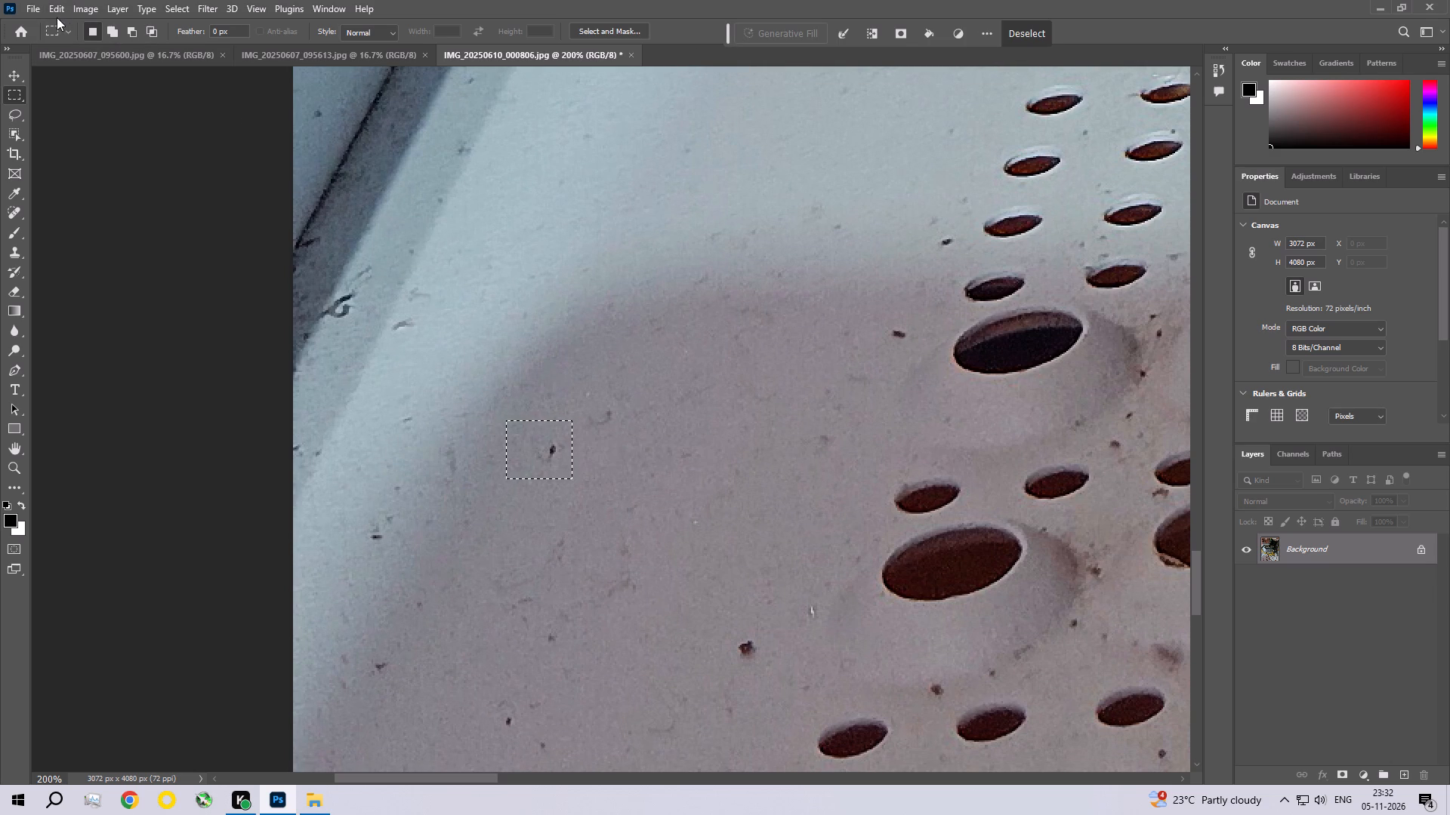
{"action": "left_click", "coordinate": [57, 7]}
{"action": "left_click", "coordinate": [80, 239]}
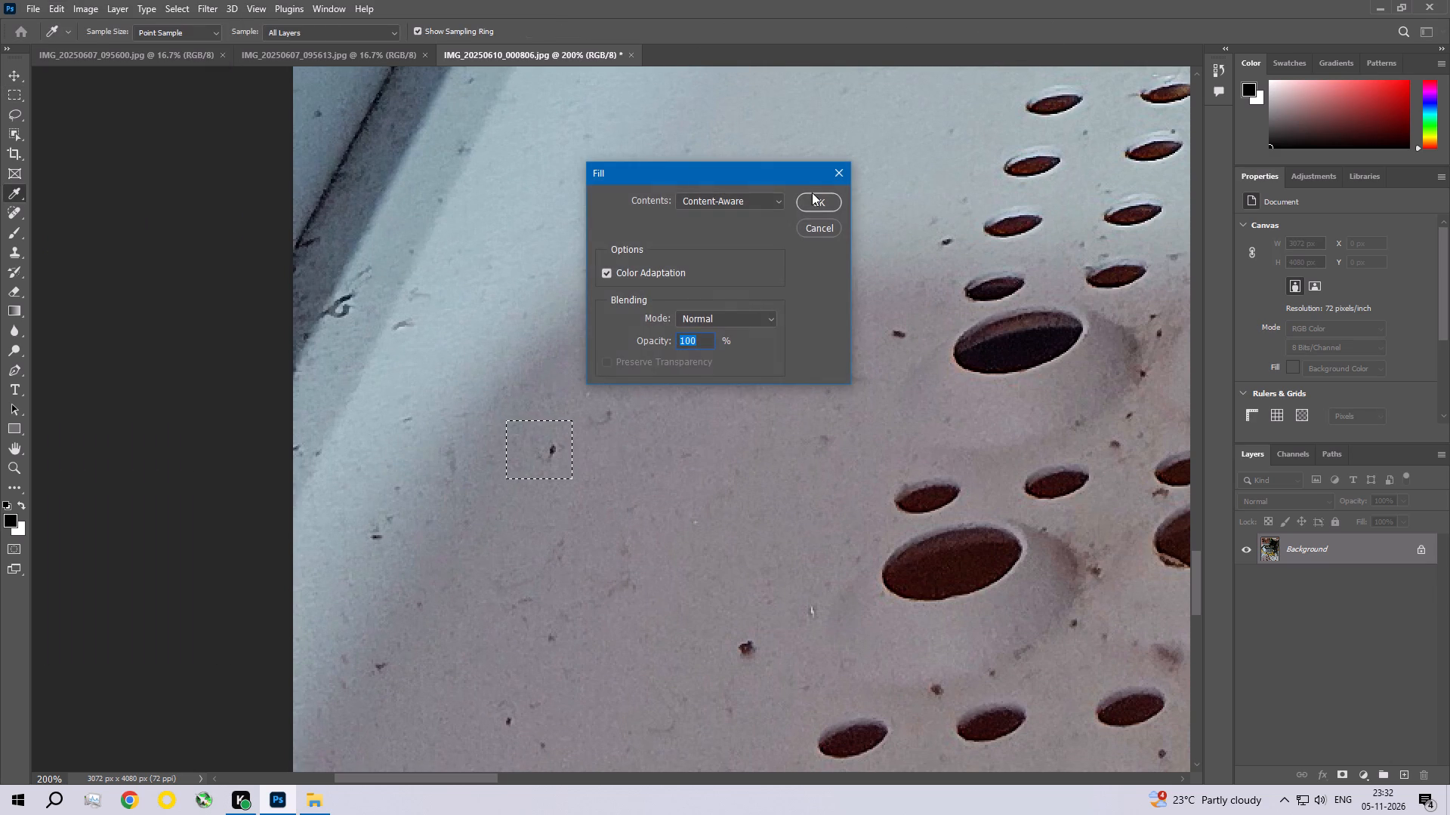
{"action": "left_click", "coordinate": [816, 205]}
{"action": "key", "text": "ctrl+d"}
Content-Aware fill the faint curved mark and tiny light dot just inside the shadow's upper boundary on the floor, then deselect.
{"action": "left_click_drag", "start_coordinate": [562, 381], "coordinate": [634, 445]}
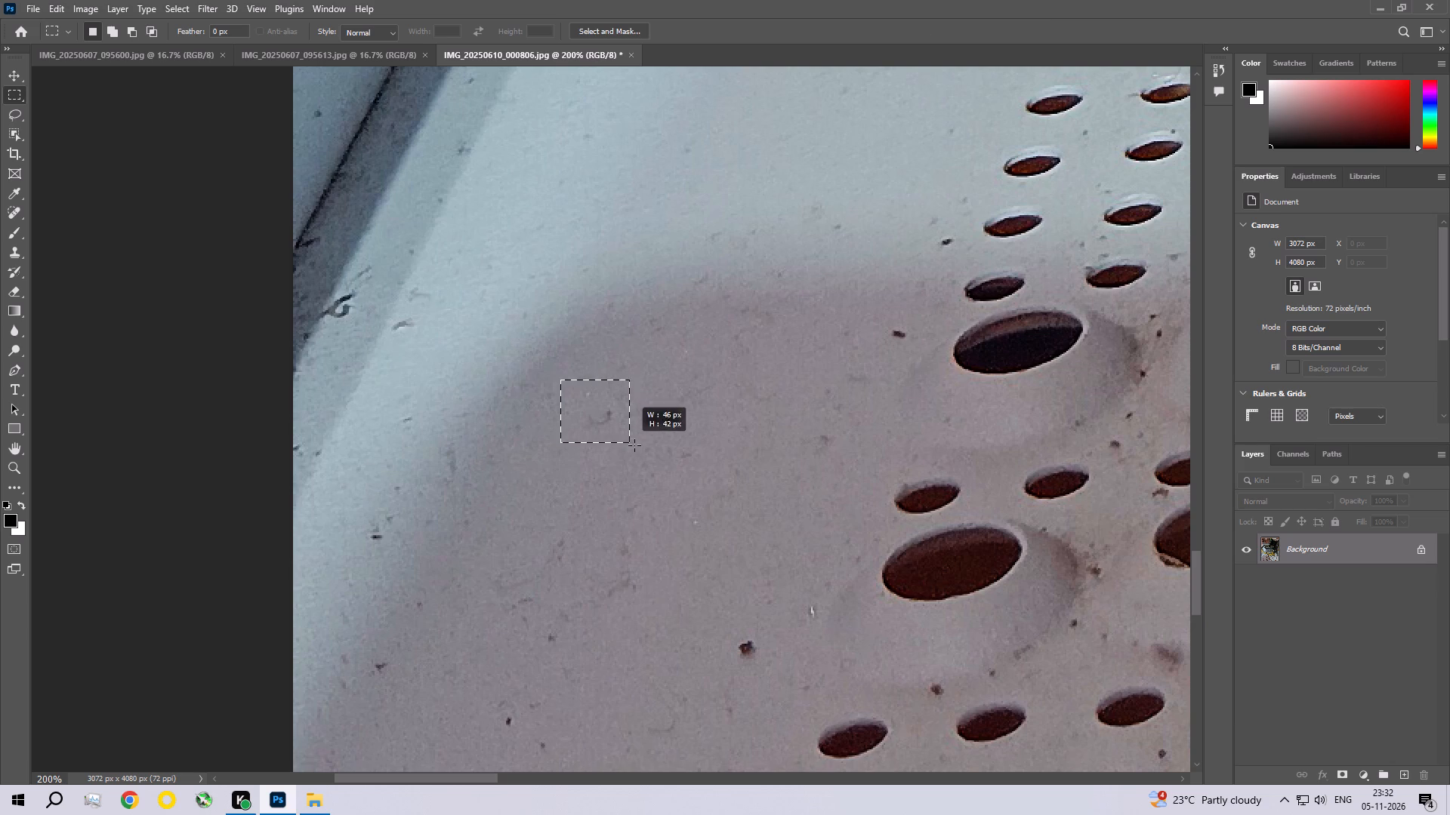
{"action": "left_click_drag", "start_coordinate": [634, 445], "coordinate": [637, 448]}
{"action": "left_click", "coordinate": [61, 6]}
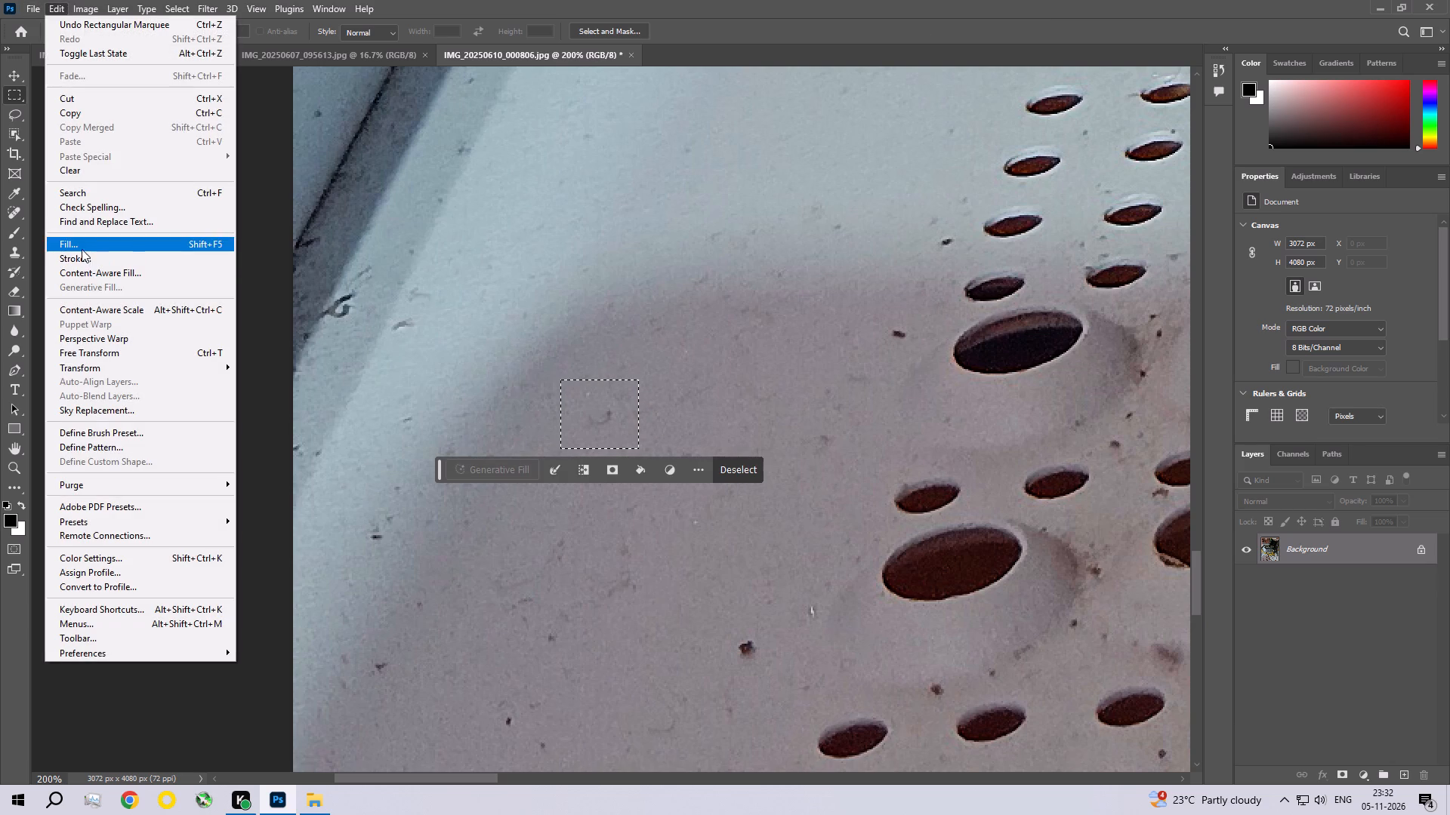
{"action": "left_click", "coordinate": [82, 247]}
{"action": "left_click", "coordinate": [818, 203]}
{"action": "key", "text": "ctrl+d"}
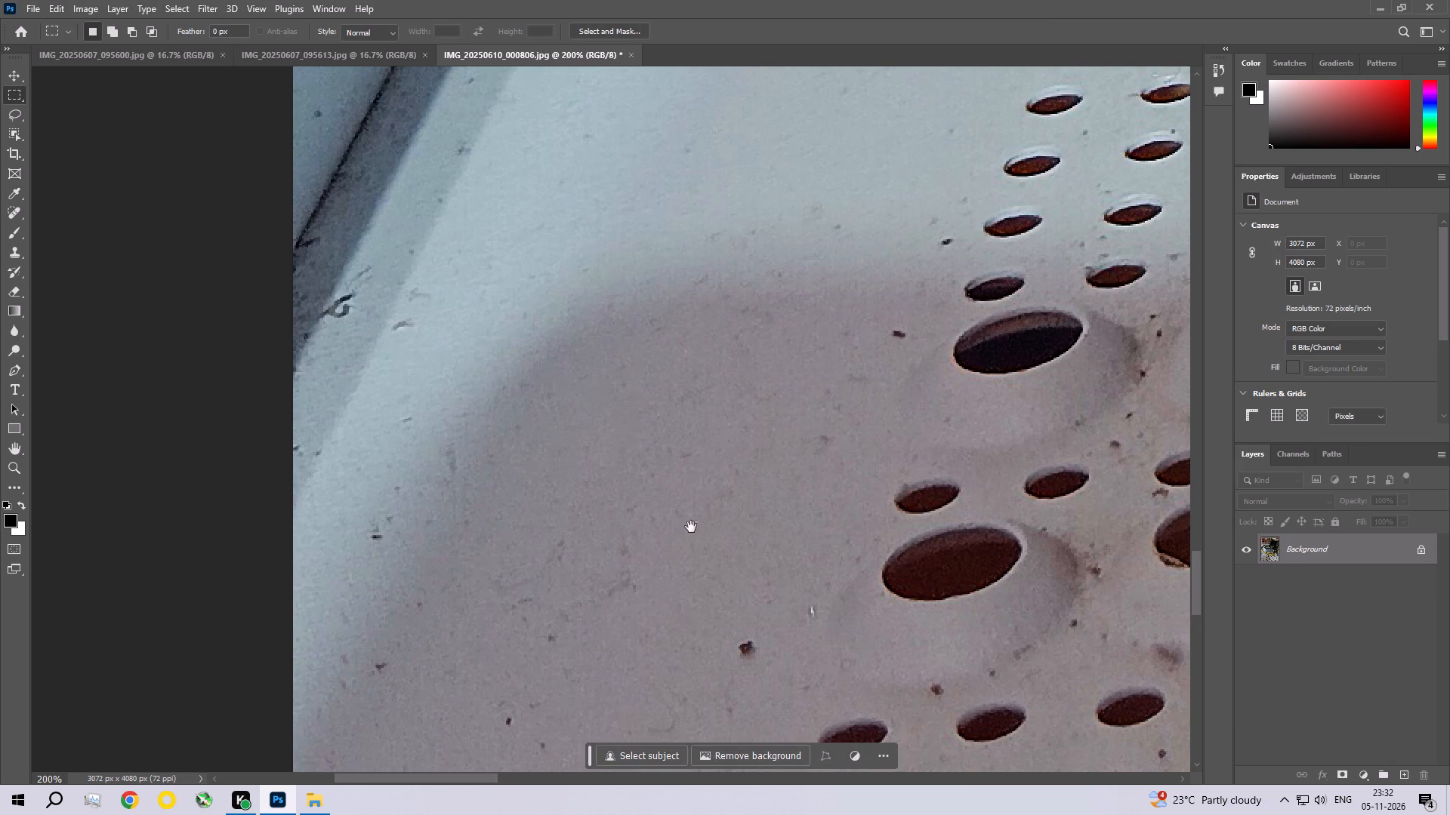
Remove the larger brown speck on the shaded floor, down-left of the lower raised hole, with a Content-Aware fill, then deselect.
{"action": "key", "text": "space"}
{"action": "key", "text": "space"}
{"action": "key", "text": "space"}
{"action": "key", "text": "space"}
{"action": "key", "text": "space"}
{"action": "key", "text": "space"}
{"action": "key", "text": "space"}
{"action": "key", "text": "space"}
{"action": "left_click_drag", "start_coordinate": [663, 506], "coordinate": [552, 302]}
{"action": "left_click_drag", "start_coordinate": [617, 408], "coordinate": [658, 469]}
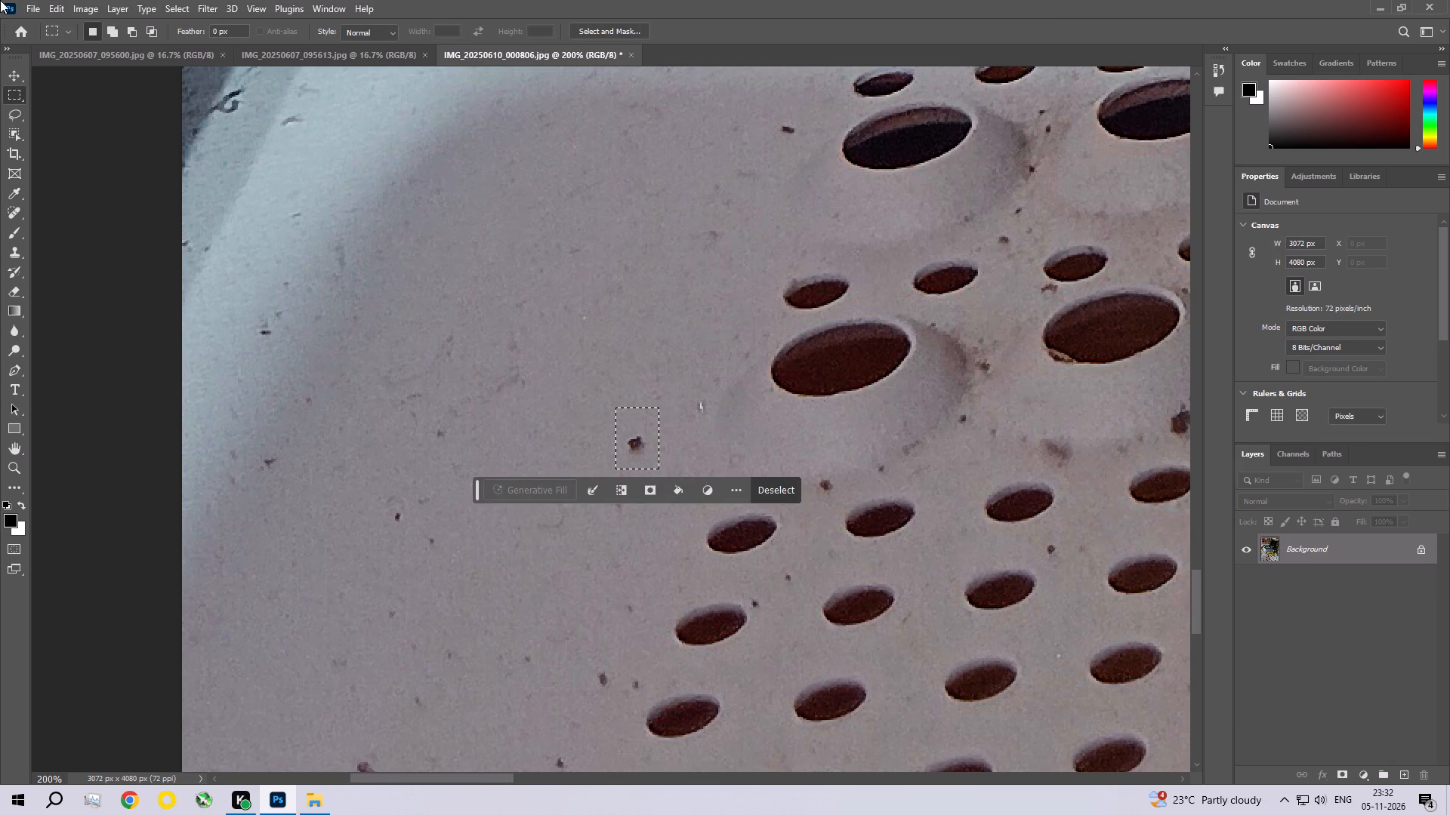
{"action": "left_click", "coordinate": [57, 7]}
{"action": "left_click", "coordinate": [80, 251]}
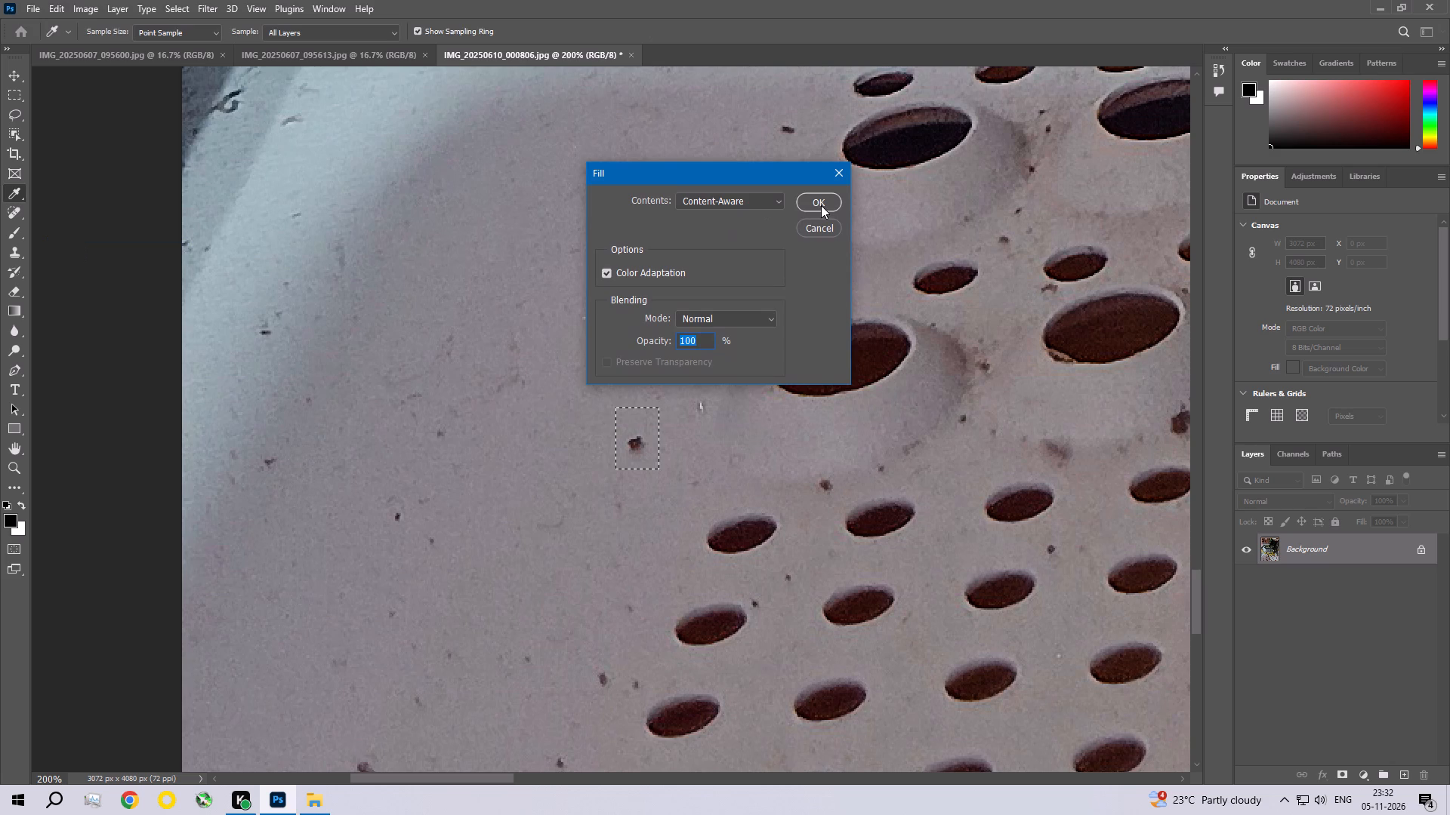
{"action": "left_click", "coordinate": [821, 205]}
{"action": "key", "text": "ctrl+d"}
Content-Aware fill the tiny white speck beside the rim of the leftmost large raised hole, then deselect.
{"action": "key", "text": "space"}
{"action": "key", "text": "space"}
{"action": "key", "text": "space"}
{"action": "key", "text": "space"}
{"action": "key", "text": "space"}
{"action": "key", "text": "space"}
{"action": "key", "text": "space"}
{"action": "key", "text": "space"}
{"action": "key", "text": "space"}
{"action": "key", "text": "space"}
{"action": "key", "text": "space"}
{"action": "key", "text": "space"}
{"action": "key", "text": "space"}
{"action": "left_click_drag", "start_coordinate": [612, 411], "coordinate": [579, 259]}
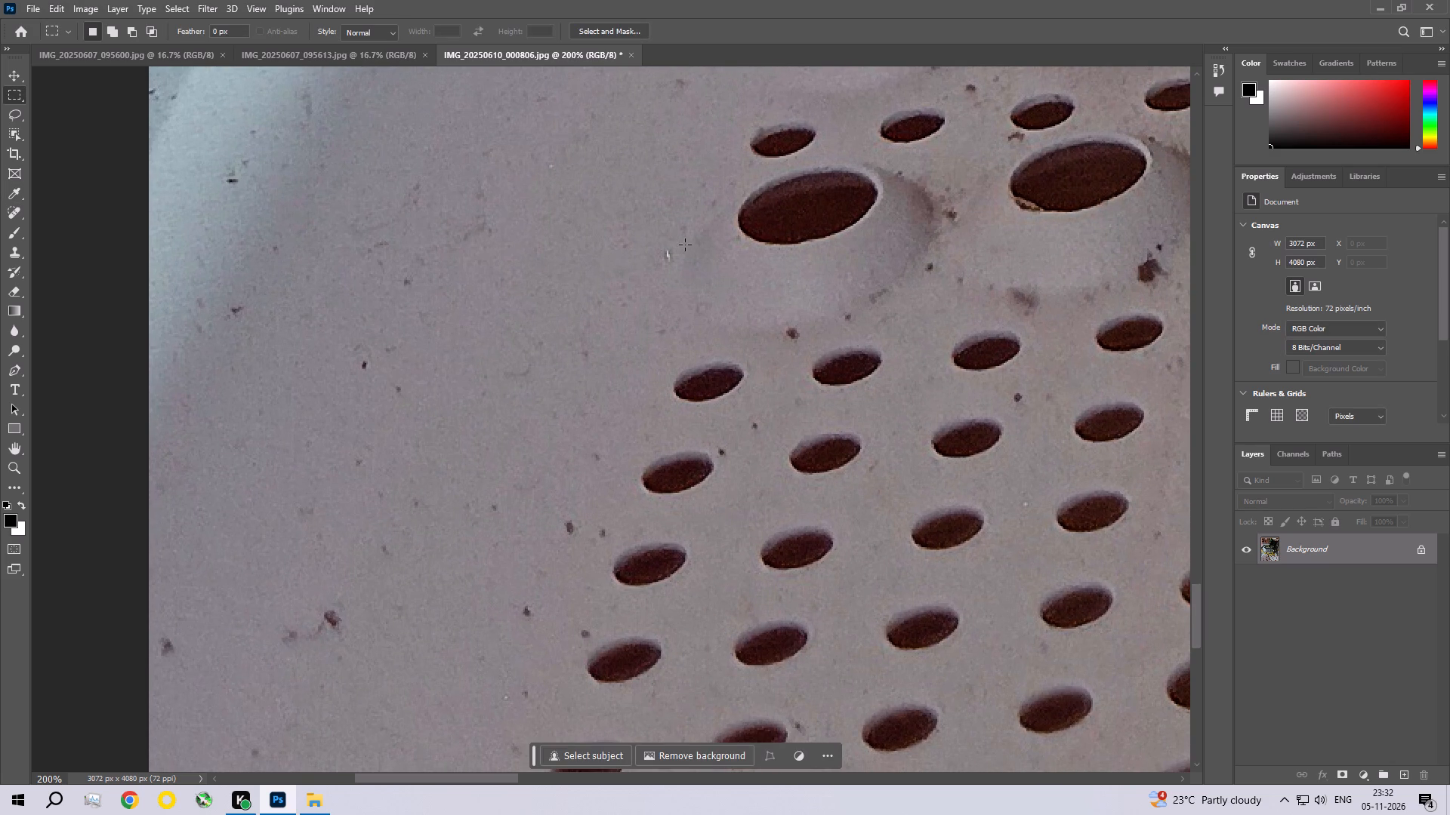
{"action": "left_click_drag", "start_coordinate": [651, 237], "coordinate": [680, 269]}
{"action": "left_click", "coordinate": [65, 11]}
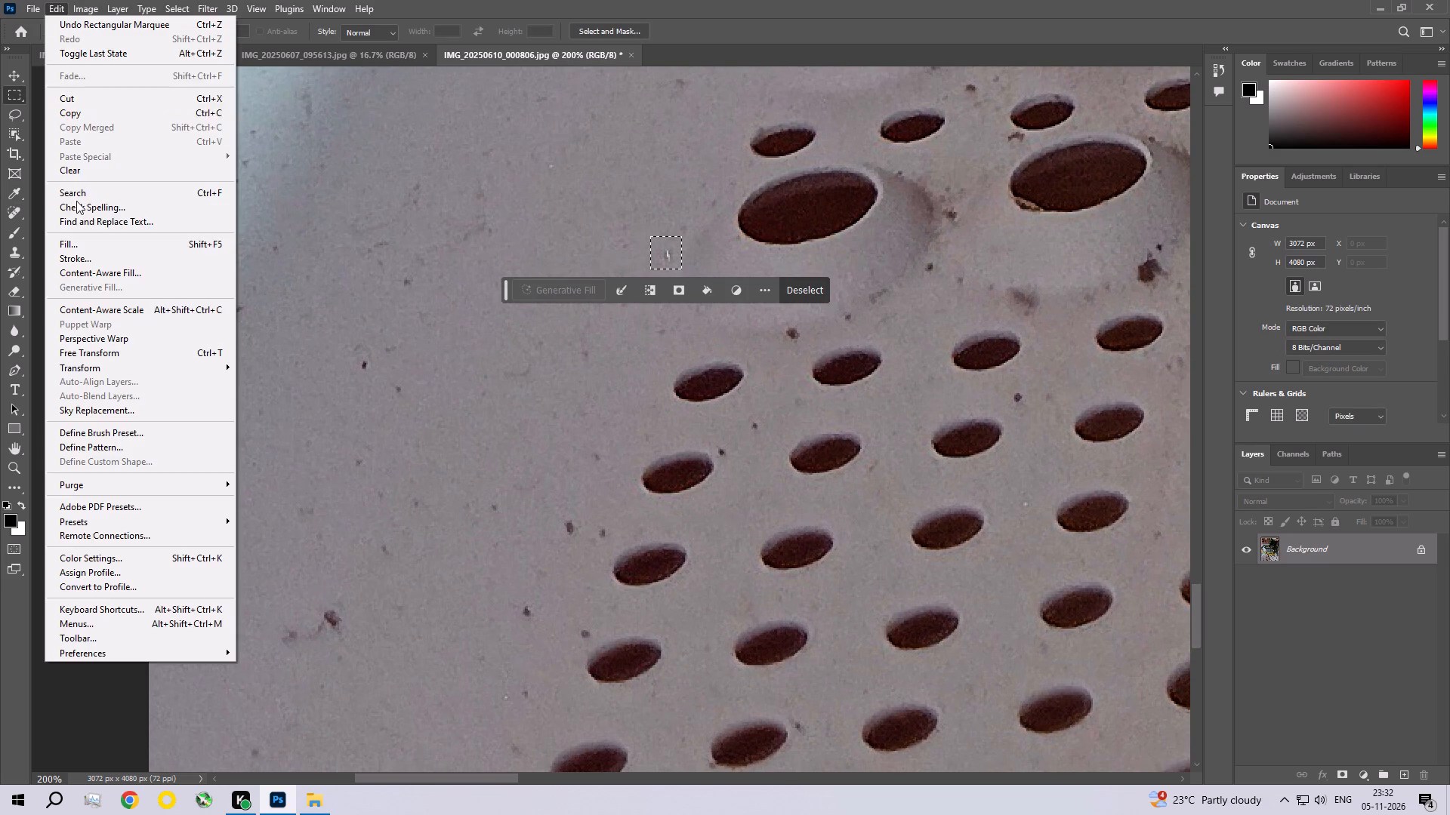
{"action": "left_click", "coordinate": [82, 248]}
{"action": "left_click", "coordinate": [822, 198]}
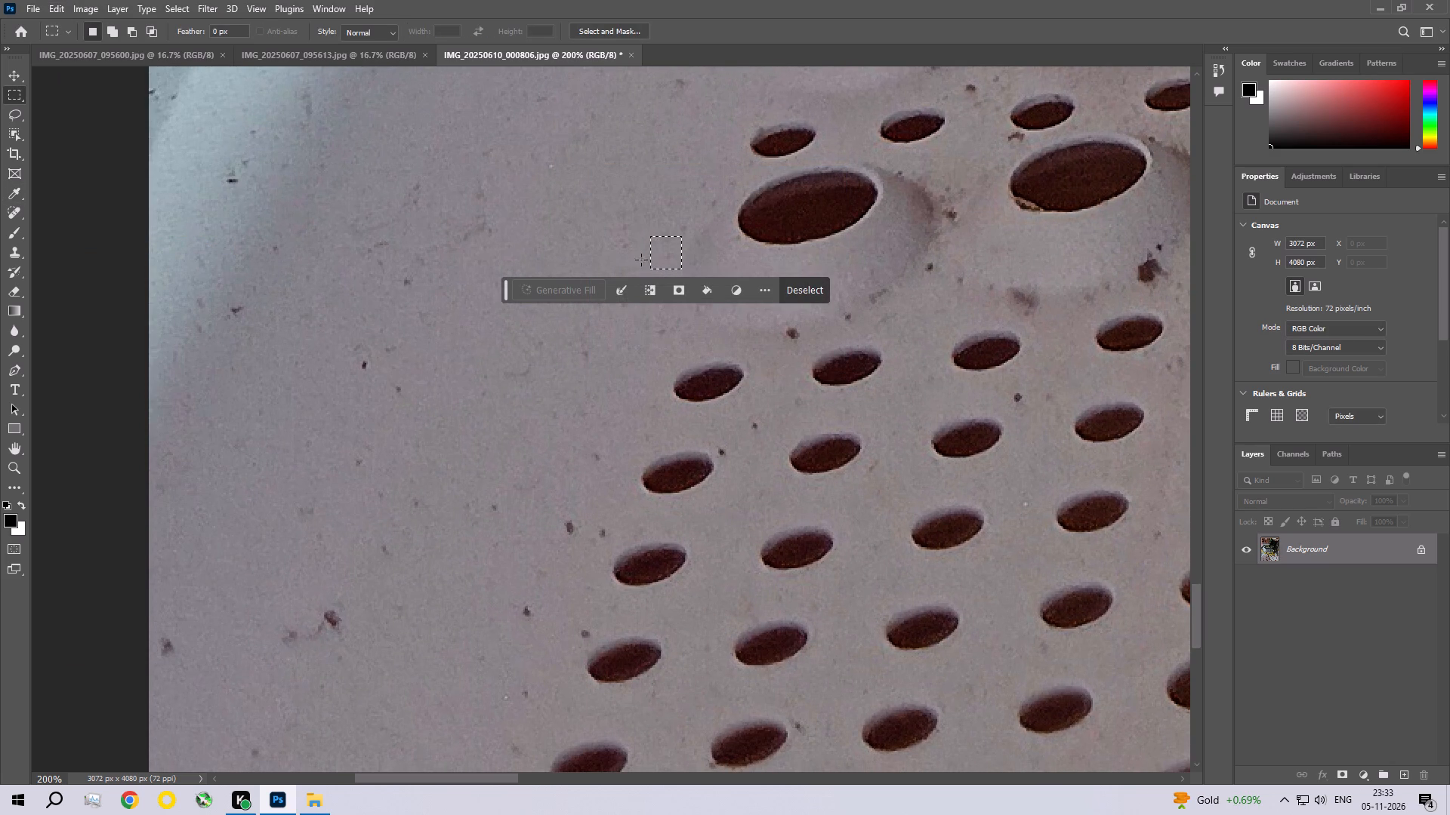
{"action": "key", "text": "ctrl+d"}
Remove the branching brown stain from the plain shaded floor left of the perforations with a Content-Aware fill, then deselect.
{"action": "key", "text": "space"}
{"action": "key", "text": "space"}
{"action": "key", "text": "space"}
{"action": "key", "text": "space"}
{"action": "key", "text": "space"}
{"action": "key", "text": "space"}
{"action": "key", "text": "space"}
{"action": "key", "text": "space"}
{"action": "key", "text": "space"}
{"action": "key", "text": "space"}
{"action": "key", "text": "space"}
{"action": "key", "text": "space"}
{"action": "left_click_drag", "start_coordinate": [381, 309], "coordinate": [594, 209]}
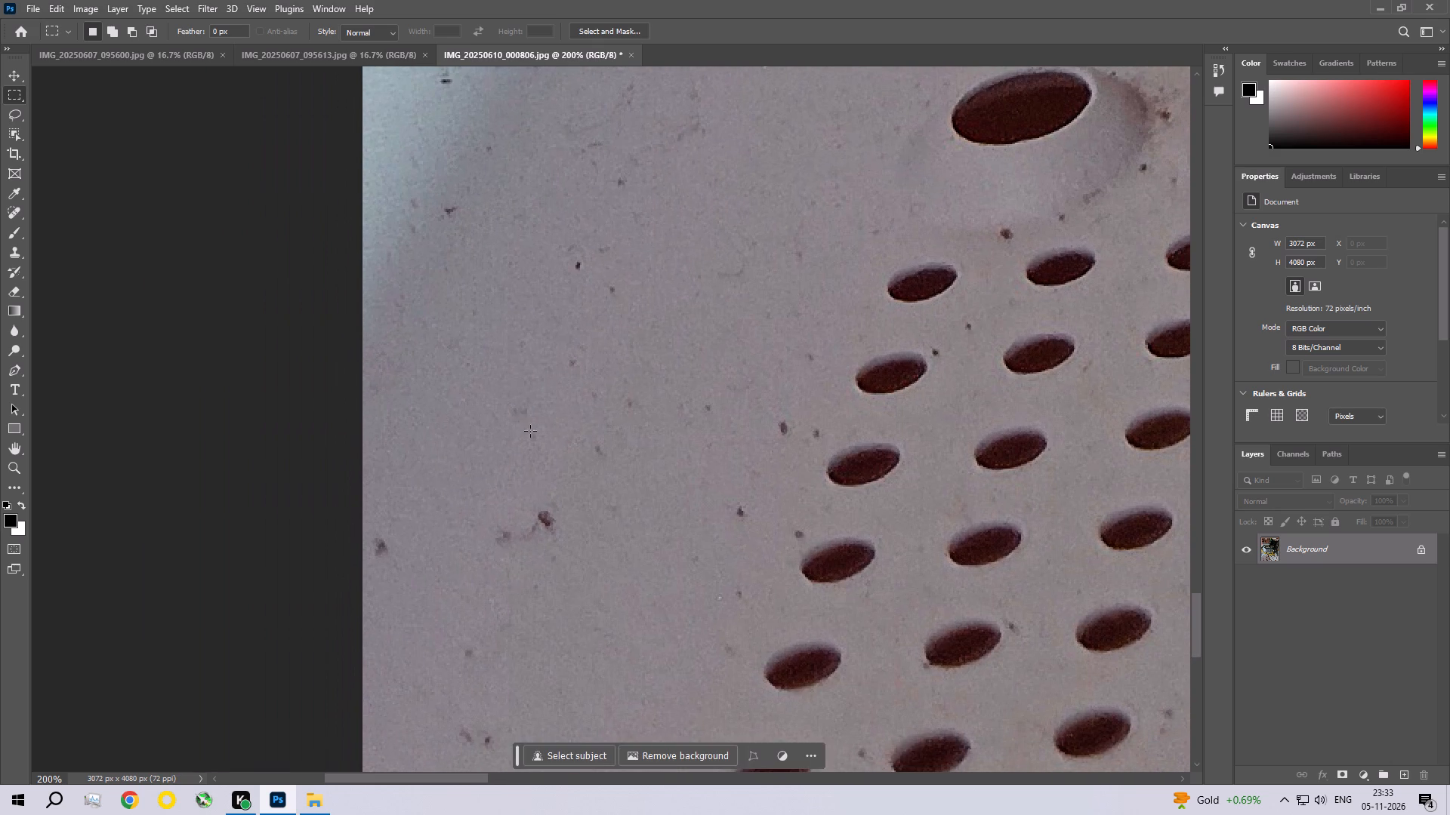
{"action": "left_click_drag", "start_coordinate": [469, 553], "coordinate": [605, 494]}
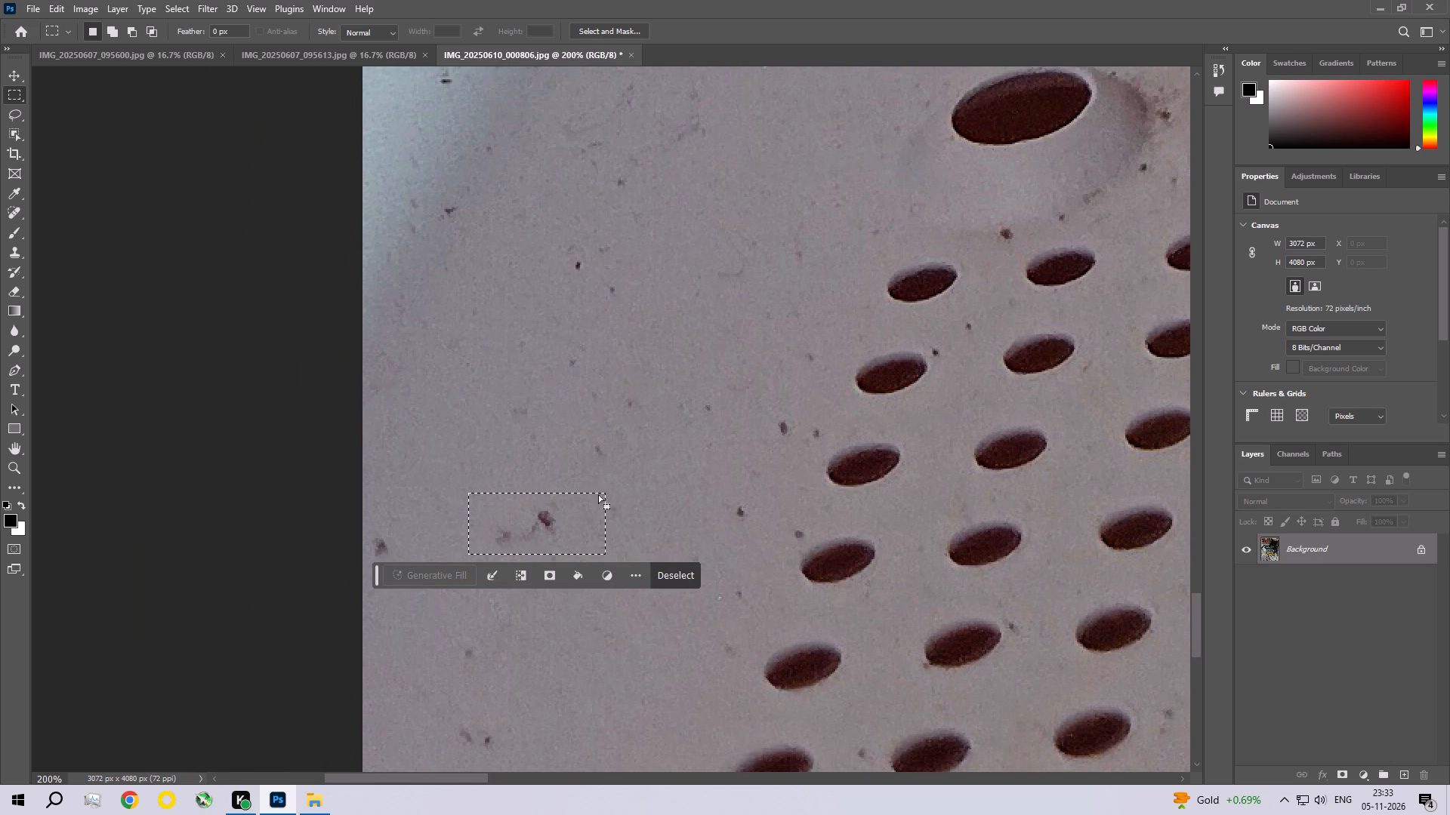
{"action": "left_click", "coordinate": [54, 3]}
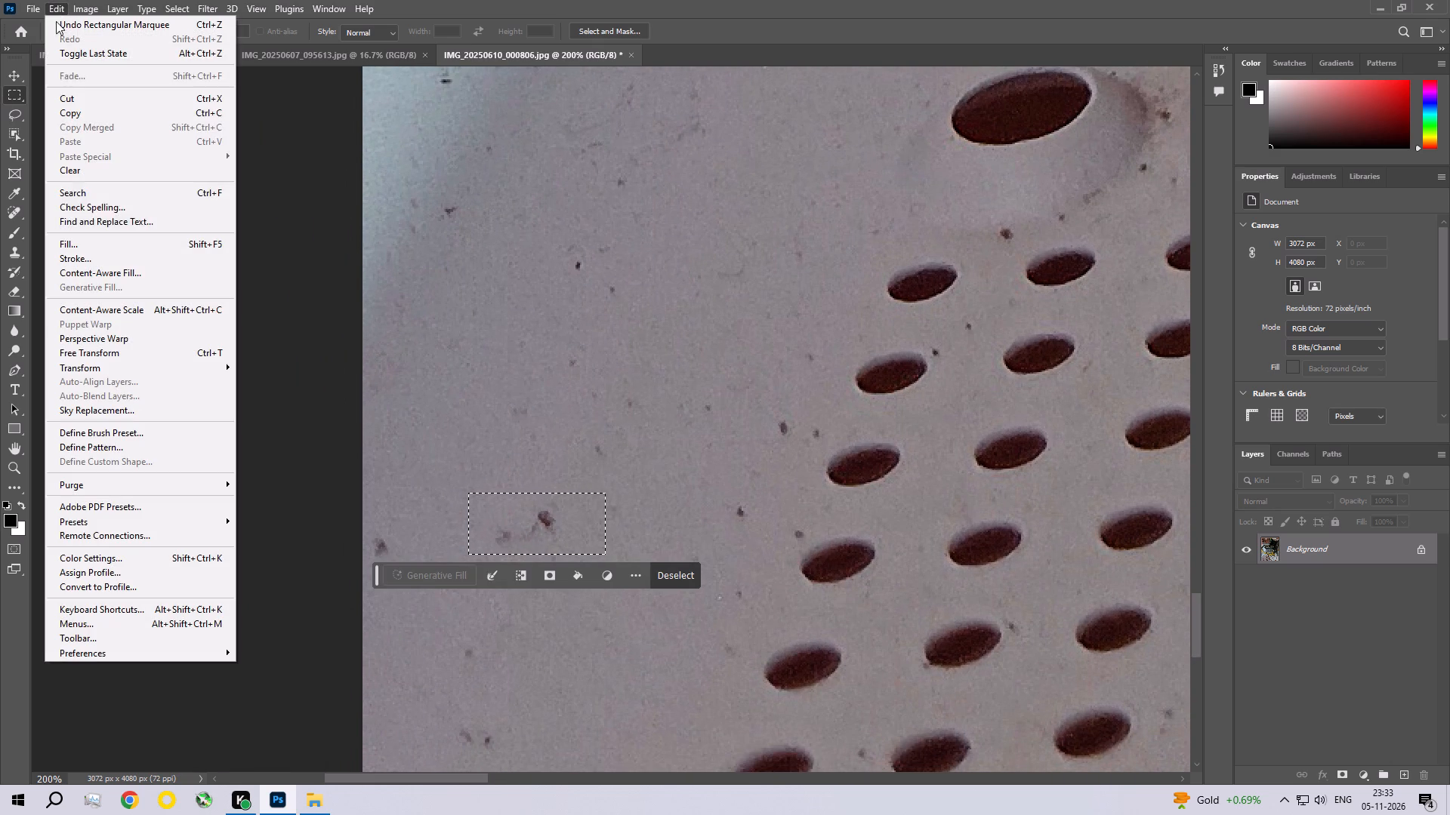
{"action": "left_click", "coordinate": [64, 245]}
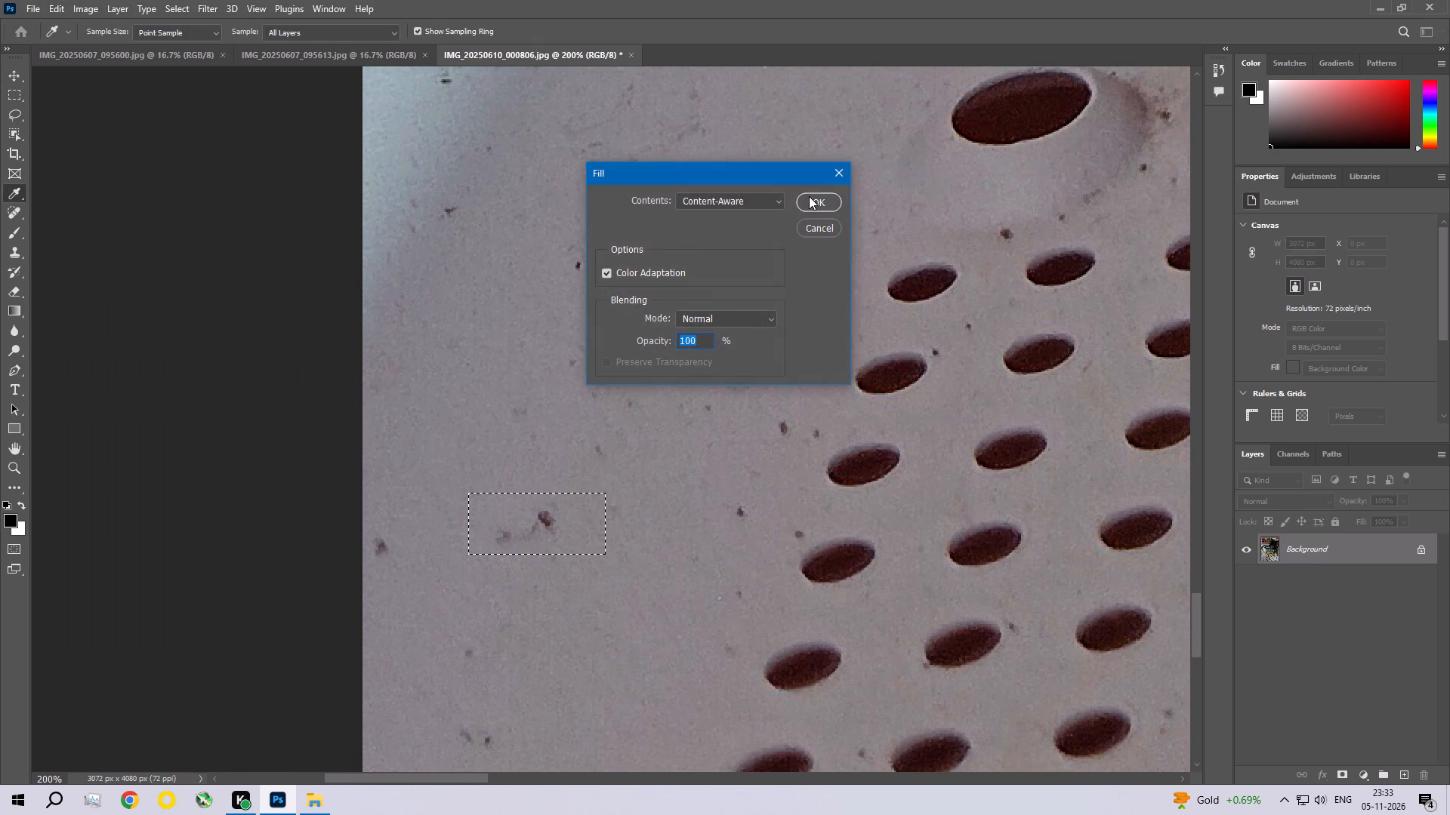
{"action": "left_click", "coordinate": [809, 196]}
{"action": "key", "text": "ctrl+d"}
Content-Aware fill the small faint speck on the plain floor, just above the close pair of marks near the photo's edge.
{"action": "key", "text": "space"}
{"action": "key", "text": "space"}
{"action": "key", "text": "space"}
{"action": "key", "text": "space"}
{"action": "key", "text": "space"}
{"action": "key", "text": "space"}
{"action": "key", "text": "space"}
{"action": "key", "text": "space"}
{"action": "key", "text": "space"}
{"action": "key", "text": "space"}
{"action": "left_click_drag", "start_coordinate": [477, 475], "coordinate": [534, 284]}
{"action": "left_click_drag", "start_coordinate": [494, 435], "coordinate": [535, 484]}
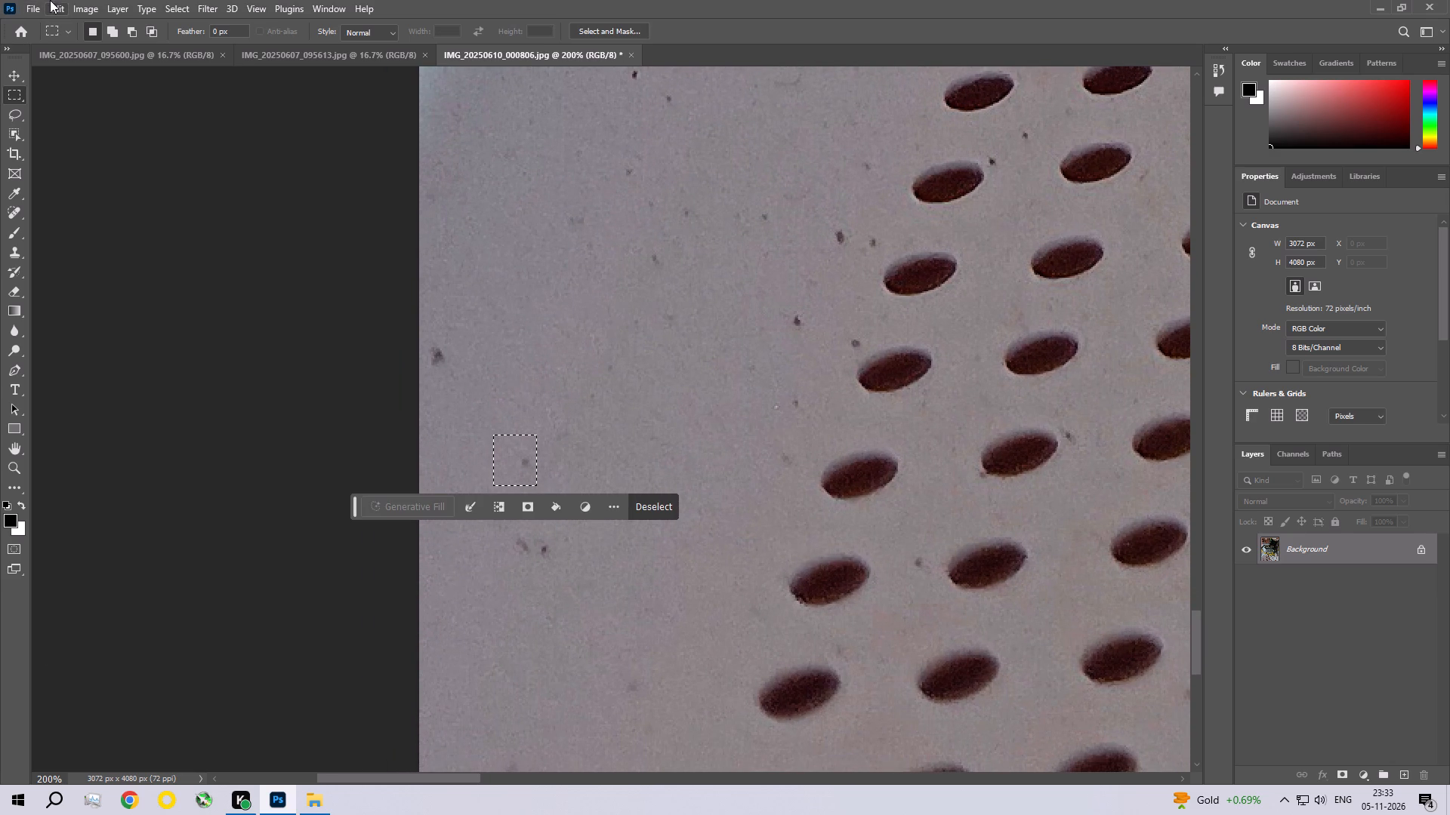
{"action": "left_click", "coordinate": [50, 0]}
{"action": "left_click", "coordinate": [79, 247]}
{"action": "left_click", "coordinate": [832, 195]}
Remove the dark smudge touching the photo's outer left edge on the shaded floor with a Content-Aware fill.
{"action": "left_click_drag", "start_coordinate": [448, 331], "coordinate": [403, 389]}
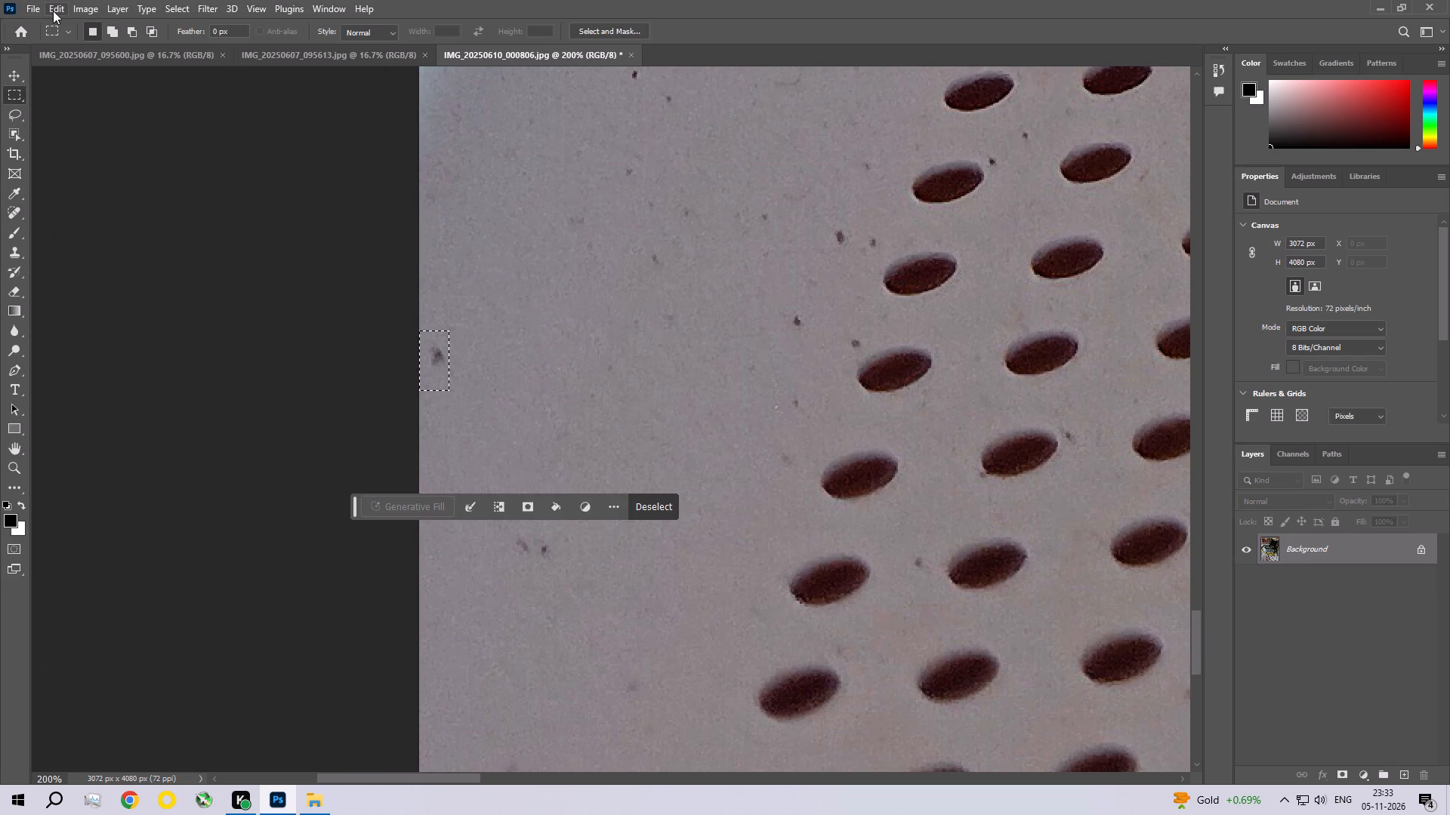
{"action": "left_click", "coordinate": [53, 11]}
{"action": "left_click", "coordinate": [63, 243]}
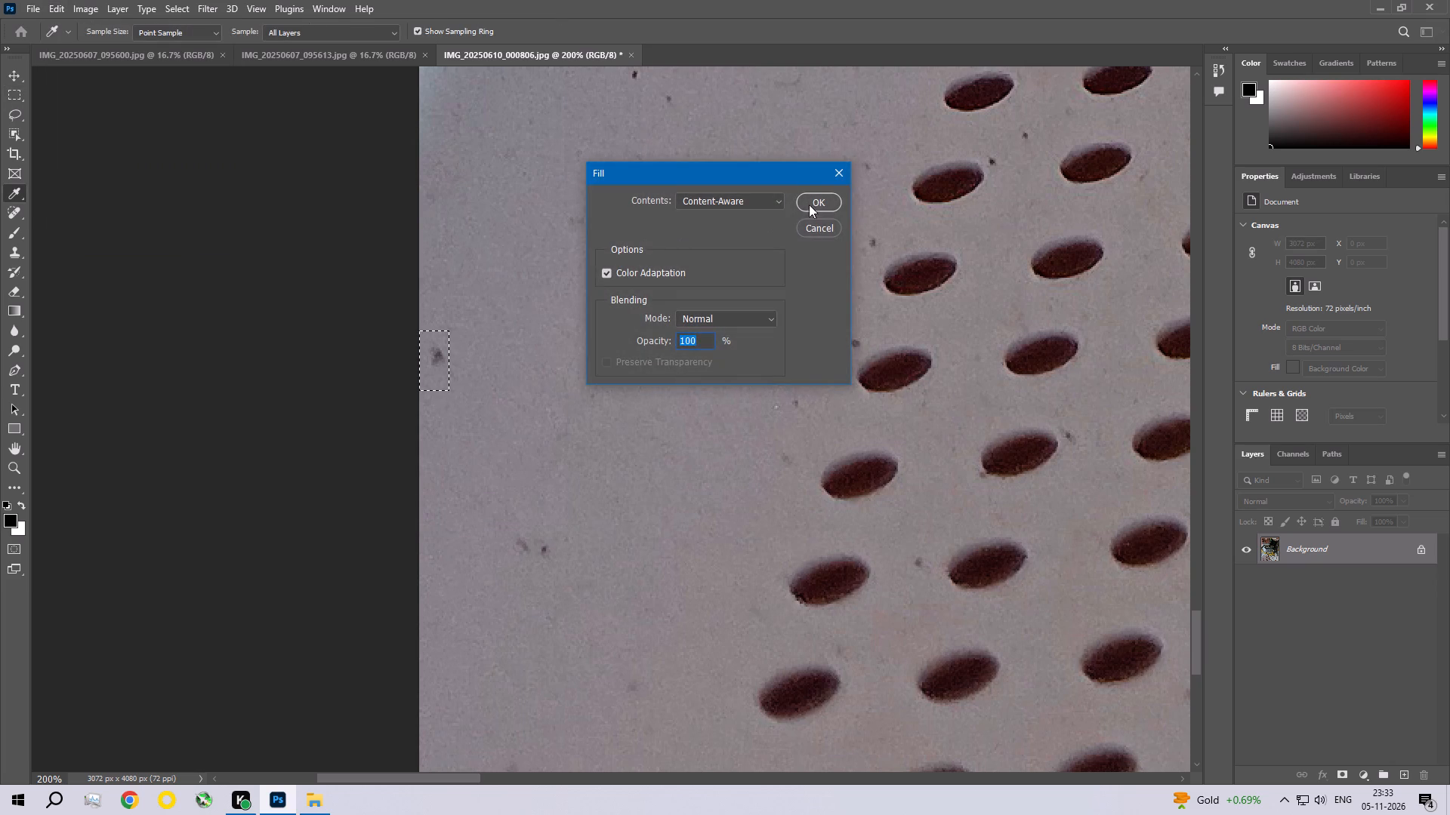
{"action": "left_click", "coordinate": [816, 198]}
Content-Aware fill the close pair of small dark marks on the plain lower floor near the photo's left edge, then deselect.
{"action": "key", "text": "space"}
{"action": "key", "text": "space"}
{"action": "key", "text": "space"}
{"action": "key", "text": "space"}
{"action": "key", "text": "space"}
{"action": "key", "text": "space"}
{"action": "key", "text": "space"}
{"action": "key", "text": "space"}
{"action": "key", "text": "space"}
{"action": "key", "text": "space"}
{"action": "key", "text": "space"}
{"action": "key", "text": "space"}
{"action": "key", "text": "space"}
{"action": "key", "text": "space"}
{"action": "key", "text": "space"}
{"action": "key", "text": "space"}
{"action": "key", "text": "space"}
{"action": "key", "text": "space"}
{"action": "key", "text": "space"}
{"action": "key", "text": "space"}
{"action": "left_click_drag", "start_coordinate": [529, 447], "coordinate": [536, 393]}
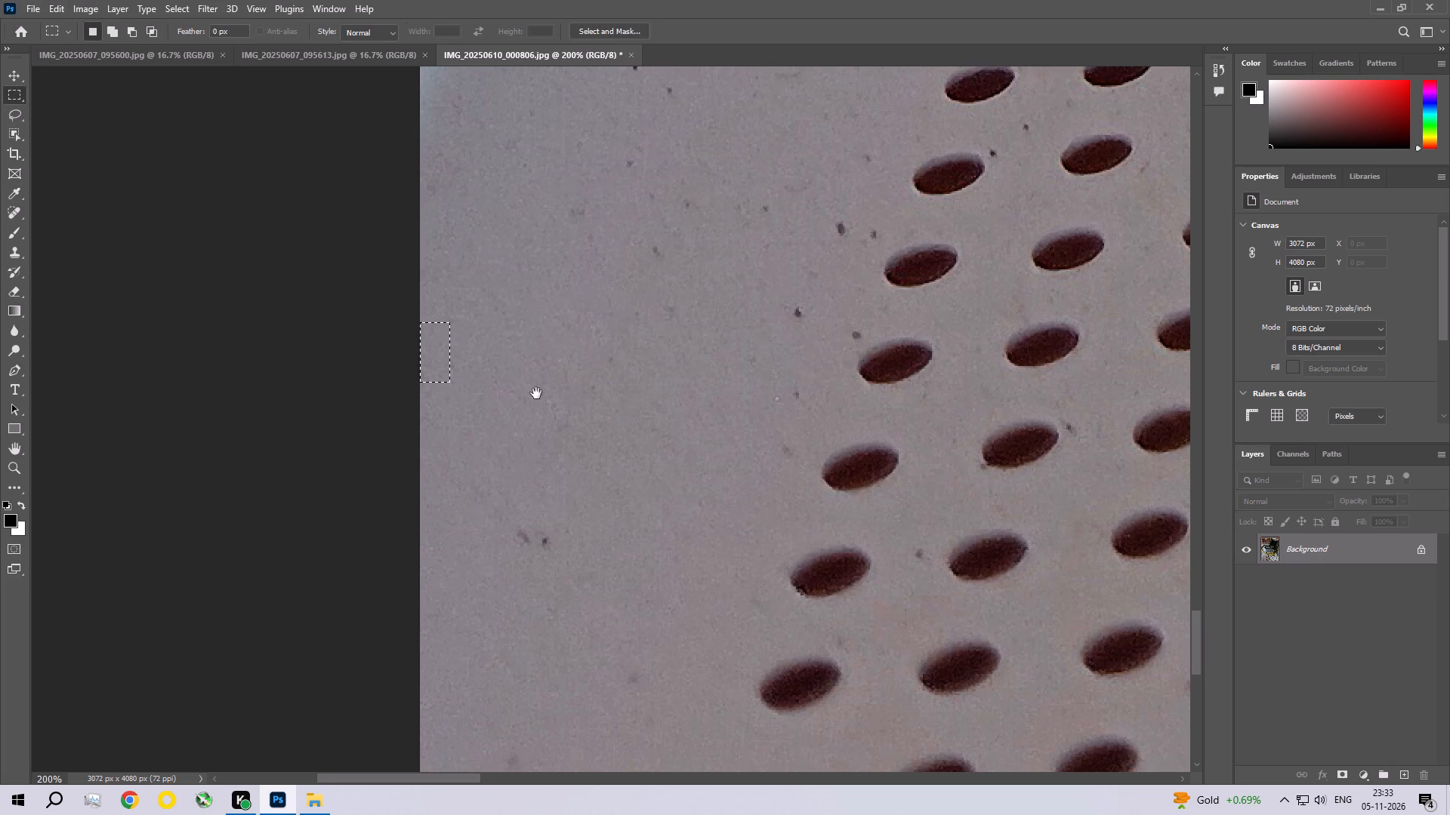
{"action": "left_click_drag", "start_coordinate": [536, 393], "coordinate": [544, 325]}
{"action": "left_click_drag", "start_coordinate": [514, 392], "coordinate": [564, 442]}
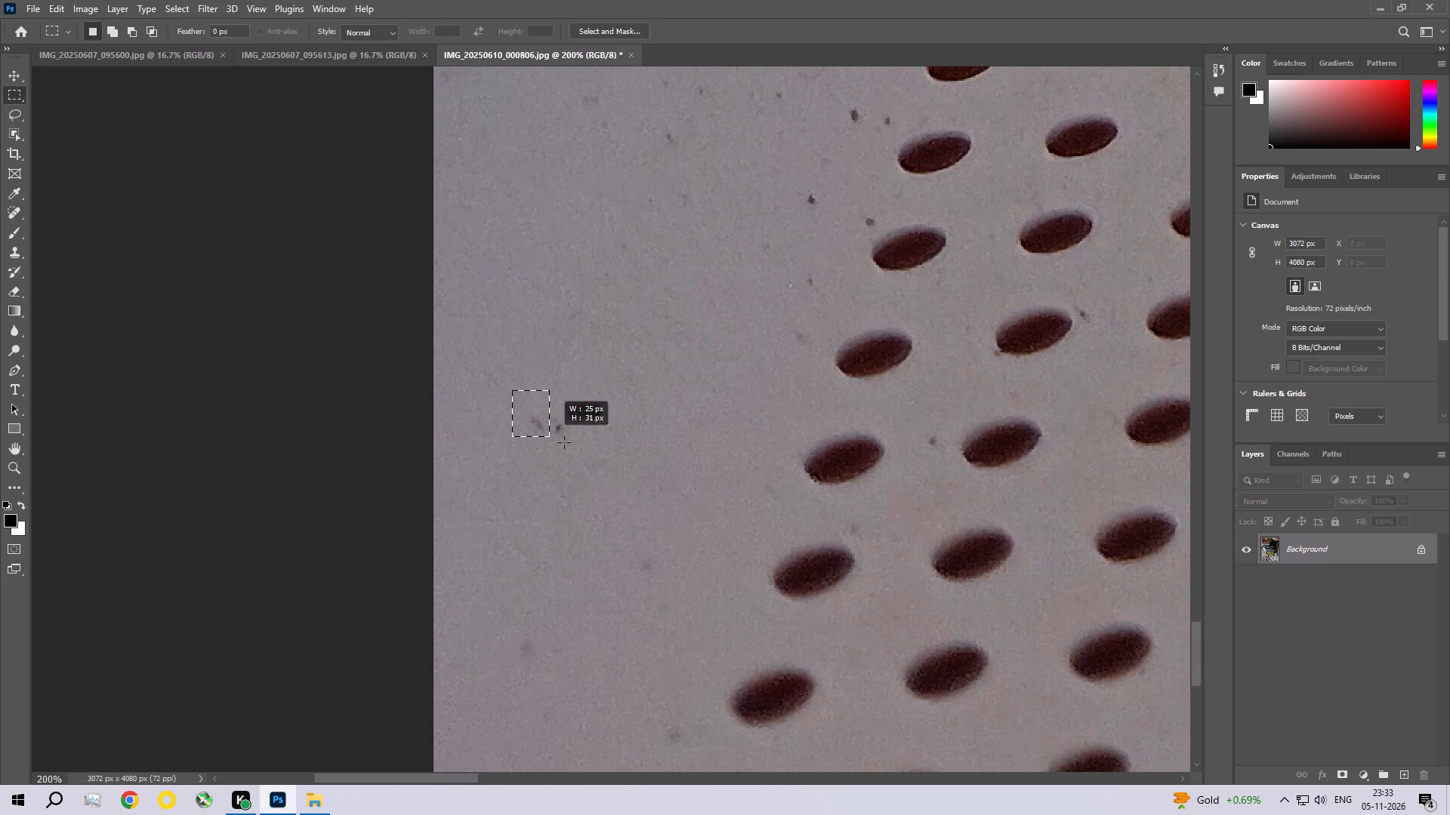
{"action": "left_click_drag", "start_coordinate": [564, 442], "coordinate": [575, 449]}
{"action": "left_click", "coordinate": [52, 11]}
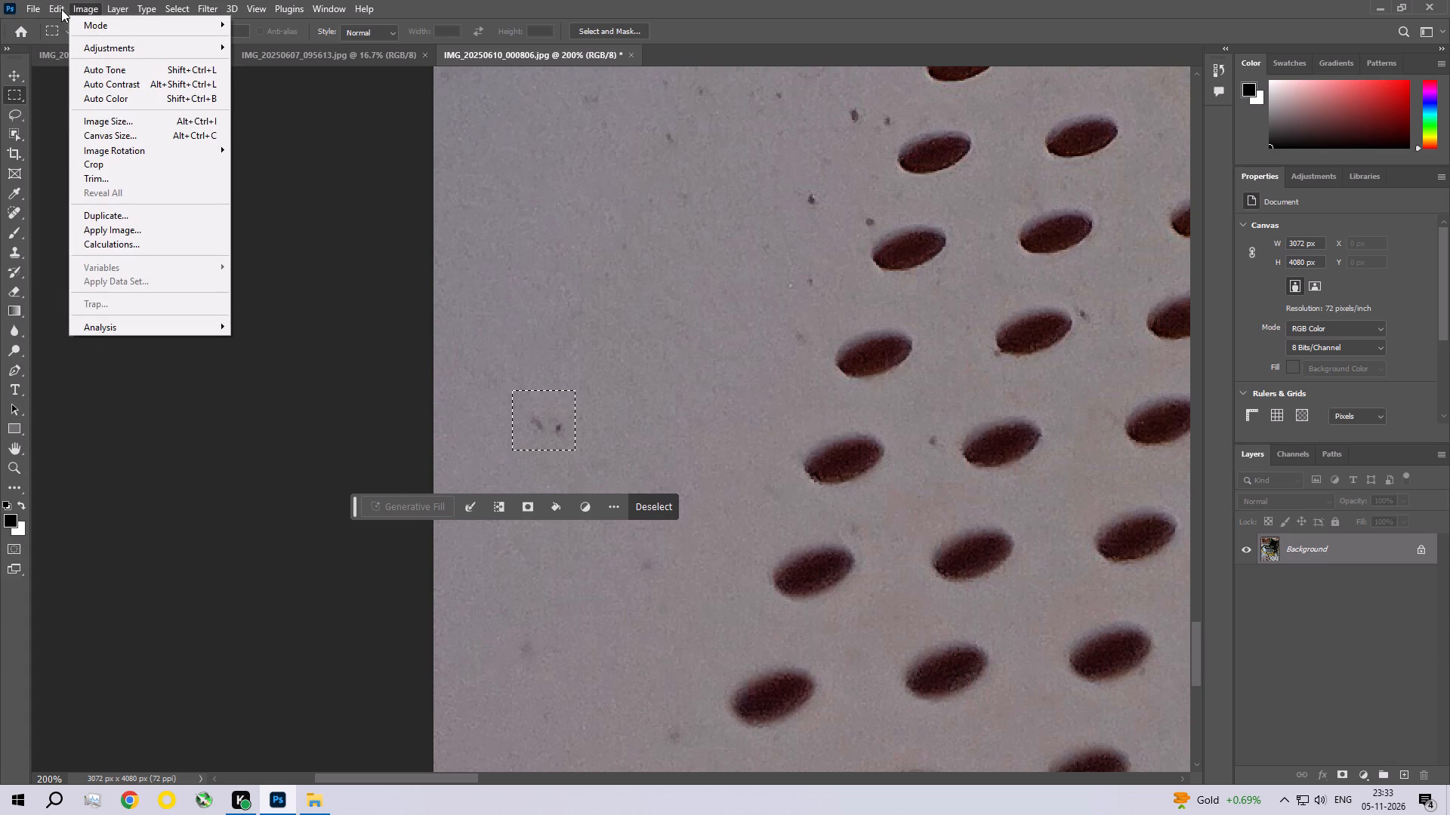
{"action": "left_click", "coordinate": [72, 239]}
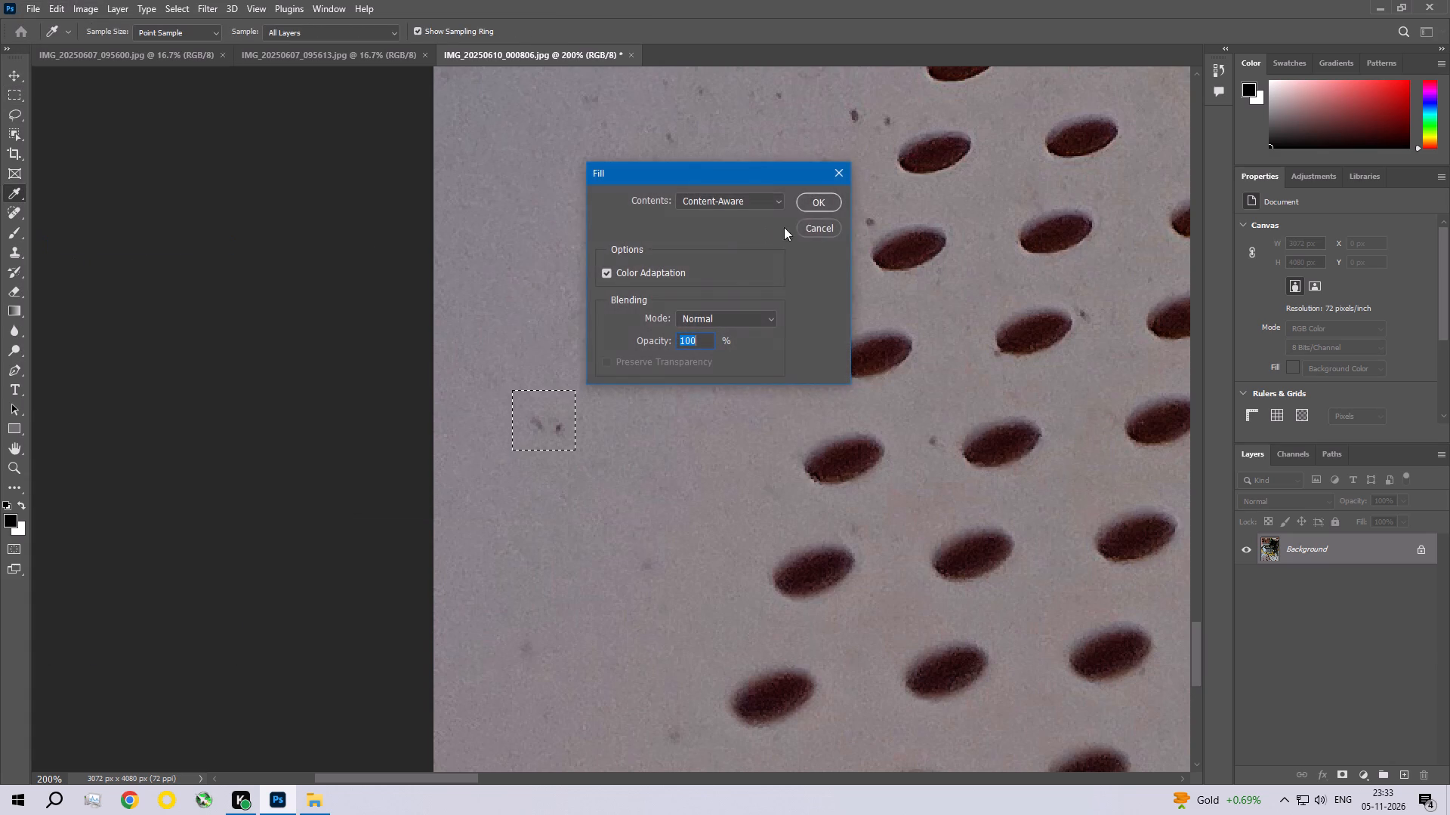
{"action": "left_click", "coordinate": [808, 202]}
{"action": "key", "text": "ctrl+d"}
Remove the two neighbouring dark specks just above the leftmost hole of the third small-perforation row with a Content-Aware fill.
{"action": "key", "text": "space"}
{"action": "key", "text": "space"}
{"action": "key", "text": "space"}
{"action": "key", "text": "space"}
{"action": "key", "text": "space"}
{"action": "key", "text": "space"}
{"action": "key", "text": "space"}
{"action": "key", "text": "space"}
{"action": "key", "text": "space"}
{"action": "key", "text": "space"}
{"action": "key", "text": "space"}
{"action": "key", "text": "space"}
{"action": "key", "text": "space"}
{"action": "key", "text": "space"}
{"action": "key", "text": "space"}
{"action": "key", "text": "space"}
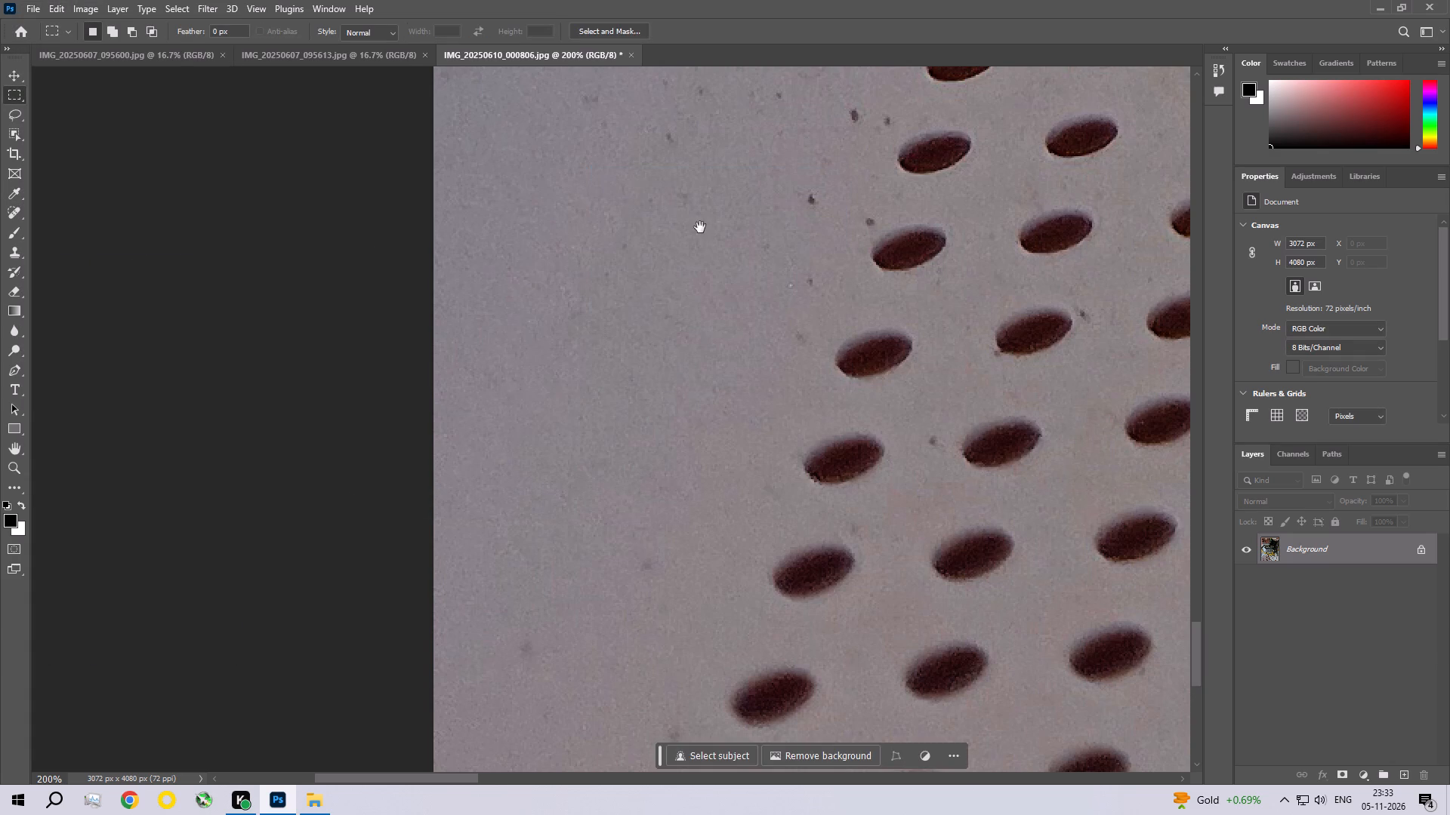
{"action": "left_click_drag", "start_coordinate": [699, 235], "coordinate": [574, 498]}
{"action": "key", "text": "space"}
{"action": "key", "text": "space"}
{"action": "key", "text": "space"}
{"action": "key", "text": "space"}
{"action": "key", "text": "space"}
{"action": "key", "text": "space"}
{"action": "key", "text": "space"}
{"action": "key", "text": "space"}
{"action": "key", "text": "space"}
{"action": "key", "text": "space"}
{"action": "key", "text": "space"}
{"action": "key", "text": "space"}
{"action": "key", "text": "space"}
{"action": "key", "text": "space"}
{"action": "key", "text": "space"}
{"action": "key", "text": "space"}
{"action": "key", "text": "space"}
{"action": "key", "text": "space"}
{"action": "key", "text": "space"}
{"action": "key", "text": "space"}
{"action": "left_click_drag", "start_coordinate": [822, 327], "coordinate": [233, 519]}
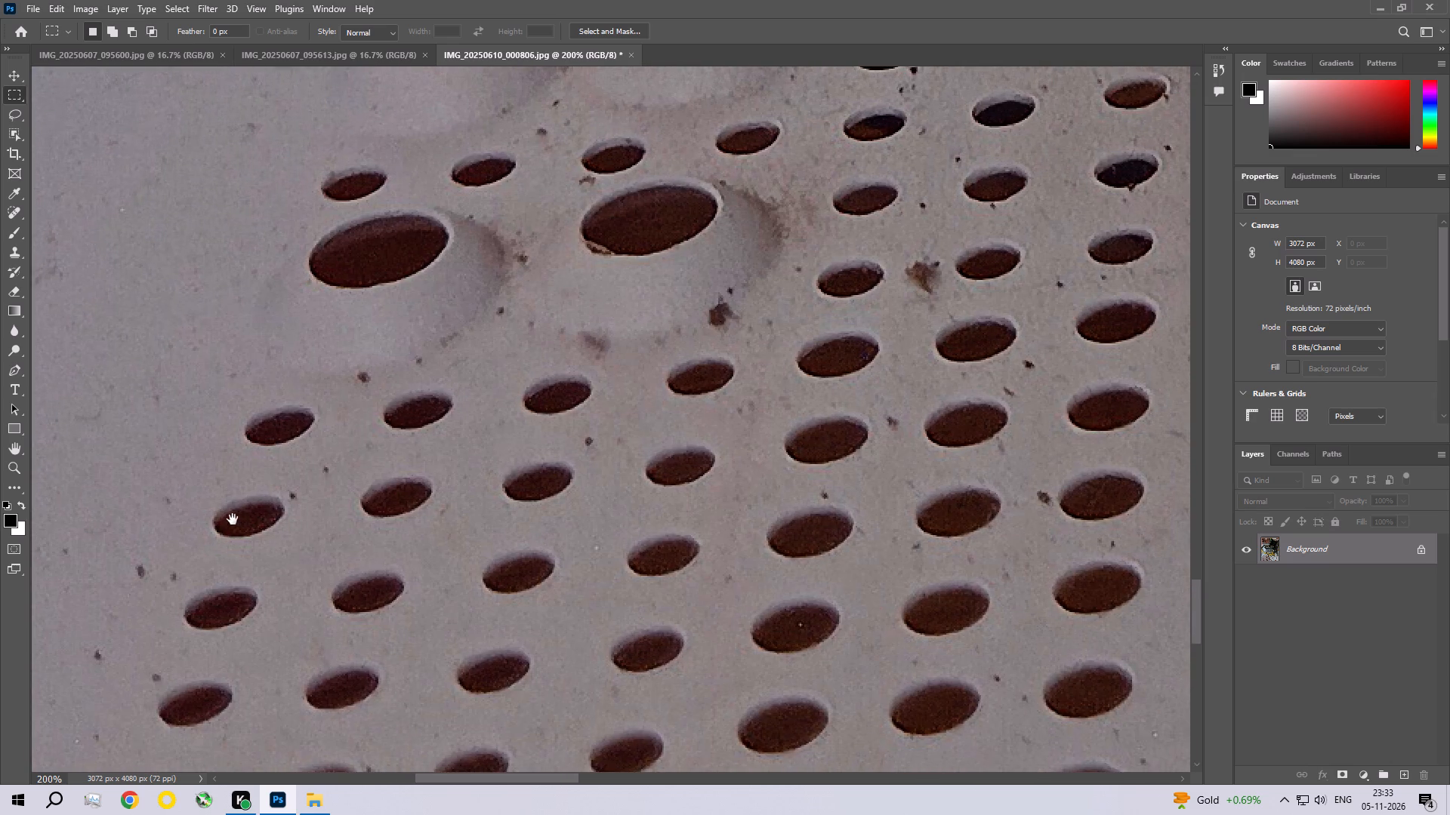
{"action": "left_click_drag", "start_coordinate": [233, 519], "coordinate": [690, 281]}
{"action": "left_click_drag", "start_coordinate": [579, 314], "coordinate": [632, 349]}
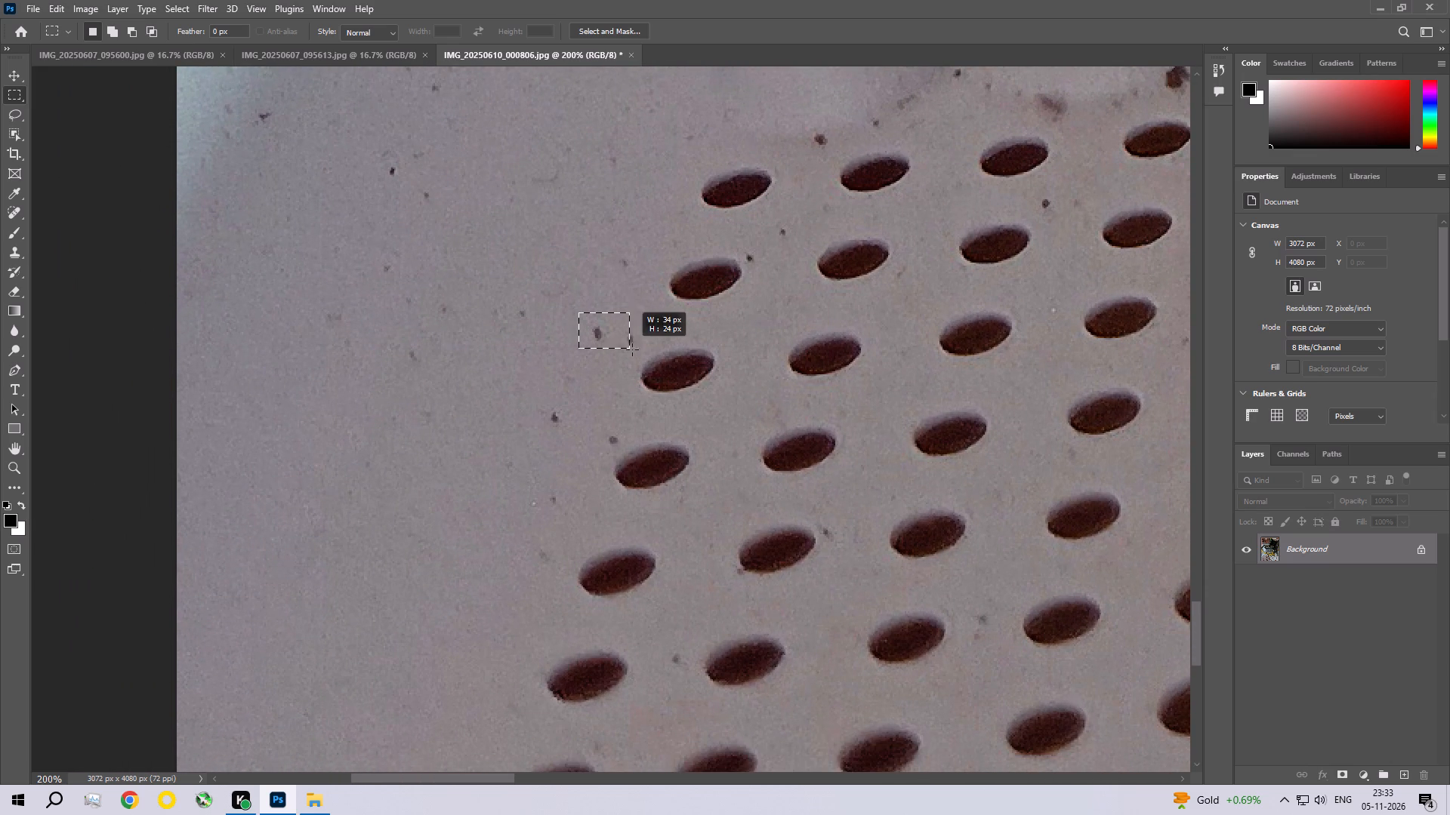
{"action": "left_click_drag", "start_coordinate": [632, 349], "coordinate": [638, 352]}
{"action": "left_click", "coordinate": [54, 8]}
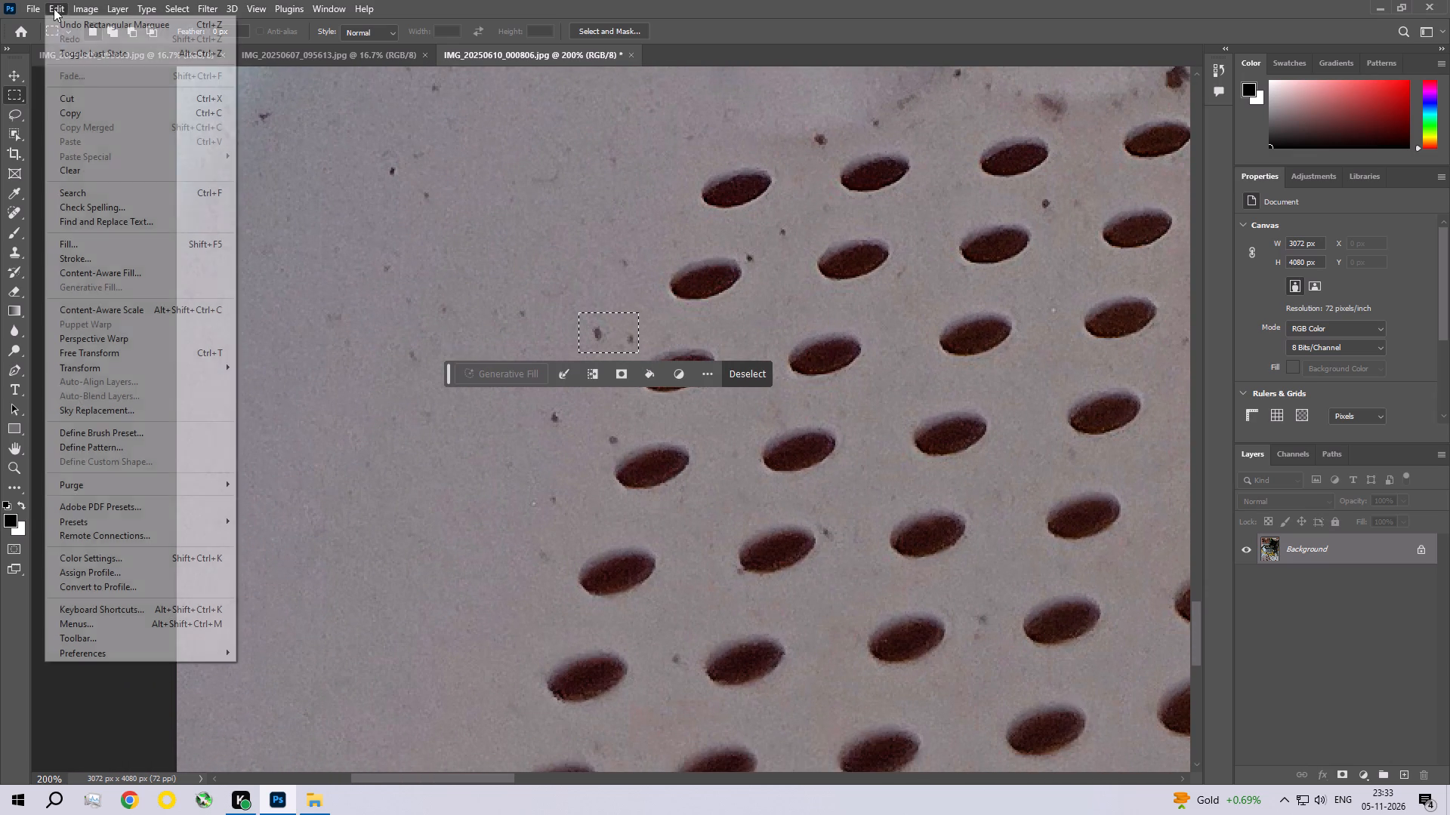
{"action": "left_click", "coordinate": [100, 238]}
{"action": "left_click", "coordinate": [818, 199]}
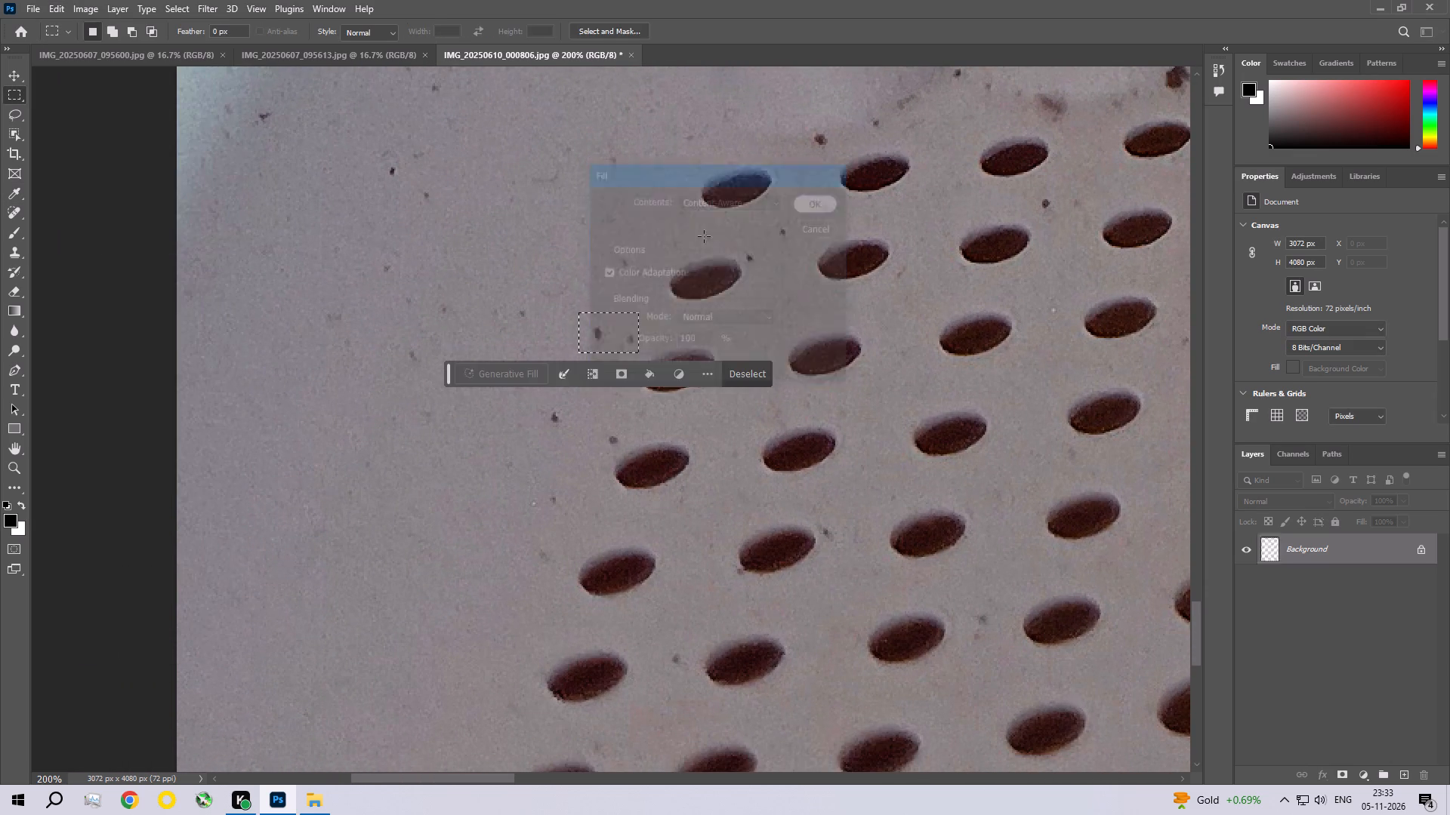
Remove the small dark speck on the plain shaded floor between the photo's left edge and the small perforations with a Content-Aware fill.
{"action": "key", "text": "space"}
{"action": "key", "text": "space"}
{"action": "key", "text": "space"}
{"action": "key", "text": "space"}
{"action": "key", "text": "space"}
{"action": "key", "text": "space"}
{"action": "key", "text": "space"}
{"action": "key", "text": "space"}
{"action": "key", "text": "space"}
{"action": "key", "text": "space"}
{"action": "key", "text": "space"}
{"action": "left_click_drag", "start_coordinate": [486, 208], "coordinate": [592, 355]}
{"action": "left_click_drag", "start_coordinate": [474, 291], "coordinate": [552, 372]}
{"action": "left_click", "coordinate": [54, 5]}
{"action": "left_click", "coordinate": [124, 241]}
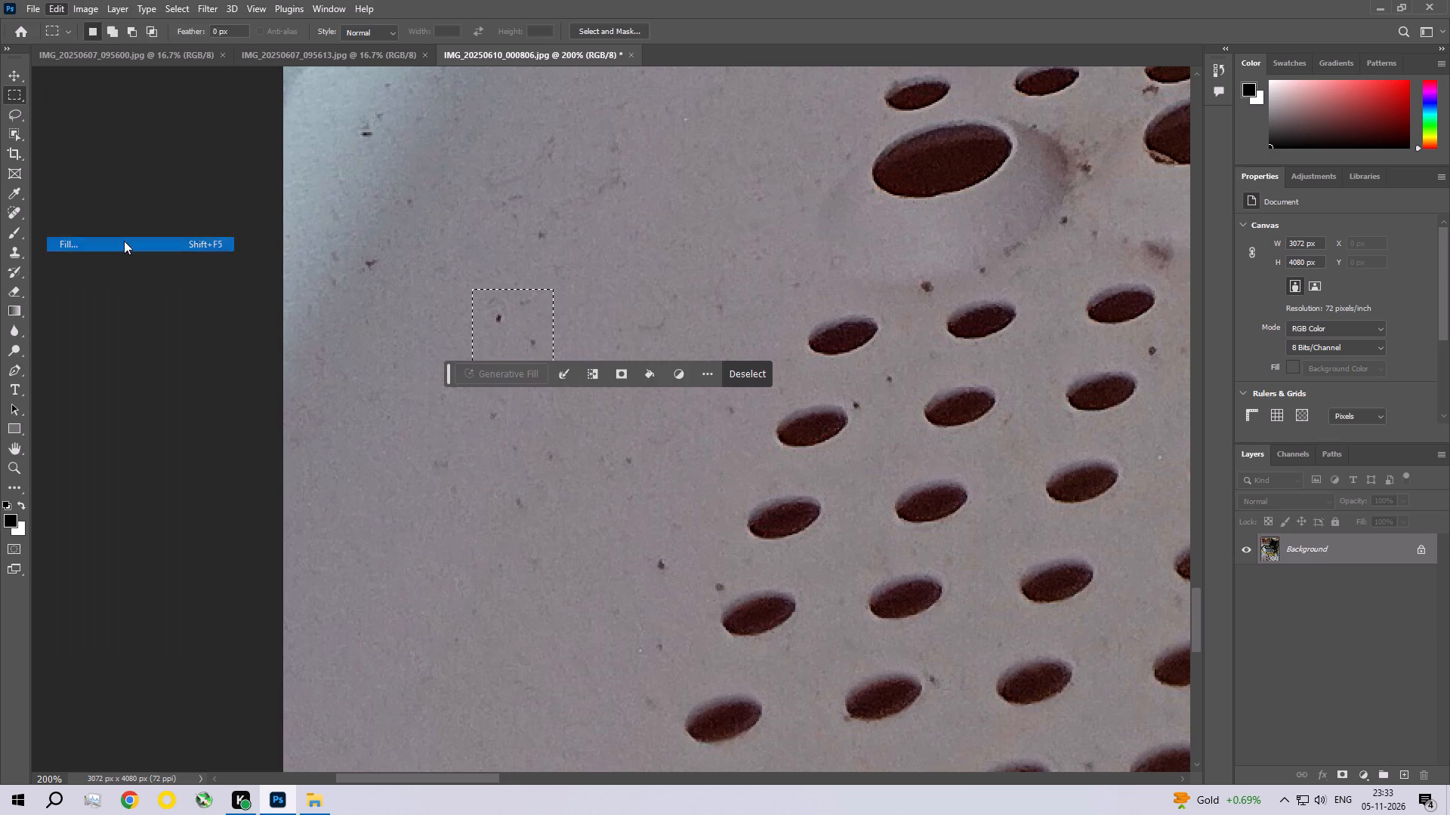
{"action": "left_click", "coordinate": [822, 198]}
Content-Aware fill the curled dark mark in the shadow strip at the foot of the side wall, near the photo's left edge.
{"action": "key", "text": "space"}
{"action": "key", "text": "space"}
{"action": "key", "text": "space"}
{"action": "key", "text": "space"}
{"action": "key", "text": "space"}
{"action": "key", "text": "space"}
{"action": "key", "text": "space"}
{"action": "key", "text": "space"}
{"action": "key", "text": "space"}
{"action": "key", "text": "space"}
{"action": "key", "text": "space"}
{"action": "key", "text": "space"}
{"action": "key", "text": "space"}
{"action": "key", "text": "space"}
{"action": "key", "text": "space"}
{"action": "key", "text": "space"}
{"action": "key", "text": "space"}
{"action": "key", "text": "space"}
{"action": "key", "text": "space"}
{"action": "key", "text": "space"}
{"action": "left_click_drag", "start_coordinate": [474, 198], "coordinate": [545, 396]}
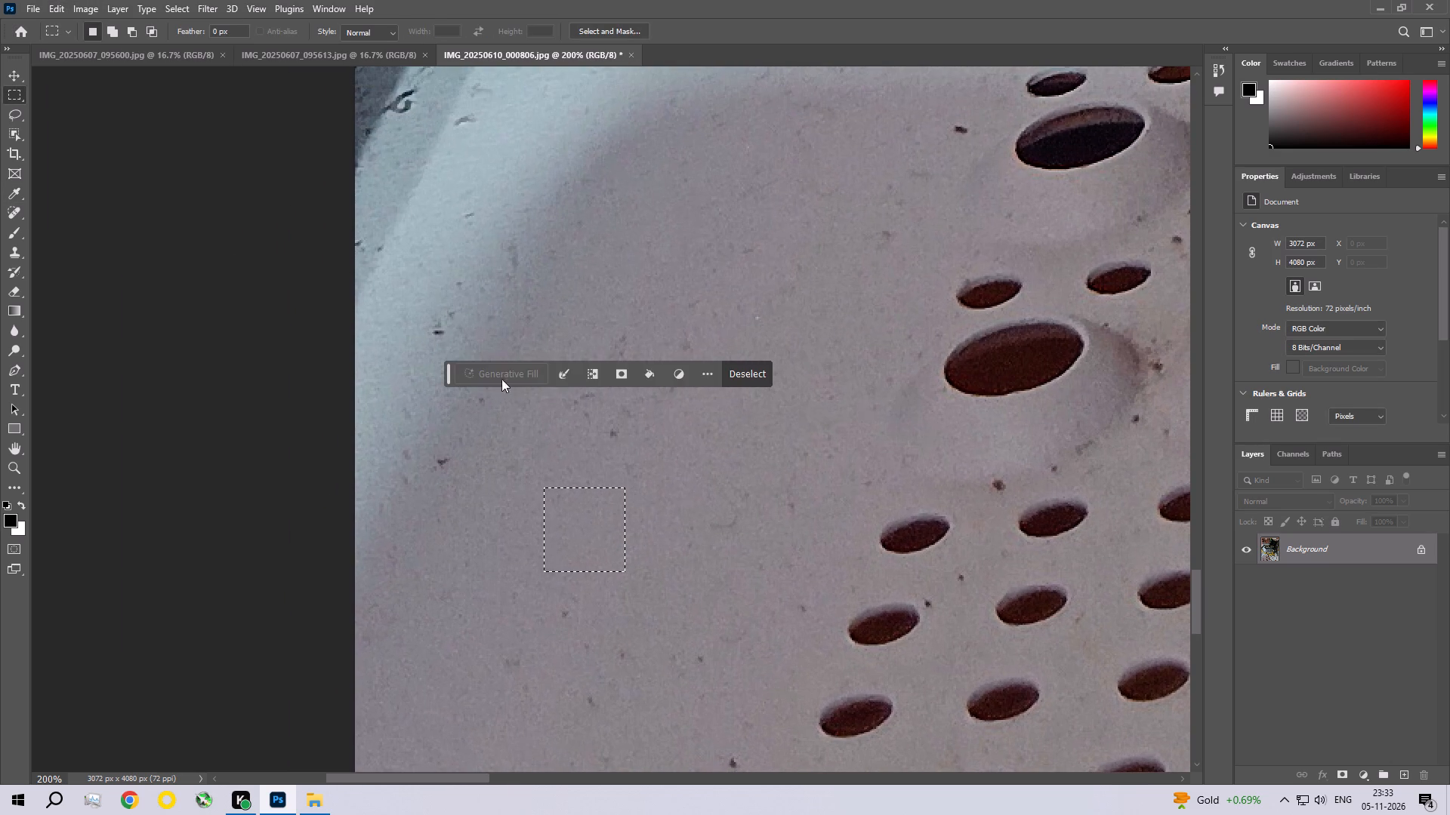
{"action": "left_click_drag", "start_coordinate": [490, 210], "coordinate": [495, 477]}
{"action": "left_click_drag", "start_coordinate": [458, 305], "coordinate": [398, 386]}
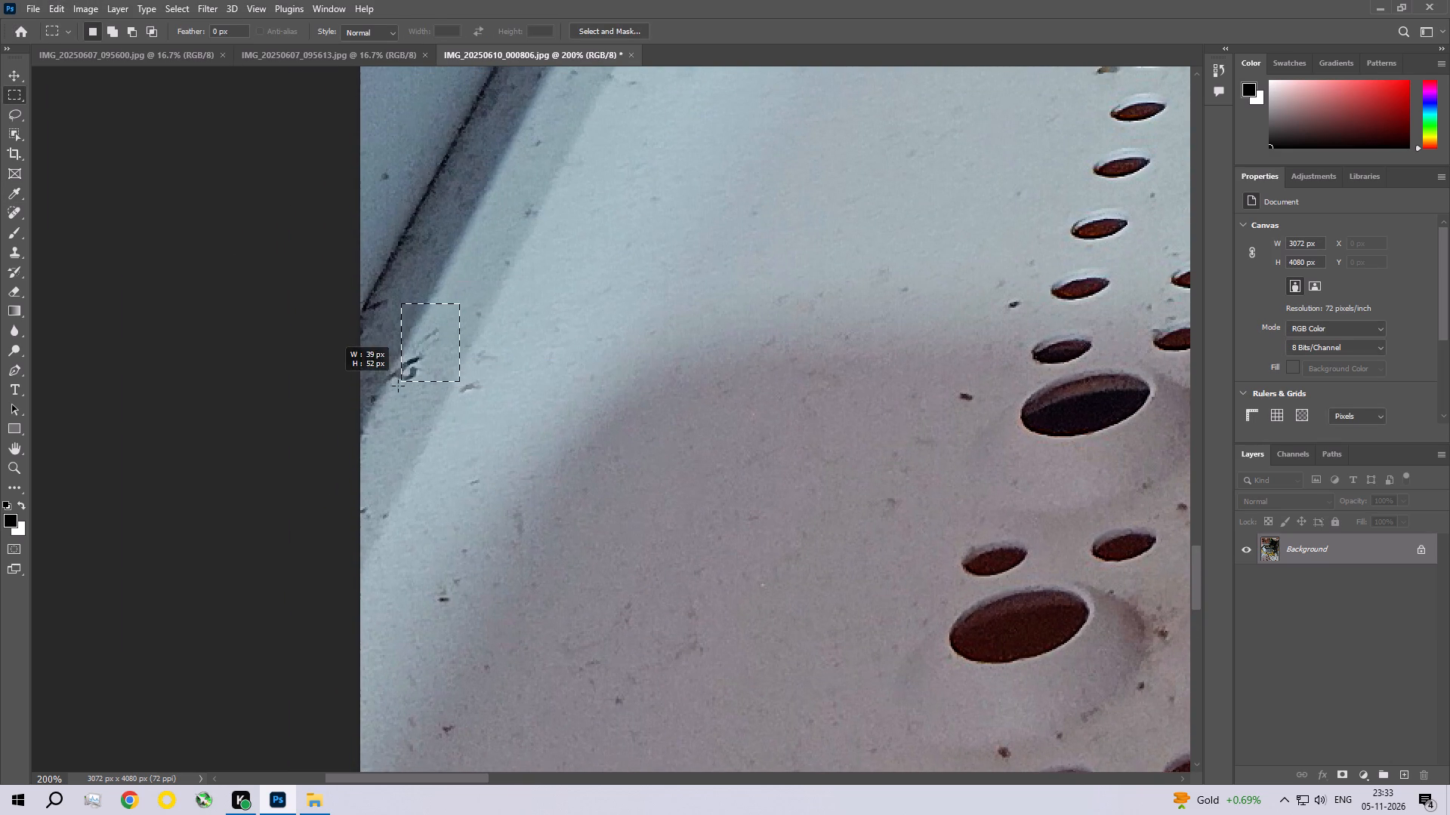
{"action": "left_click_drag", "start_coordinate": [398, 386], "coordinate": [377, 397]}
{"action": "left_click", "coordinate": [44, 8]}
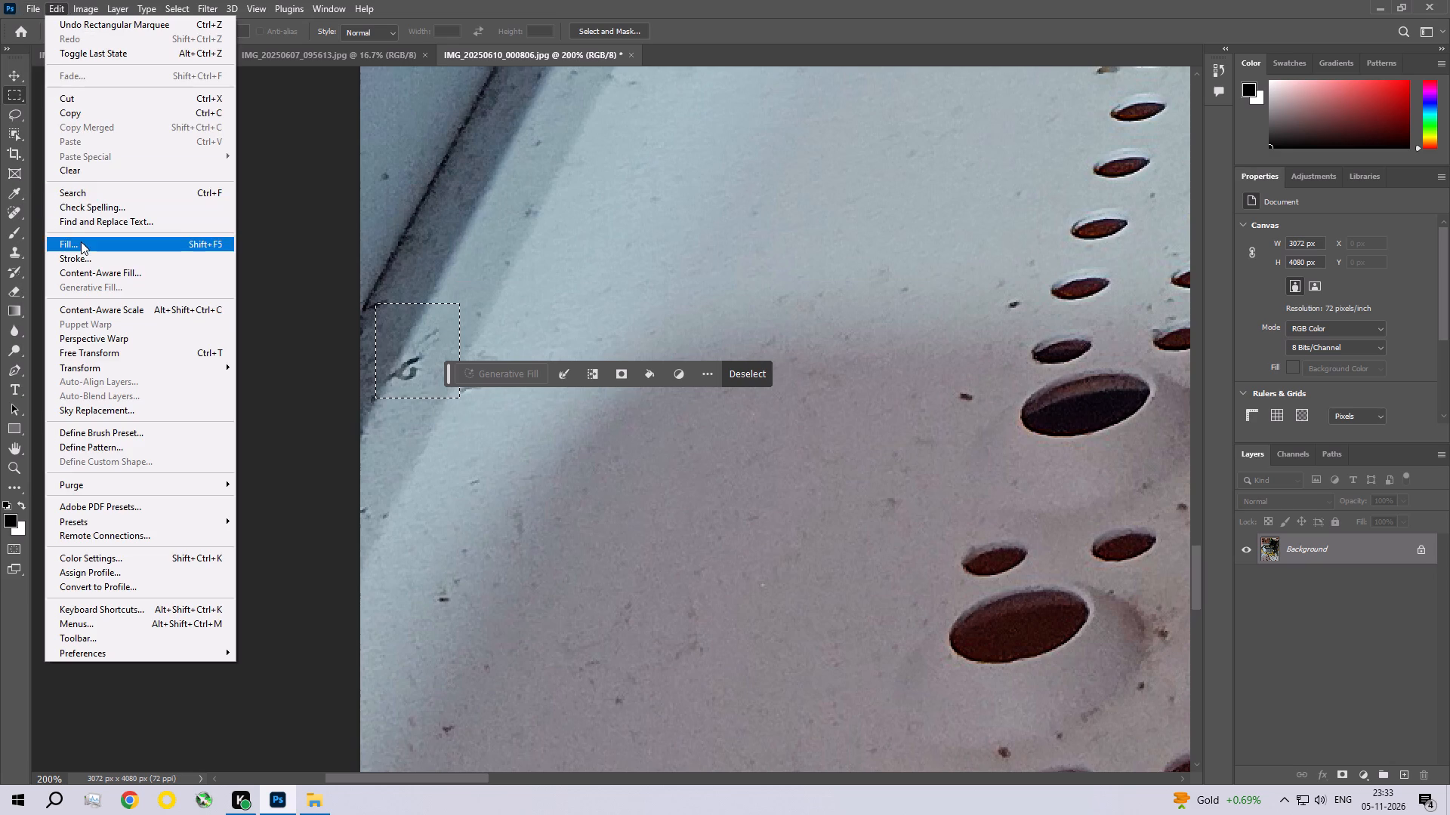
{"action": "left_click", "coordinate": [81, 241]}
{"action": "left_click", "coordinate": [834, 199]}
Remove the brownish speck on the bright floor just outside the edge column of small perforations with a Content-Aware fill, then deselect.
{"action": "key", "text": "space"}
{"action": "key", "text": "space"}
{"action": "key", "text": "space"}
{"action": "key", "text": "space"}
{"action": "key", "text": "space"}
{"action": "key", "text": "space"}
{"action": "key", "text": "space"}
{"action": "key", "text": "space"}
{"action": "key", "text": "space"}
{"action": "key", "text": "space"}
{"action": "key", "text": "space"}
{"action": "key", "text": "space"}
{"action": "key", "text": "space"}
{"action": "key", "text": "space"}
{"action": "key", "text": "space"}
{"action": "key", "text": "space"}
{"action": "key", "text": "space"}
{"action": "key", "text": "space"}
{"action": "key", "text": "space"}
{"action": "key", "text": "space"}
{"action": "left_click_drag", "start_coordinate": [679, 161], "coordinate": [532, 410]}
{"action": "left_click_drag", "start_coordinate": [646, 279], "coordinate": [584, 402]}
{"action": "left_click_drag", "start_coordinate": [876, 434], "coordinate": [890, 462]}
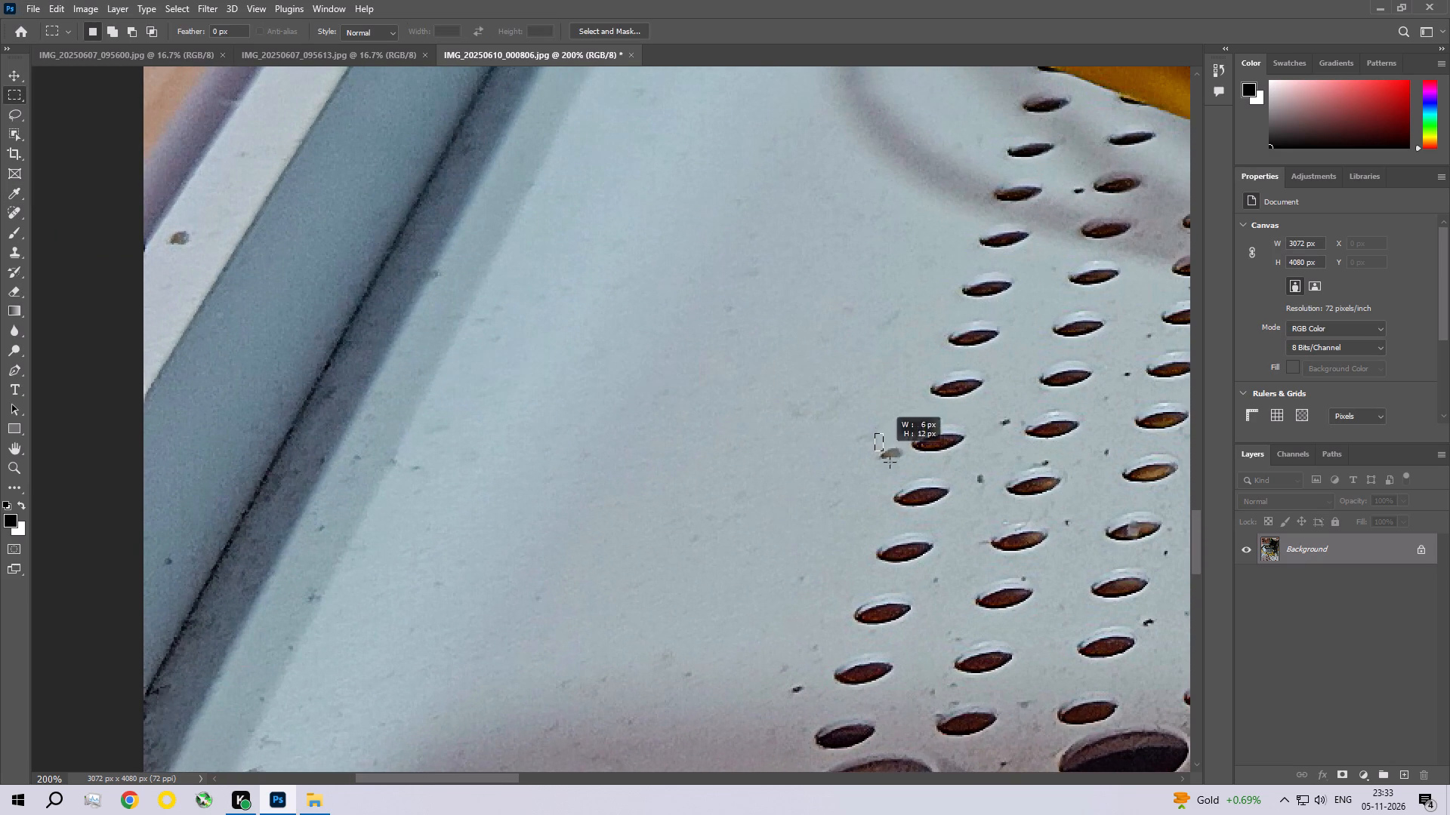
{"action": "left_click_drag", "start_coordinate": [890, 462], "coordinate": [906, 475]}
{"action": "left_click", "coordinate": [46, 1]}
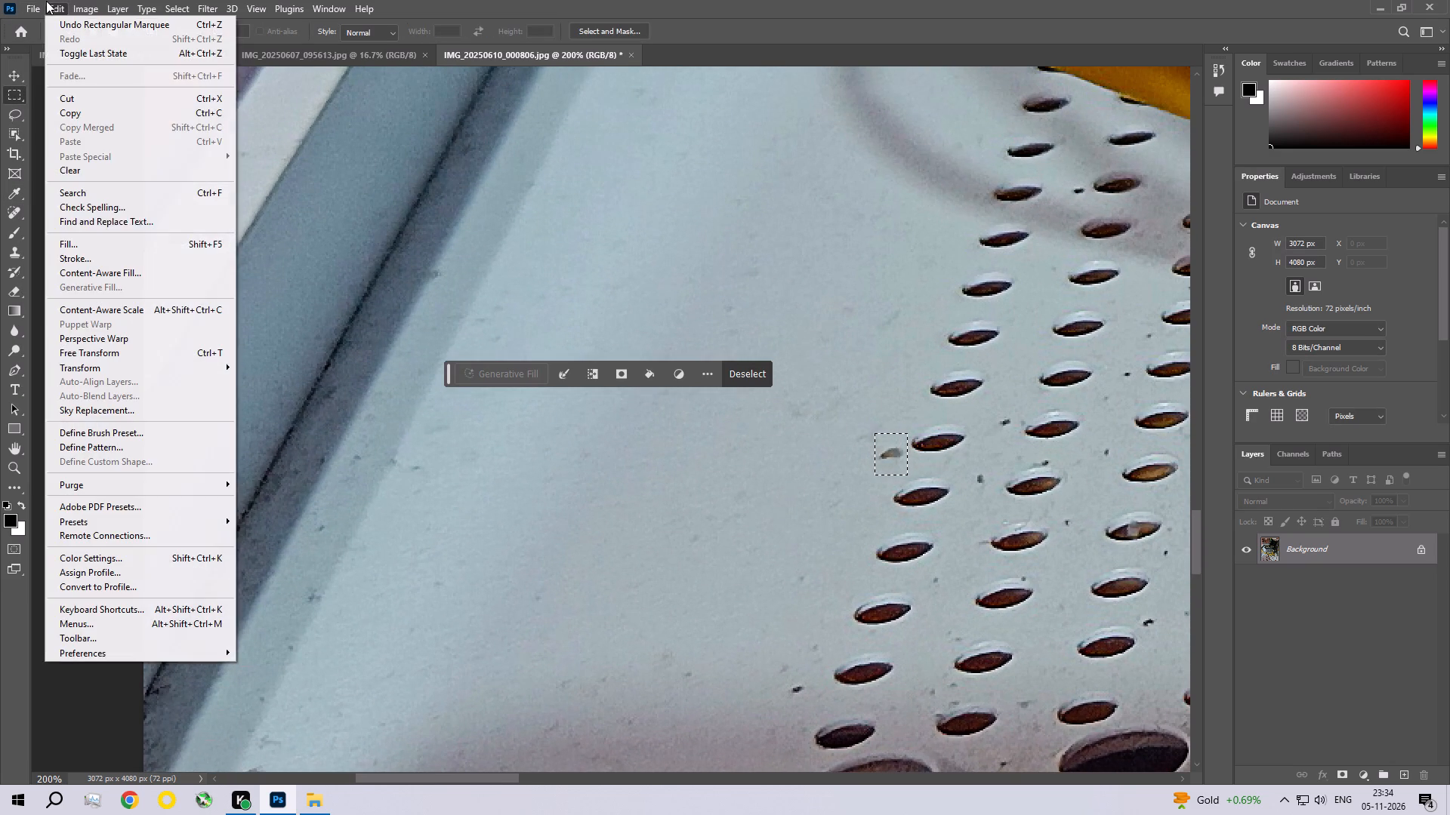
{"action": "left_click", "coordinate": [77, 240]}
{"action": "left_click", "coordinate": [834, 204]}
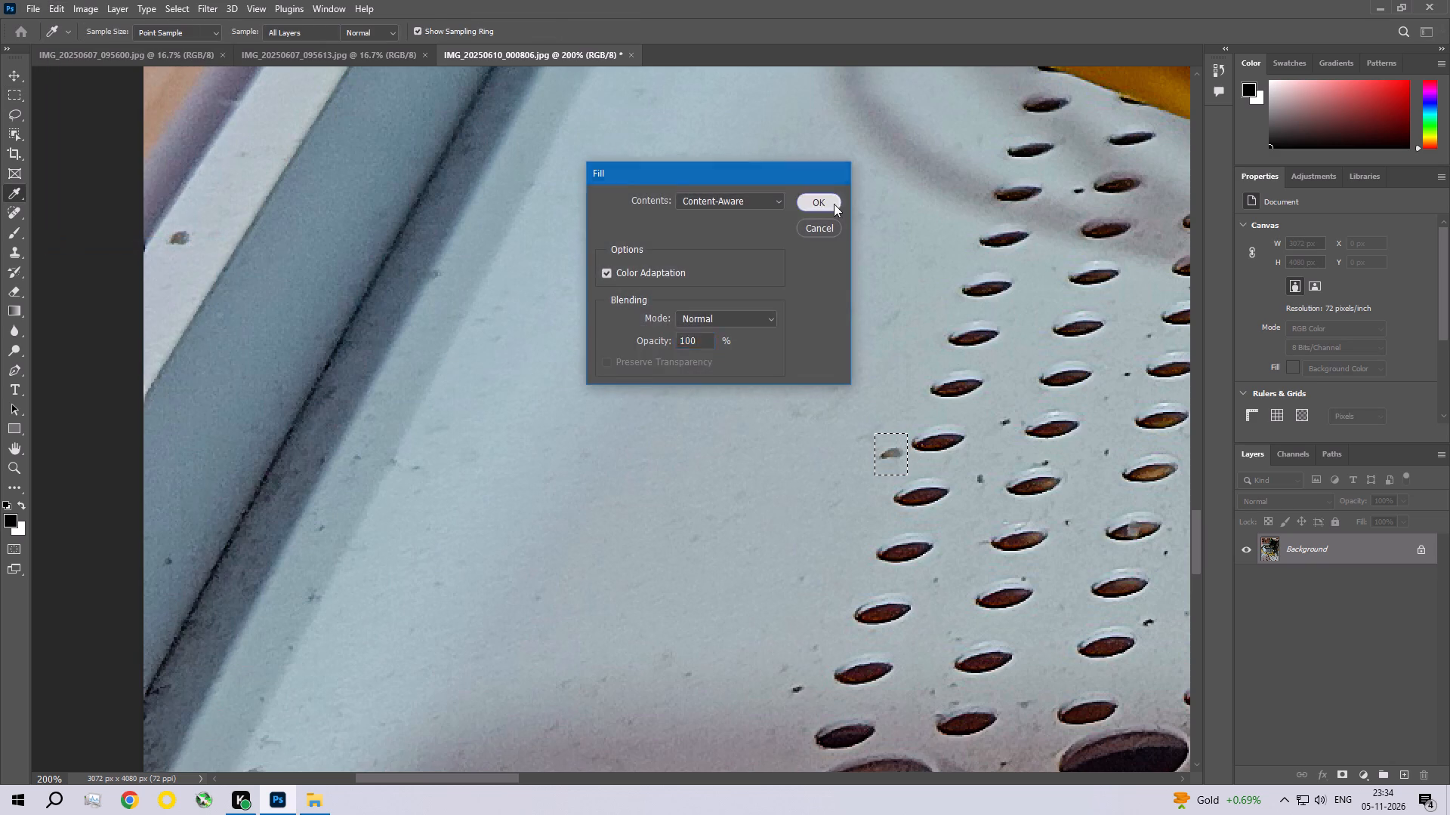
{"action": "key", "text": "ctrl+d"}
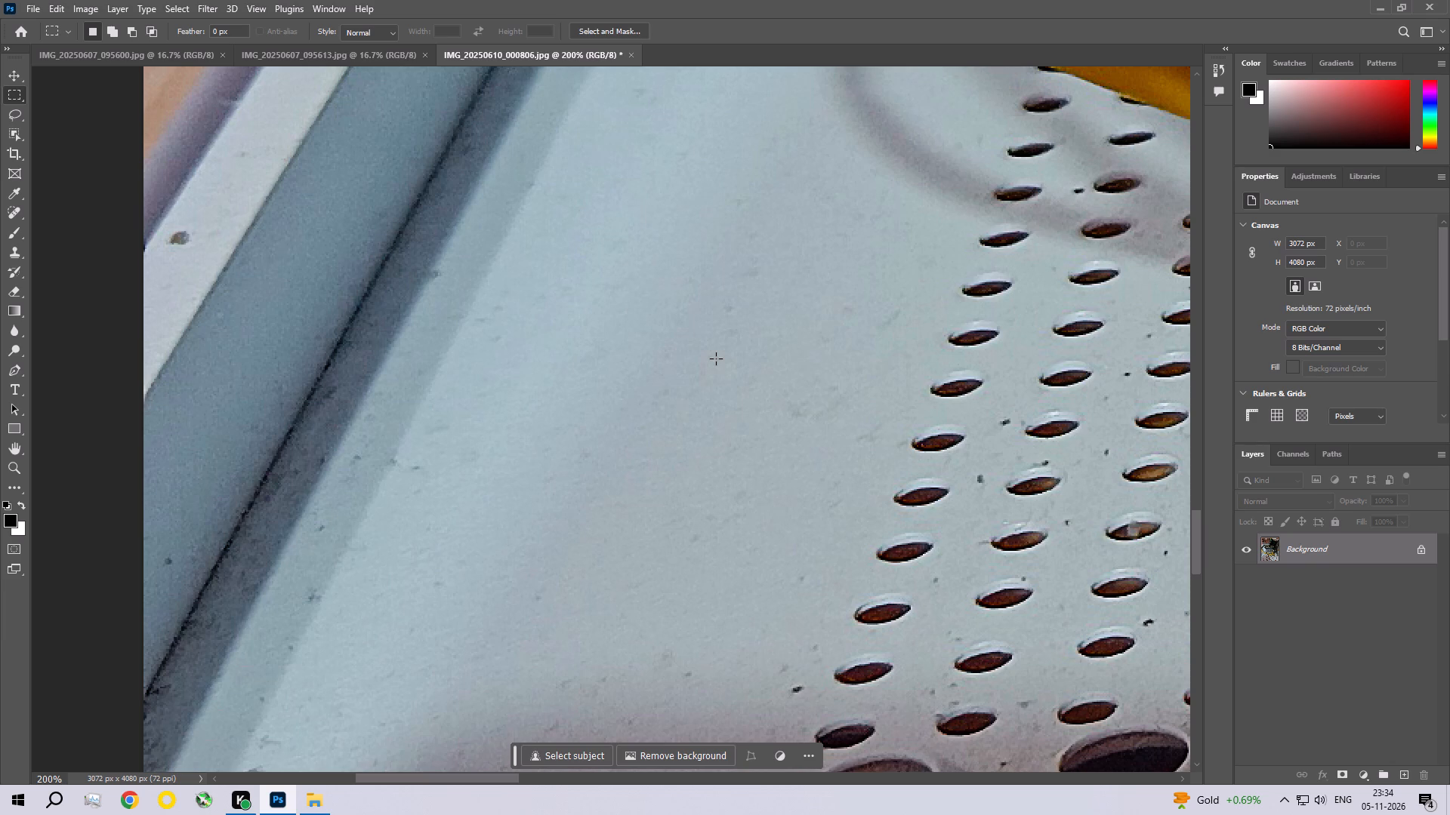
Content-Aware fill the brown spot on the white rim above the blue-grey side wall, then clear the selection.
{"action": "key", "text": "space"}
{"action": "key", "text": "space"}
{"action": "key", "text": "space"}
{"action": "key", "text": "space"}
{"action": "key", "text": "space"}
{"action": "key", "text": "space"}
{"action": "key", "text": "space"}
{"action": "key", "text": "space"}
{"action": "key", "text": "space"}
{"action": "key", "text": "space"}
{"action": "key", "text": "space"}
{"action": "key", "text": "space"}
{"action": "key", "text": "space"}
{"action": "key", "text": "space"}
{"action": "key", "text": "space"}
{"action": "key", "text": "space"}
{"action": "key", "text": "space"}
{"action": "key", "text": "space"}
{"action": "key", "text": "space"}
{"action": "key", "text": "space"}
{"action": "left_click_drag", "start_coordinate": [293, 250], "coordinate": [619, 321]}
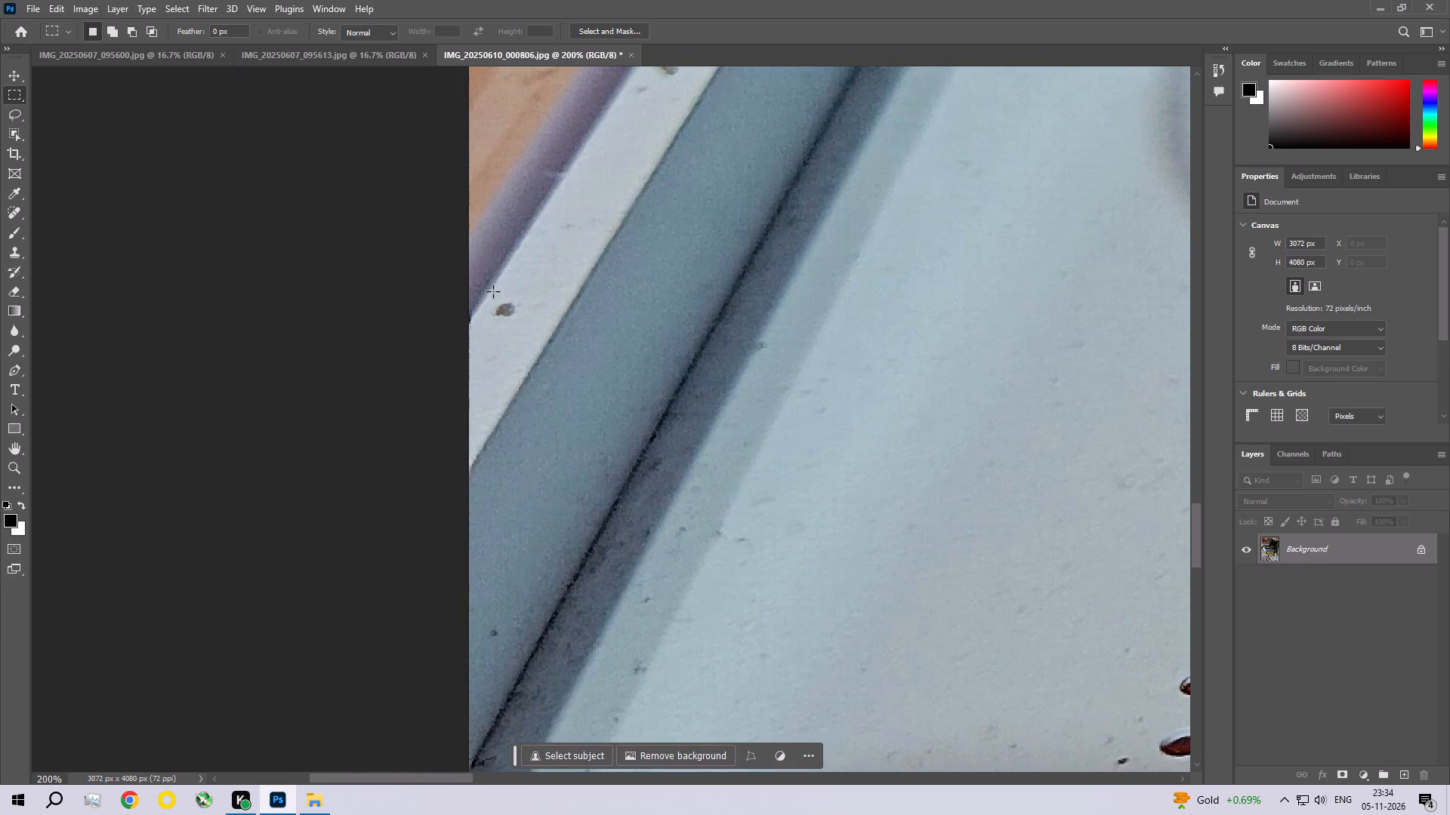
{"action": "left_click_drag", "start_coordinate": [496, 291], "coordinate": [523, 334]}
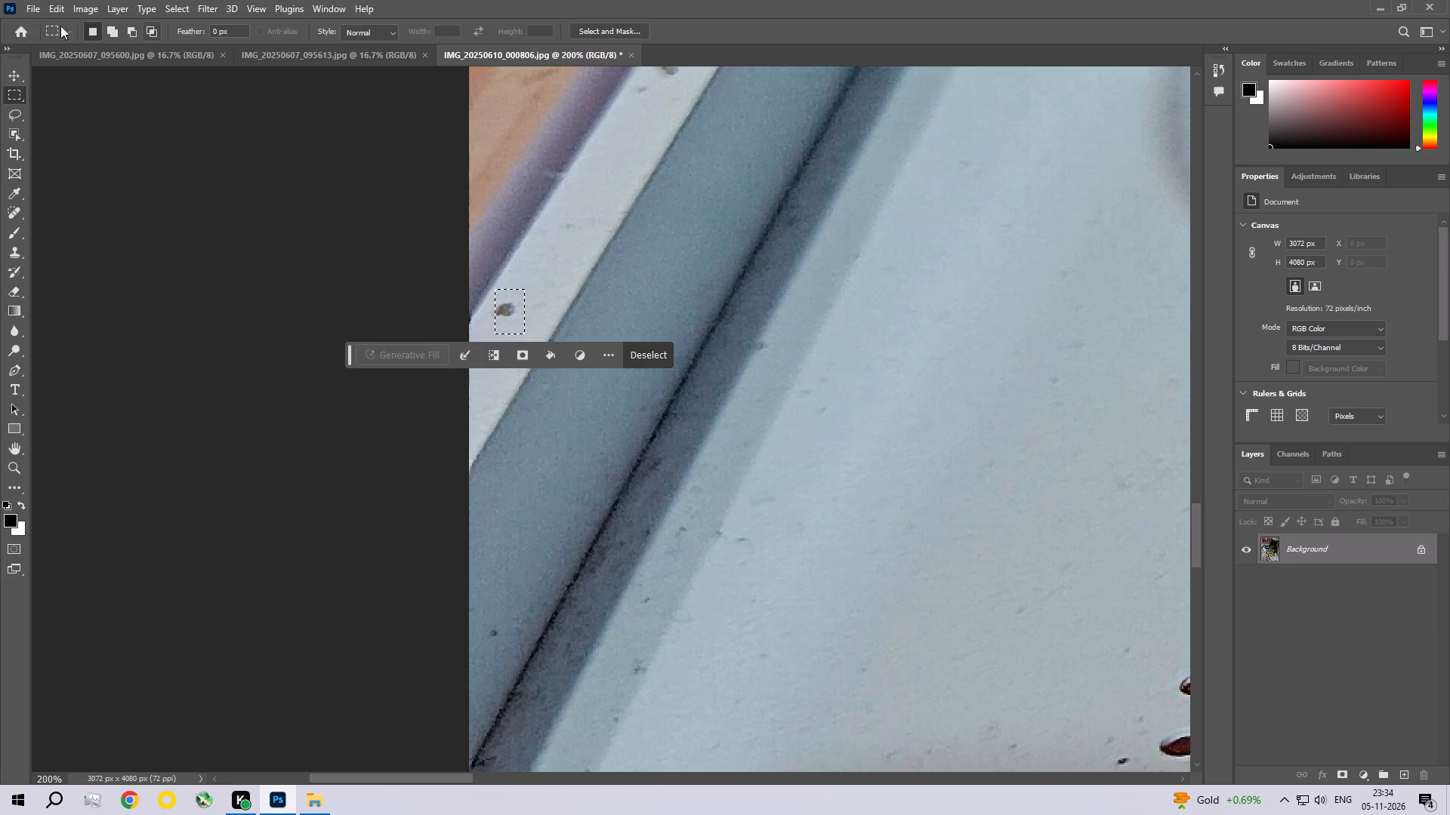
{"action": "left_click", "coordinate": [61, 2]}
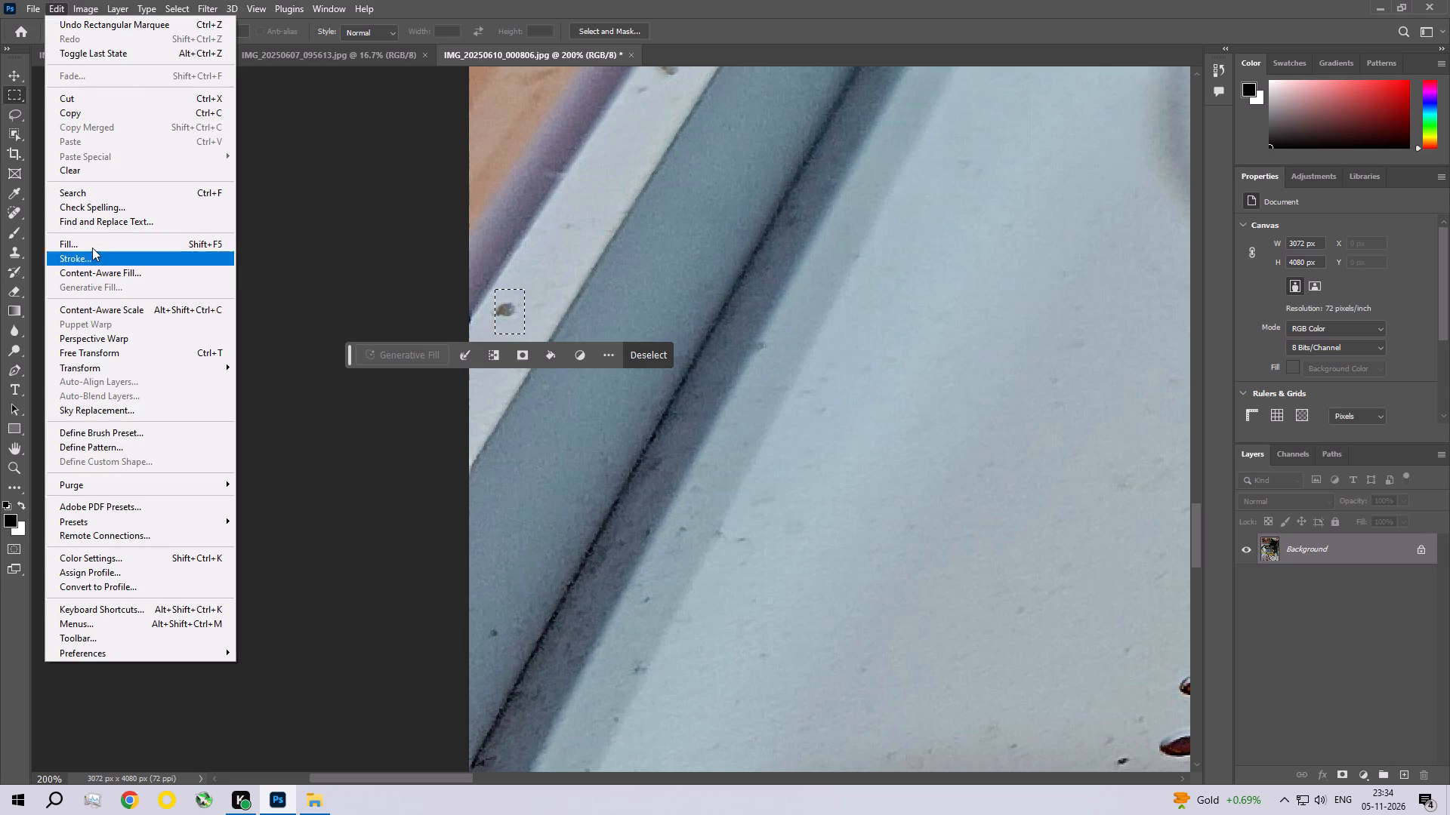
{"action": "left_click", "coordinate": [92, 249]}
{"action": "left_click", "coordinate": [808, 201]}
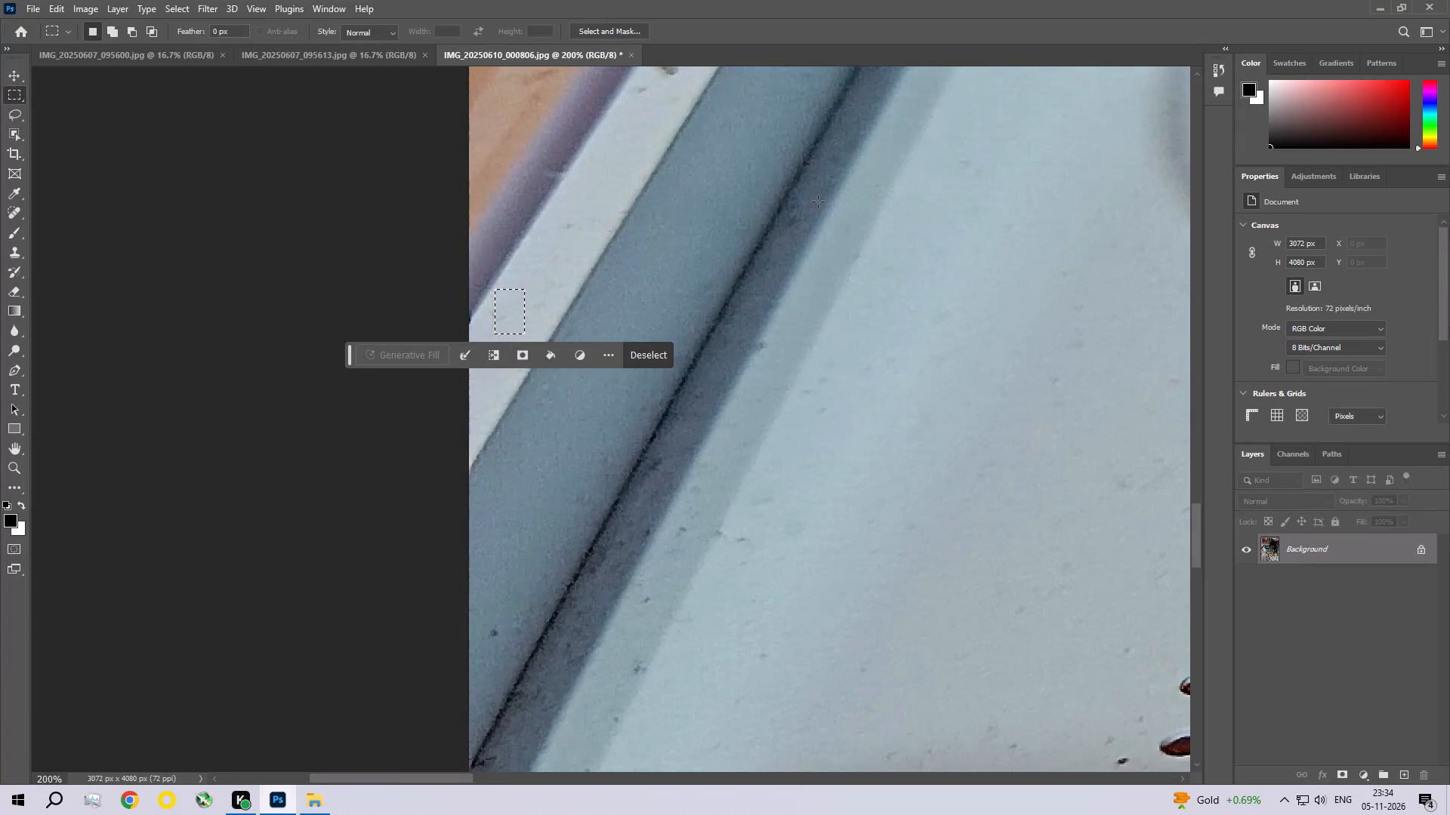
{"action": "key", "text": "ctrl+d"}
Remove the small dark speck on the blue-grey side wall near the photo's left edge with a Content-Aware fill, then deselect.
{"action": "key", "text": "space"}
{"action": "key", "text": "space"}
{"action": "key", "text": "space"}
{"action": "key", "text": "space"}
{"action": "key", "text": "space"}
{"action": "key", "text": "space"}
{"action": "key", "text": "space"}
{"action": "key", "text": "space"}
{"action": "key", "text": "space"}
{"action": "key", "text": "space"}
{"action": "key", "text": "space"}
{"action": "left_click_drag", "start_coordinate": [574, 644], "coordinate": [612, 542]}
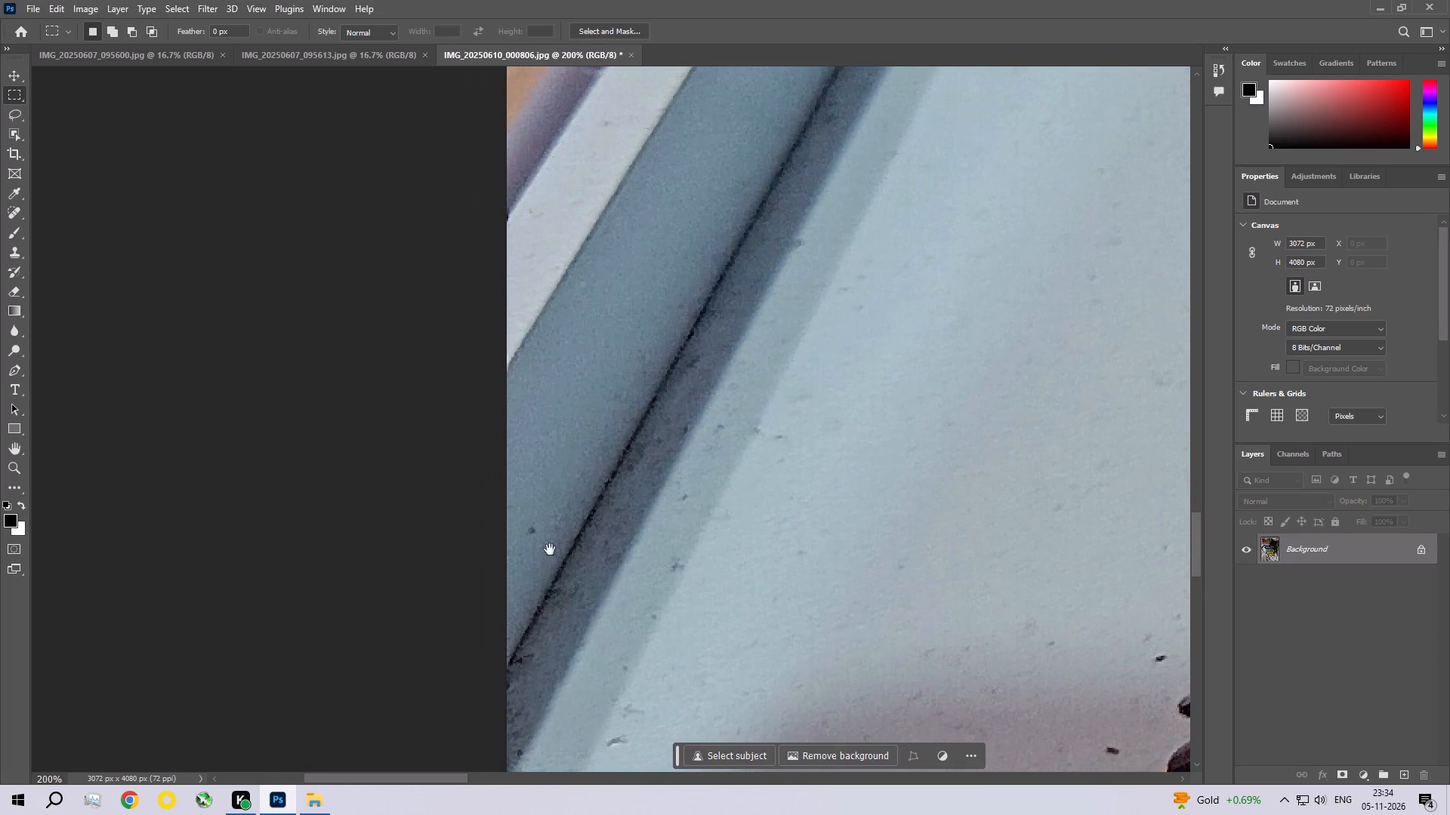
{"action": "left_click_drag", "start_coordinate": [519, 515], "coordinate": [546, 549]}
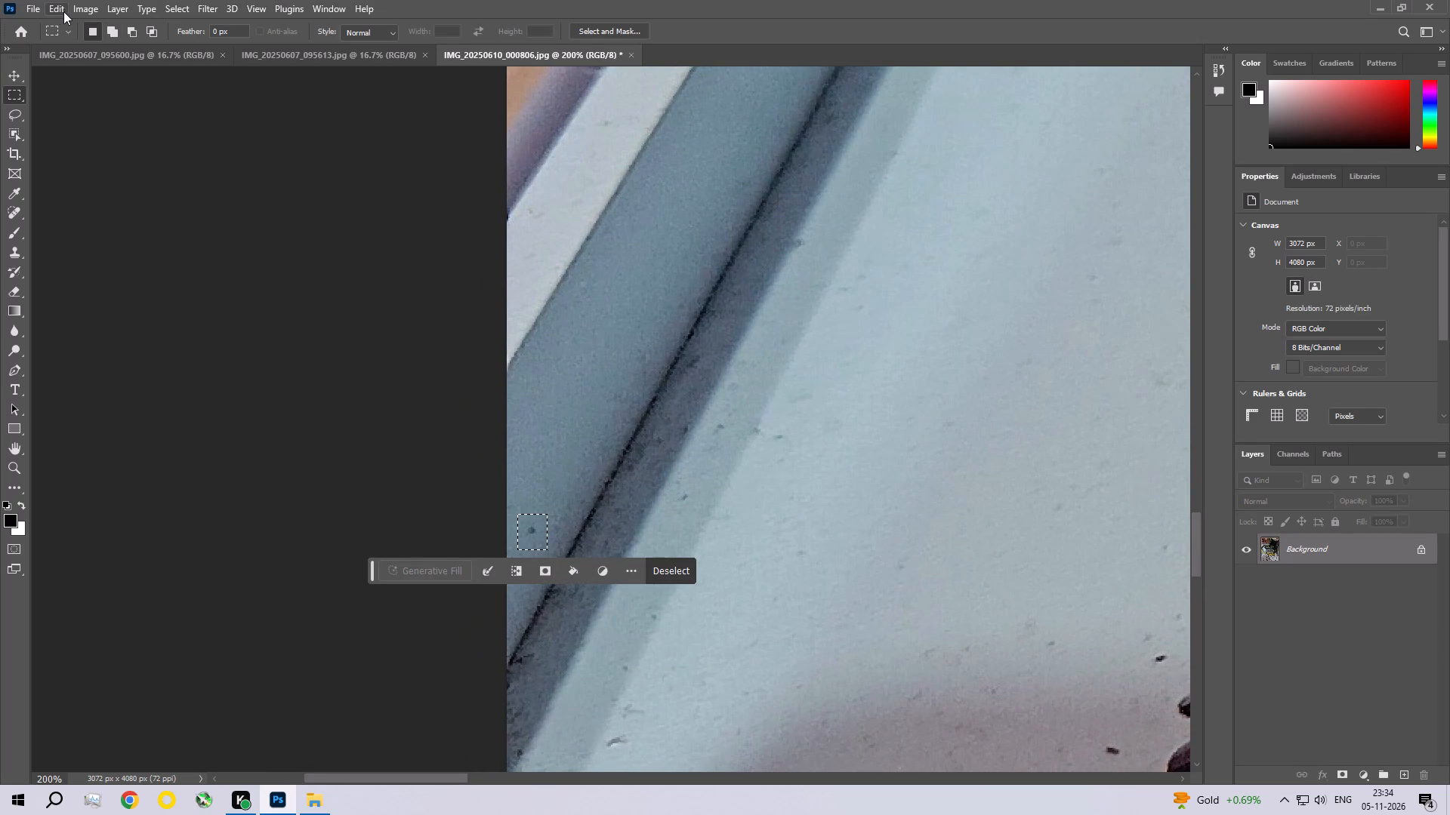
{"action": "left_click", "coordinate": [67, 11]}
{"action": "left_click", "coordinate": [85, 244]}
{"action": "left_click", "coordinate": [814, 202]}
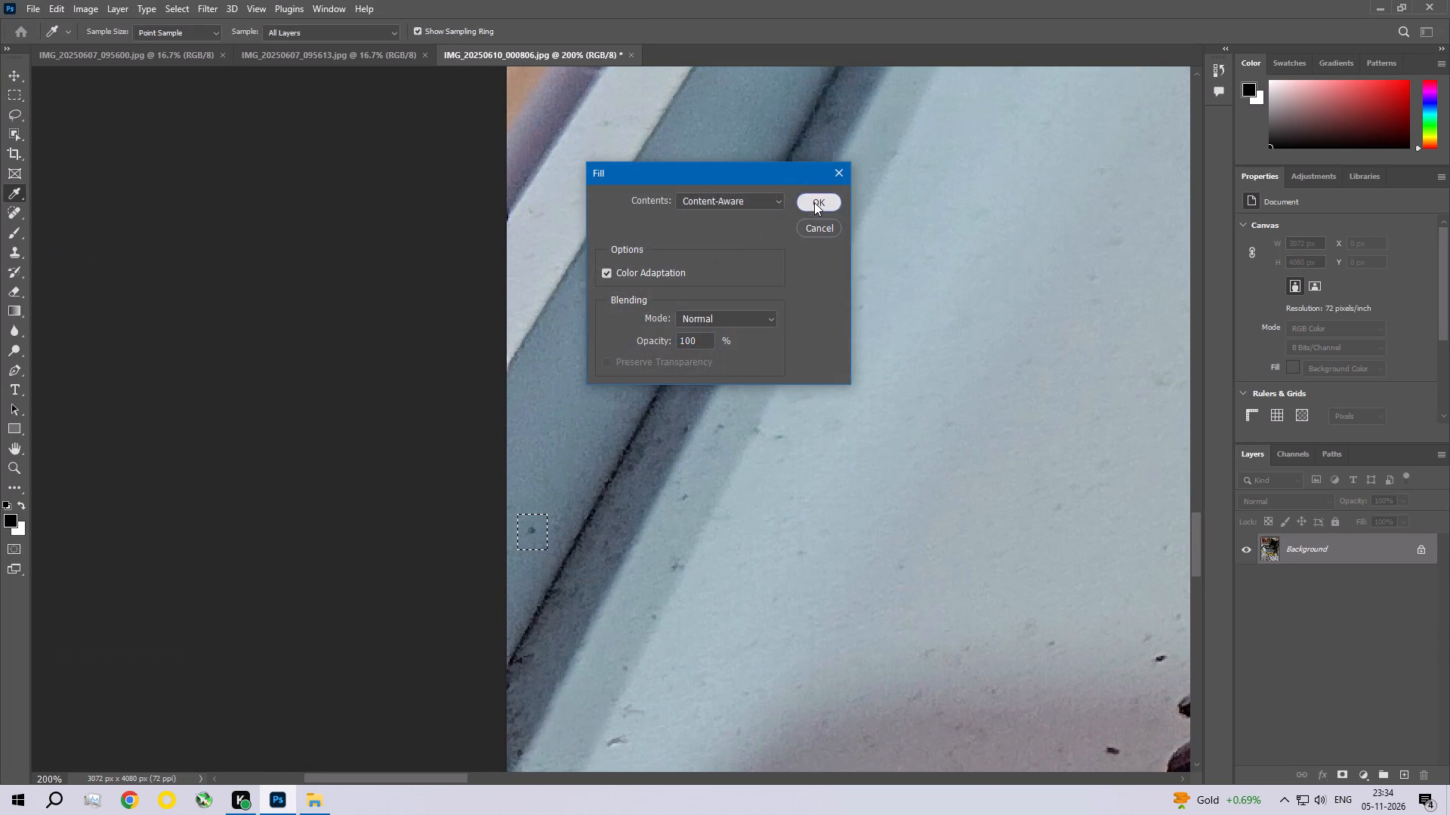
{"action": "key", "text": "ctrl+d"}
Content-Aware fill the dark speck on the shaded floor just left of the uppermost large raised hole, then deselect.
{"action": "key", "text": "space"}
{"action": "key", "text": "space"}
{"action": "key", "text": "space"}
{"action": "key", "text": "space"}
{"action": "key", "text": "space"}
{"action": "key", "text": "space"}
{"action": "key", "text": "space"}
{"action": "key", "text": "space"}
{"action": "key", "text": "space"}
{"action": "key", "text": "space"}
{"action": "key", "text": "space"}
{"action": "key", "text": "space"}
{"action": "key", "text": "space"}
{"action": "key", "text": "space"}
{"action": "key", "text": "space"}
{"action": "key", "text": "space"}
{"action": "key", "text": "space"}
{"action": "key", "text": "space"}
{"action": "key", "text": "space"}
{"action": "key", "text": "space"}
{"action": "left_click_drag", "start_coordinate": [721, 582], "coordinate": [542, 407]}
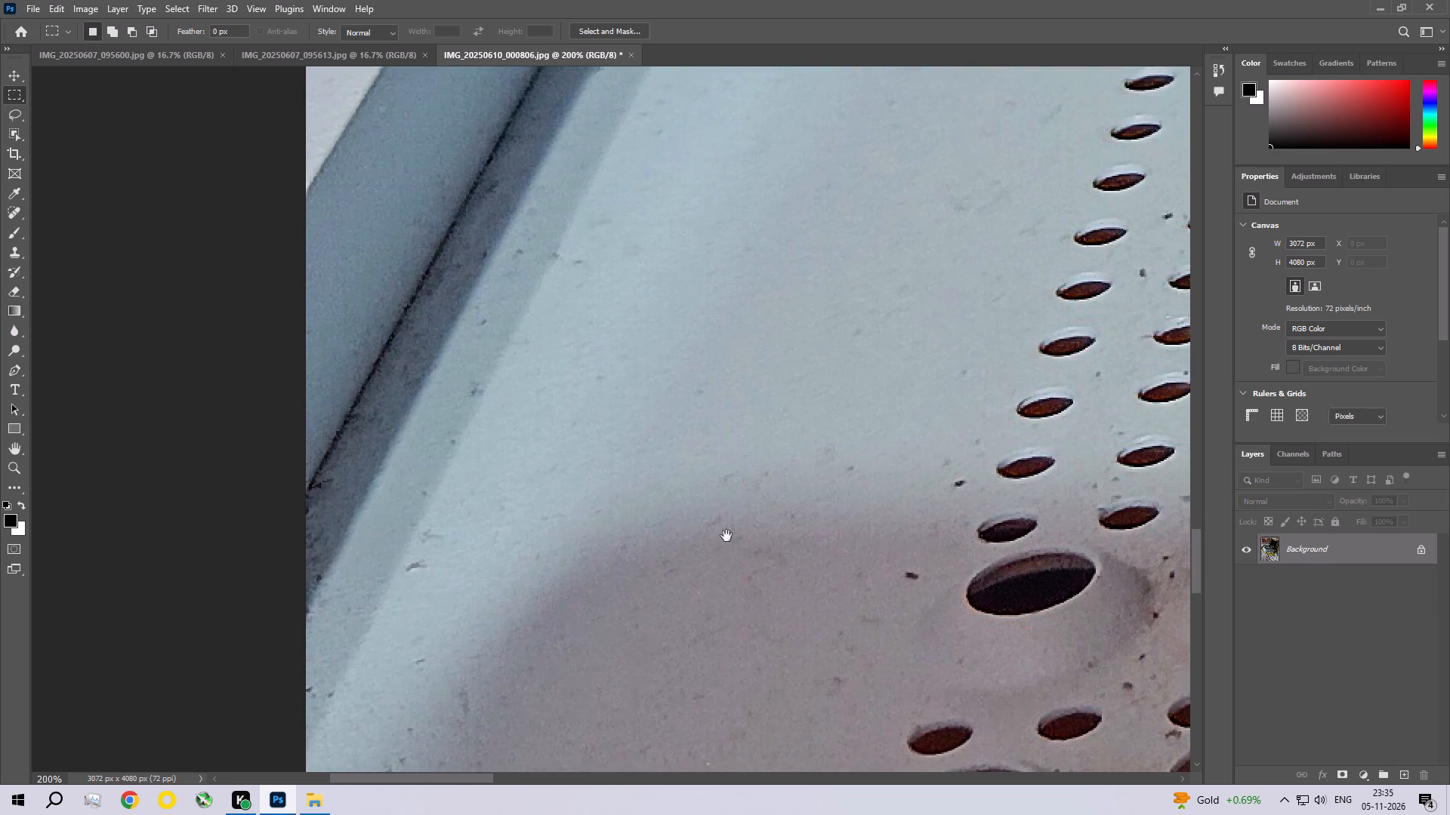
{"action": "left_click_drag", "start_coordinate": [862, 554], "coordinate": [902, 586]}
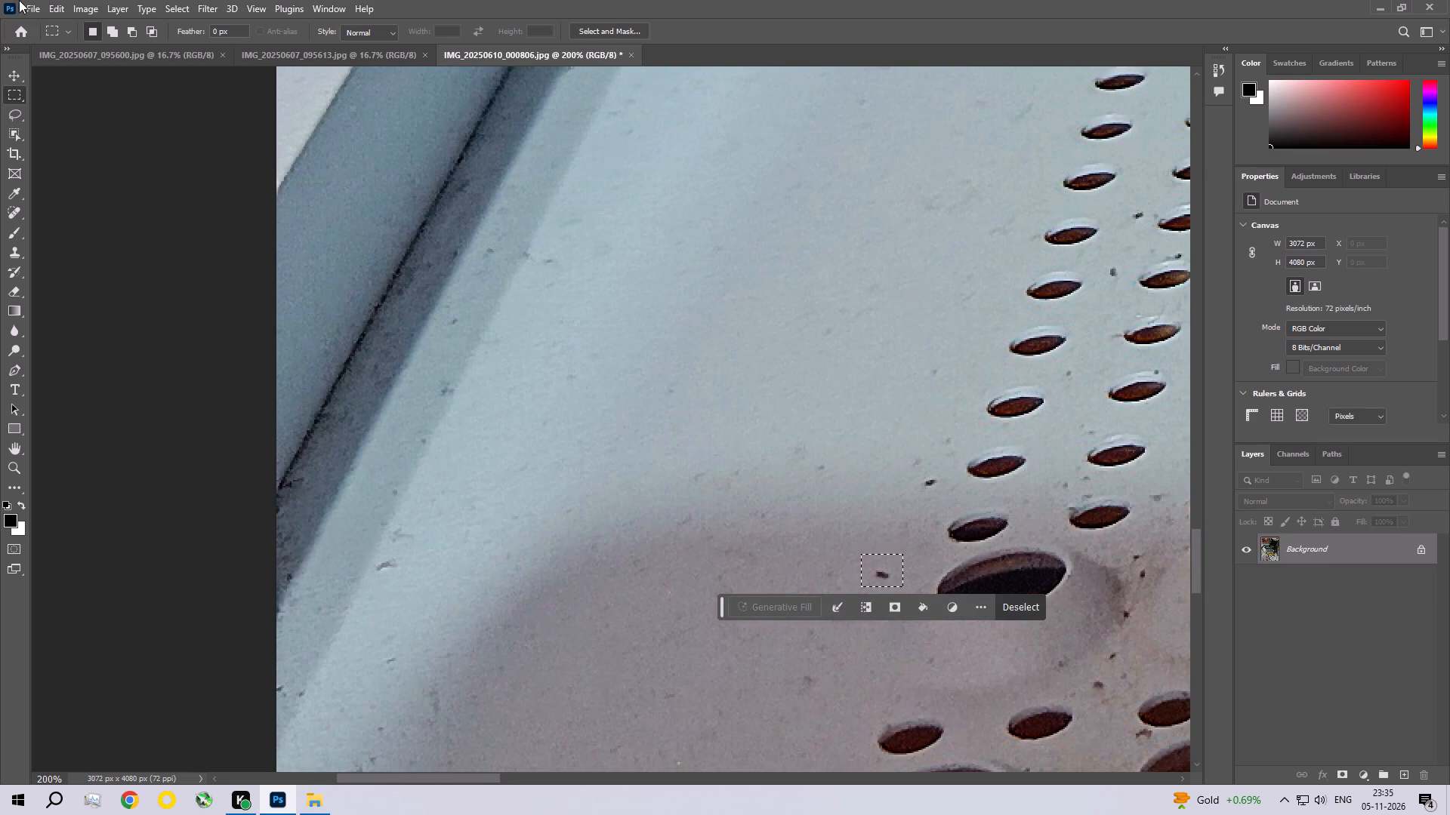
{"action": "left_click", "coordinate": [64, 2]}
{"action": "left_click", "coordinate": [72, 248]}
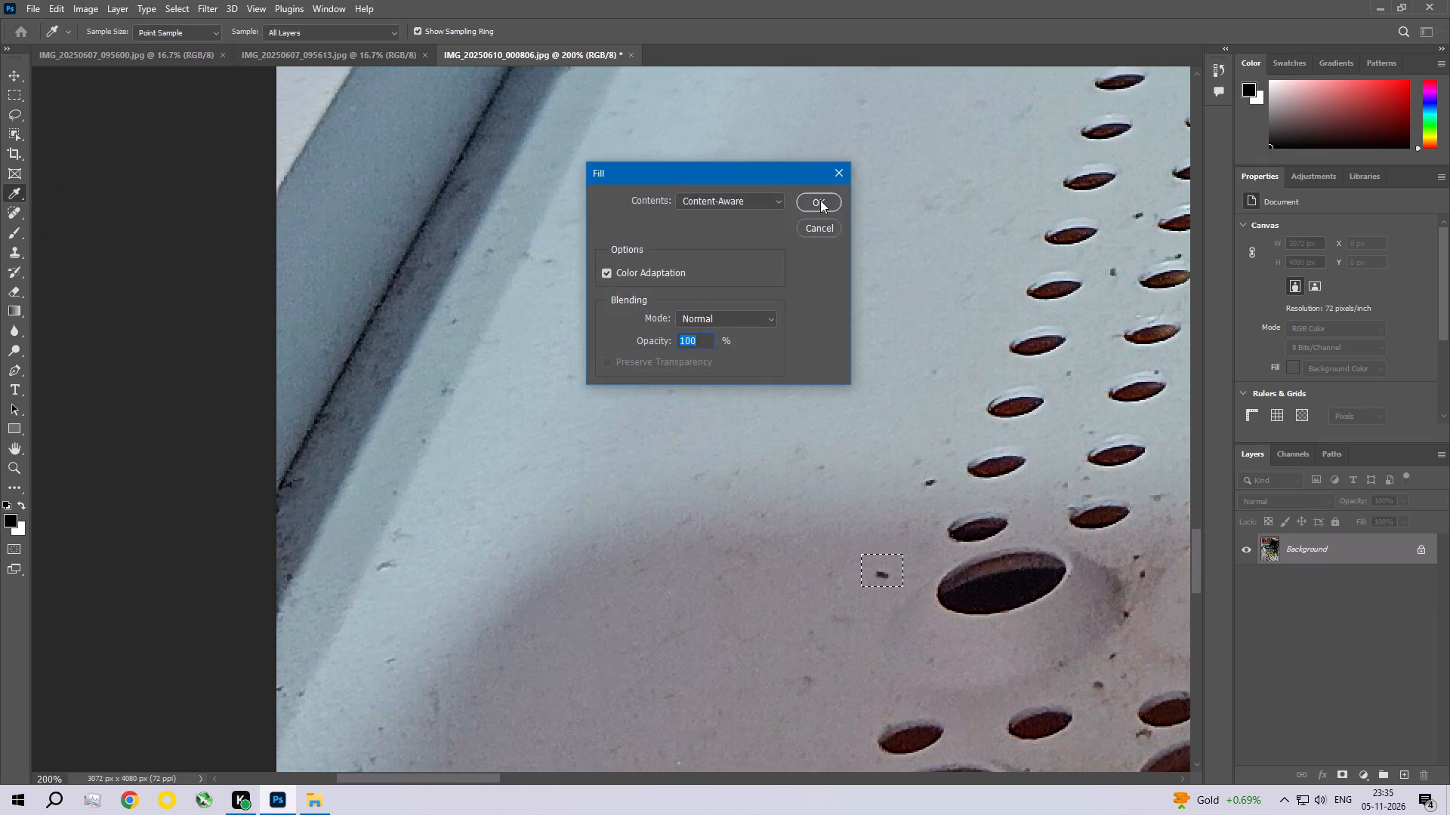
{"action": "left_click", "coordinate": [820, 200]}
{"action": "key", "text": "ctrl+d"}
Content-Aware fill the dark speck near the photo's left edge where the bright floor meets the shaded area, then deselect.
{"action": "key", "text": "space"}
{"action": "key", "text": "space"}
{"action": "key", "text": "space"}
{"action": "key", "text": "space"}
{"action": "key", "text": "space"}
{"action": "key", "text": "space"}
{"action": "key", "text": "space"}
{"action": "key", "text": "space"}
{"action": "key", "text": "space"}
{"action": "key", "text": "space"}
{"action": "key", "text": "space"}
{"action": "key", "text": "space"}
{"action": "key", "text": "space"}
{"action": "key", "text": "space"}
{"action": "key", "text": "space"}
{"action": "left_click_drag", "start_coordinate": [689, 536], "coordinate": [649, 340]}
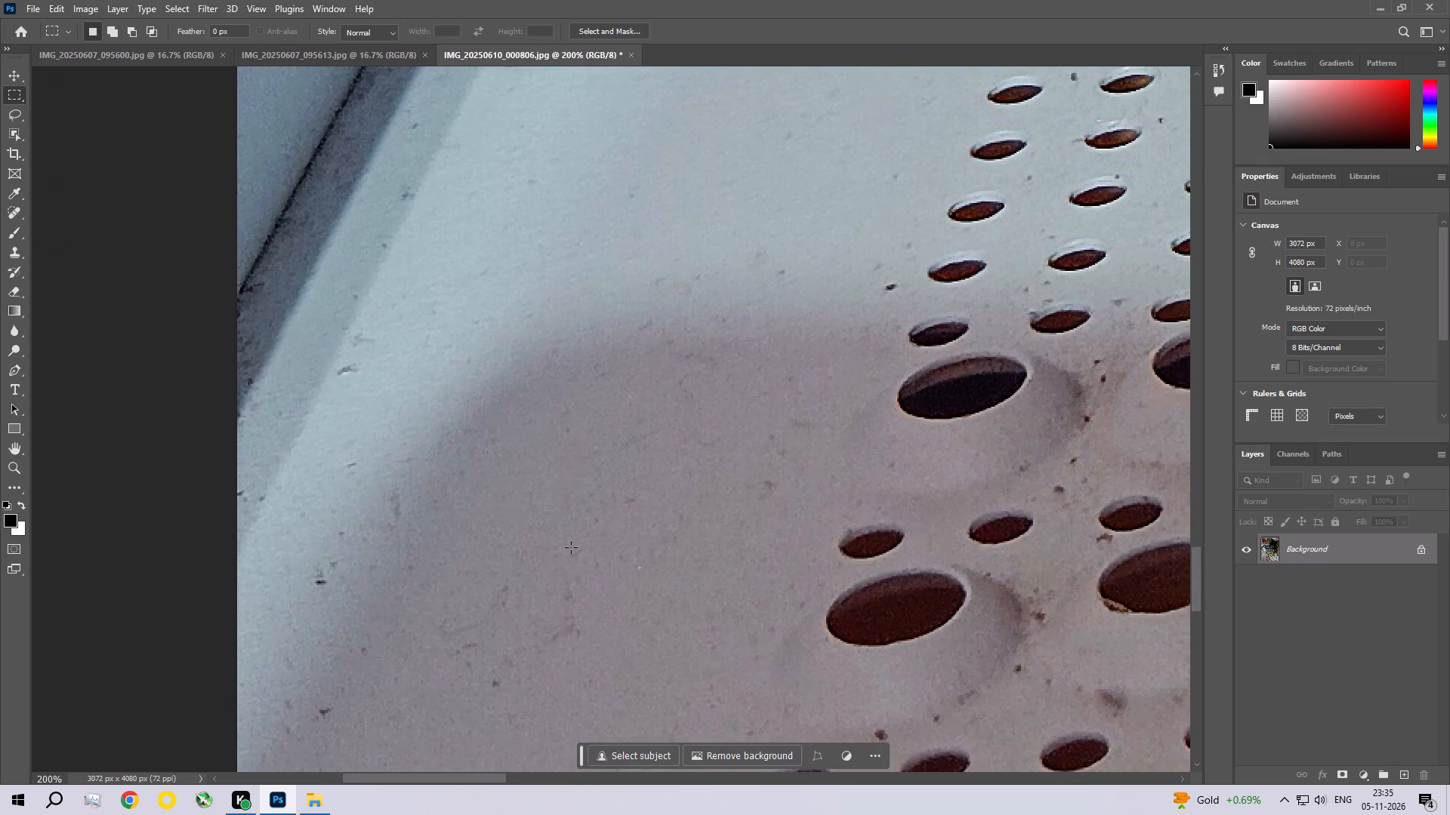
{"action": "key", "text": "space"}
{"action": "key", "text": "space"}
{"action": "key", "text": "space"}
{"action": "key", "text": "space"}
{"action": "key", "text": "space"}
{"action": "key", "text": "space"}
{"action": "key", "text": "space"}
{"action": "key", "text": "space"}
{"action": "key", "text": "space"}
{"action": "key", "text": "space"}
{"action": "key", "text": "space"}
{"action": "key", "text": "space"}
{"action": "key", "text": "space"}
{"action": "key", "text": "space"}
{"action": "key", "text": "space"}
{"action": "key", "text": "space"}
{"action": "key", "text": "space"}
{"action": "key", "text": "space"}
{"action": "key", "text": "space"}
{"action": "key", "text": "space"}
{"action": "left_click_drag", "start_coordinate": [573, 571], "coordinate": [541, 353]}
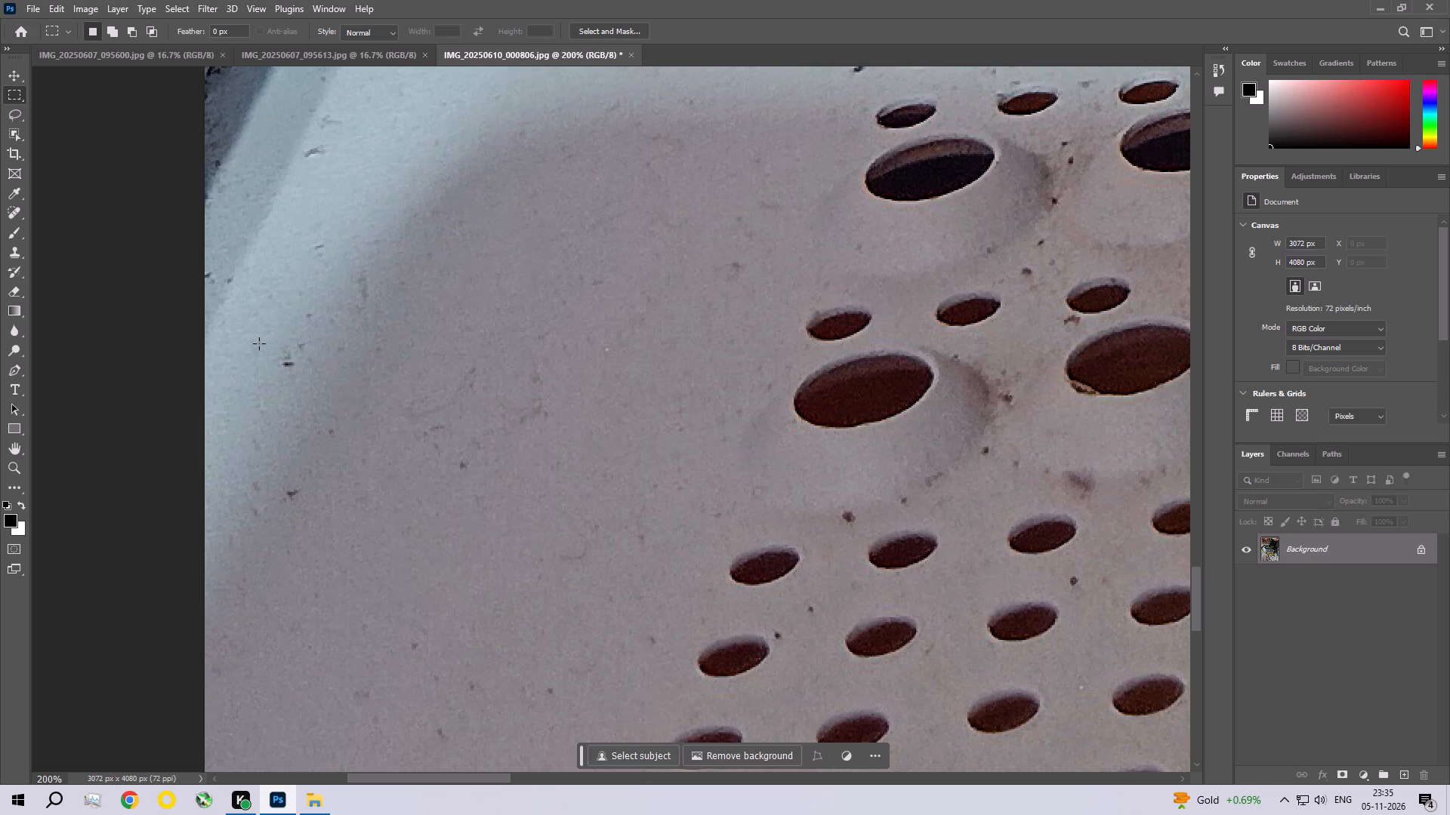
{"action": "left_click_drag", "start_coordinate": [259, 343], "coordinate": [301, 383]}
{"action": "left_click", "coordinate": [52, 3]}
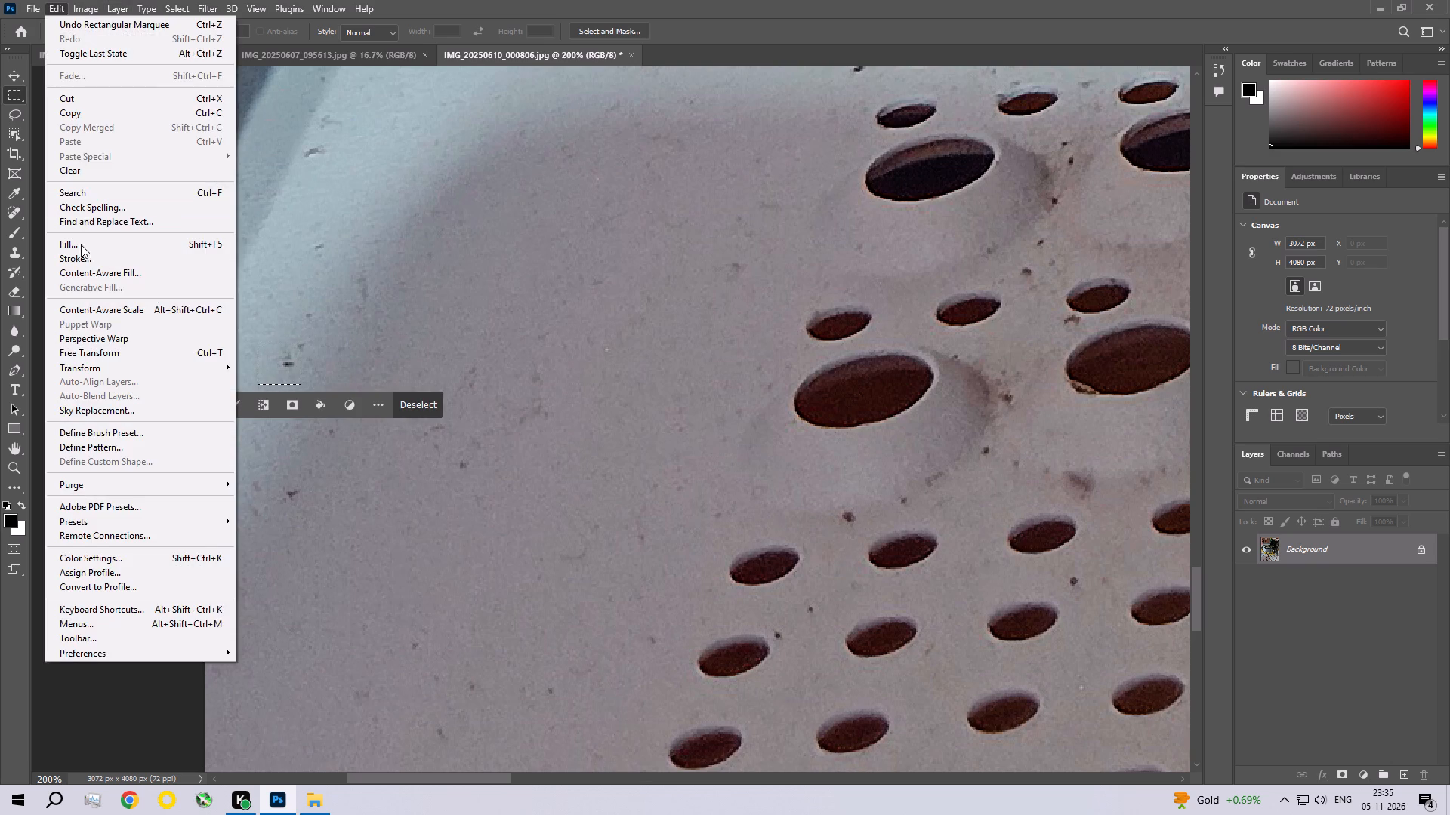
{"action": "left_click", "coordinate": [81, 248]}
{"action": "left_click", "coordinate": [820, 201]}
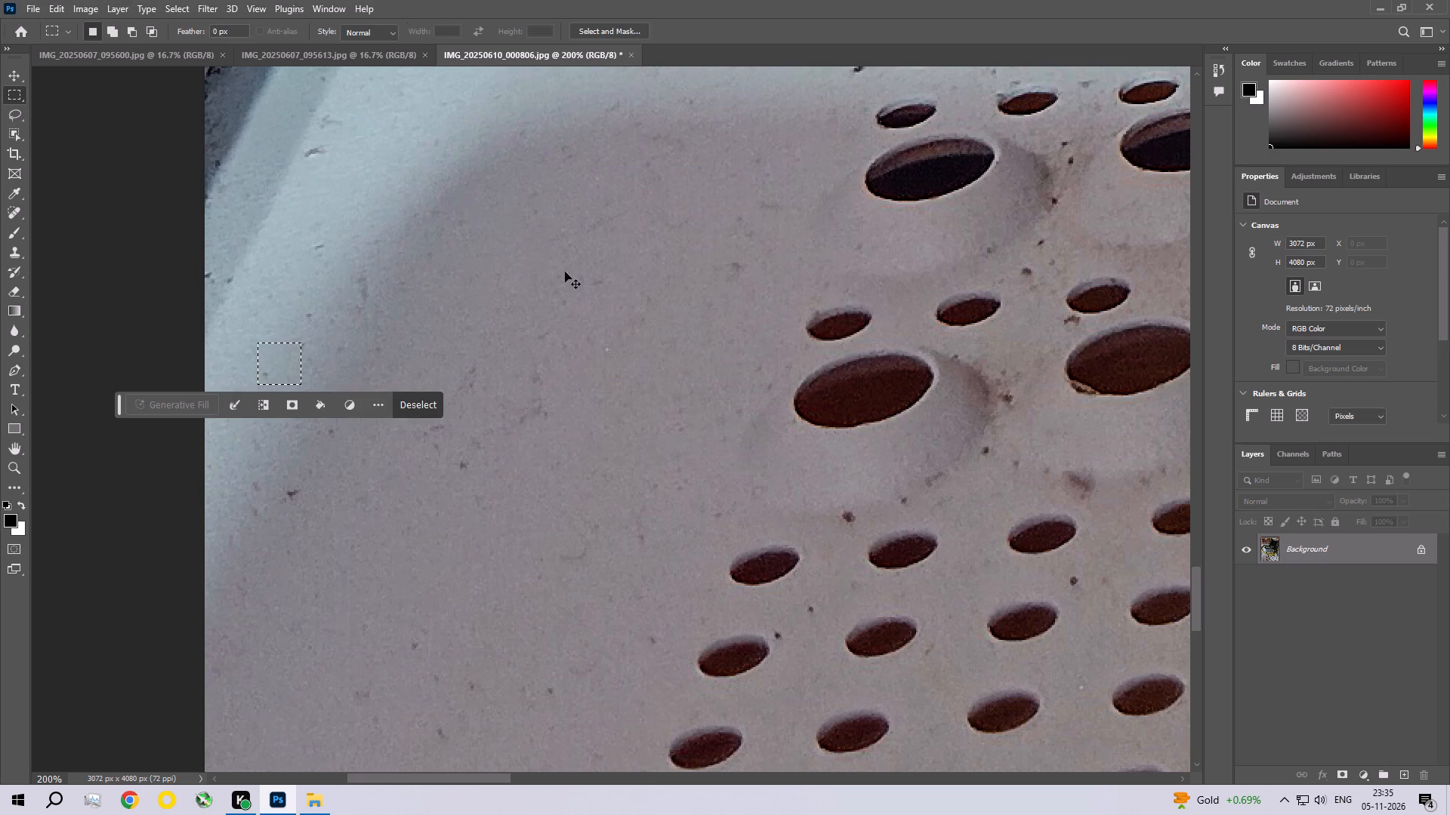
{"action": "key", "text": "ctrl+d"}
Content-Aware fill the small grey mark on the bright floor strip beside the side wall's shadow, just above the shaded area.
{"action": "key", "text": "space"}
{"action": "key", "text": "space"}
{"action": "key", "text": "space"}
{"action": "key", "text": "space"}
{"action": "key", "text": "space"}
{"action": "key", "text": "space"}
{"action": "key", "text": "space"}
{"action": "key", "text": "space"}
{"action": "key", "text": "space"}
{"action": "key", "text": "space"}
{"action": "key", "text": "space"}
{"action": "left_click_drag", "start_coordinate": [338, 233], "coordinate": [368, 483]}
{"action": "left_click_drag", "start_coordinate": [315, 389], "coordinate": [335, 402]}
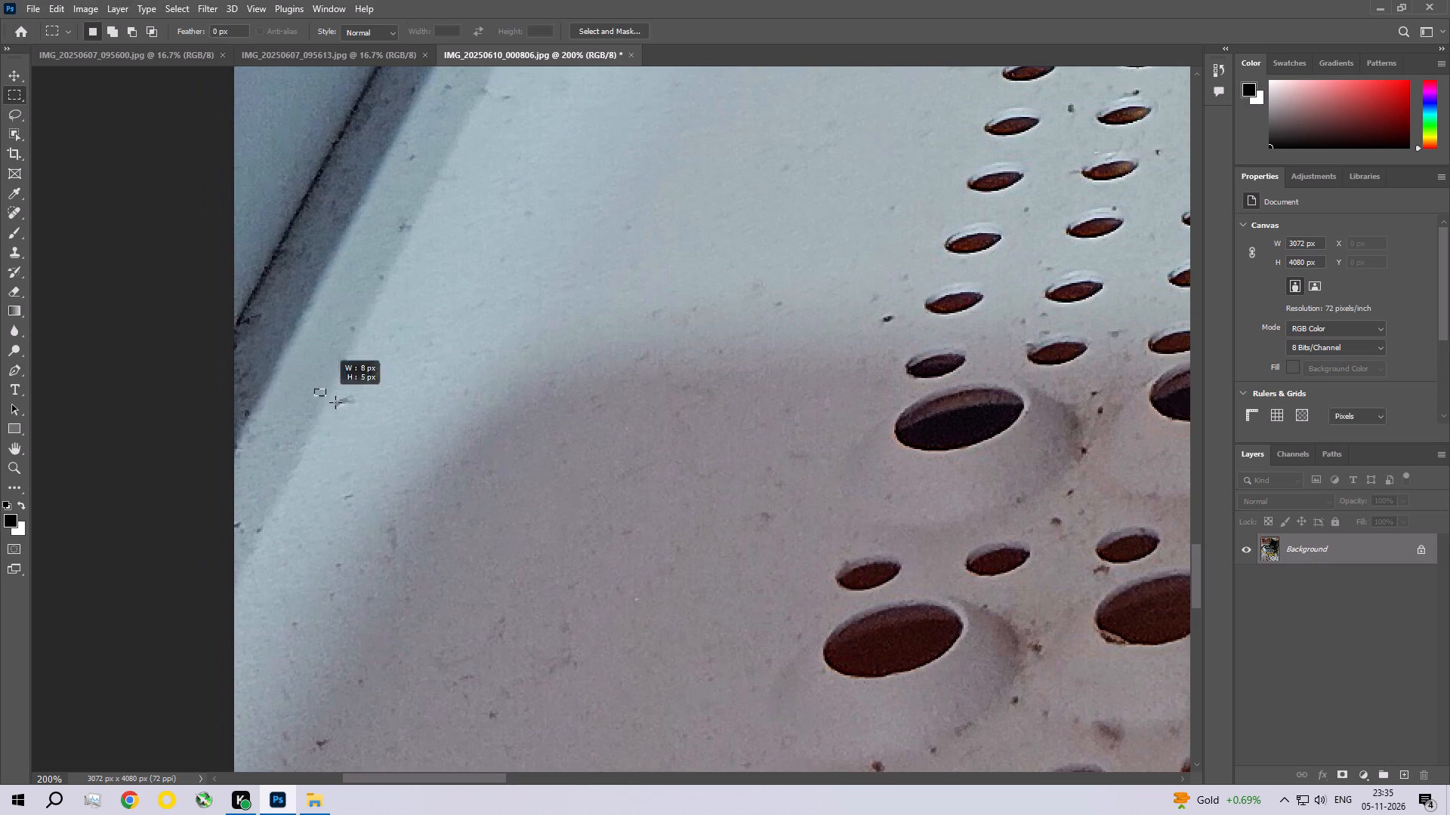
{"action": "left_click_drag", "start_coordinate": [335, 402], "coordinate": [378, 423]}
{"action": "left_click", "coordinate": [57, 6]}
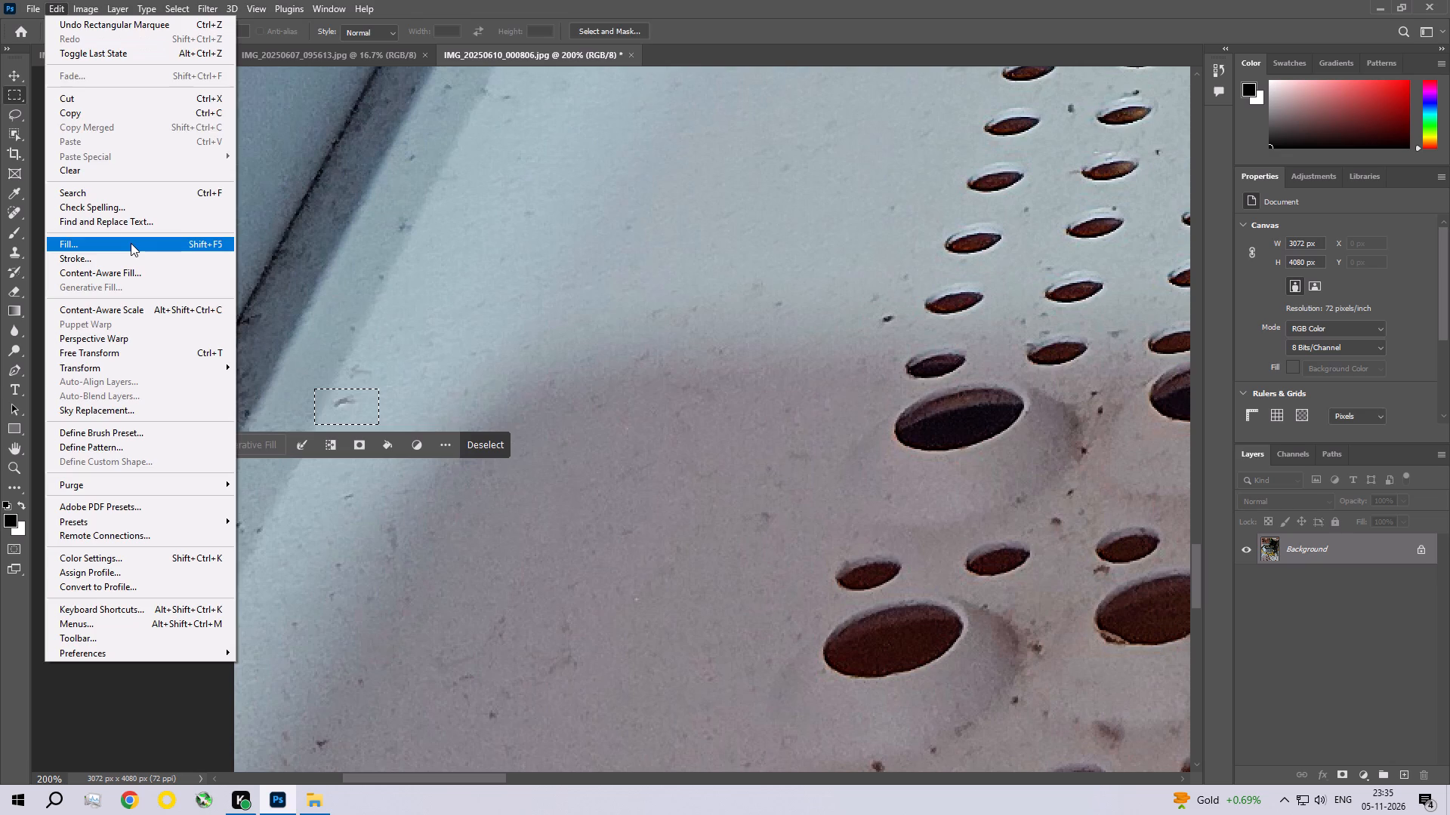
{"action": "left_click", "coordinate": [131, 243]}
{"action": "left_click", "coordinate": [828, 205]}
Remove the brown-green spot on the white rim beside the blue-grey side wall with a Content-Aware fill, then deselect.
{"action": "key", "text": "space"}
{"action": "key", "text": "space"}
{"action": "key", "text": "space"}
{"action": "key", "text": "space"}
{"action": "key", "text": "space"}
{"action": "key", "text": "space"}
{"action": "key", "text": "space"}
{"action": "key", "text": "space"}
{"action": "key", "text": "space"}
{"action": "key", "text": "space"}
{"action": "key", "text": "space"}
{"action": "key", "text": "space"}
{"action": "key", "text": "space"}
{"action": "key", "text": "space"}
{"action": "key", "text": "space"}
{"action": "key", "text": "space"}
{"action": "key", "text": "space"}
{"action": "key", "text": "space"}
{"action": "key", "text": "space"}
{"action": "key", "text": "space"}
{"action": "left_click_drag", "start_coordinate": [567, 227], "coordinate": [497, 539]}
{"action": "left_click_drag", "start_coordinate": [599, 407], "coordinate": [501, 577]}
{"action": "left_click_drag", "start_coordinate": [651, 423], "coordinate": [794, 436]}
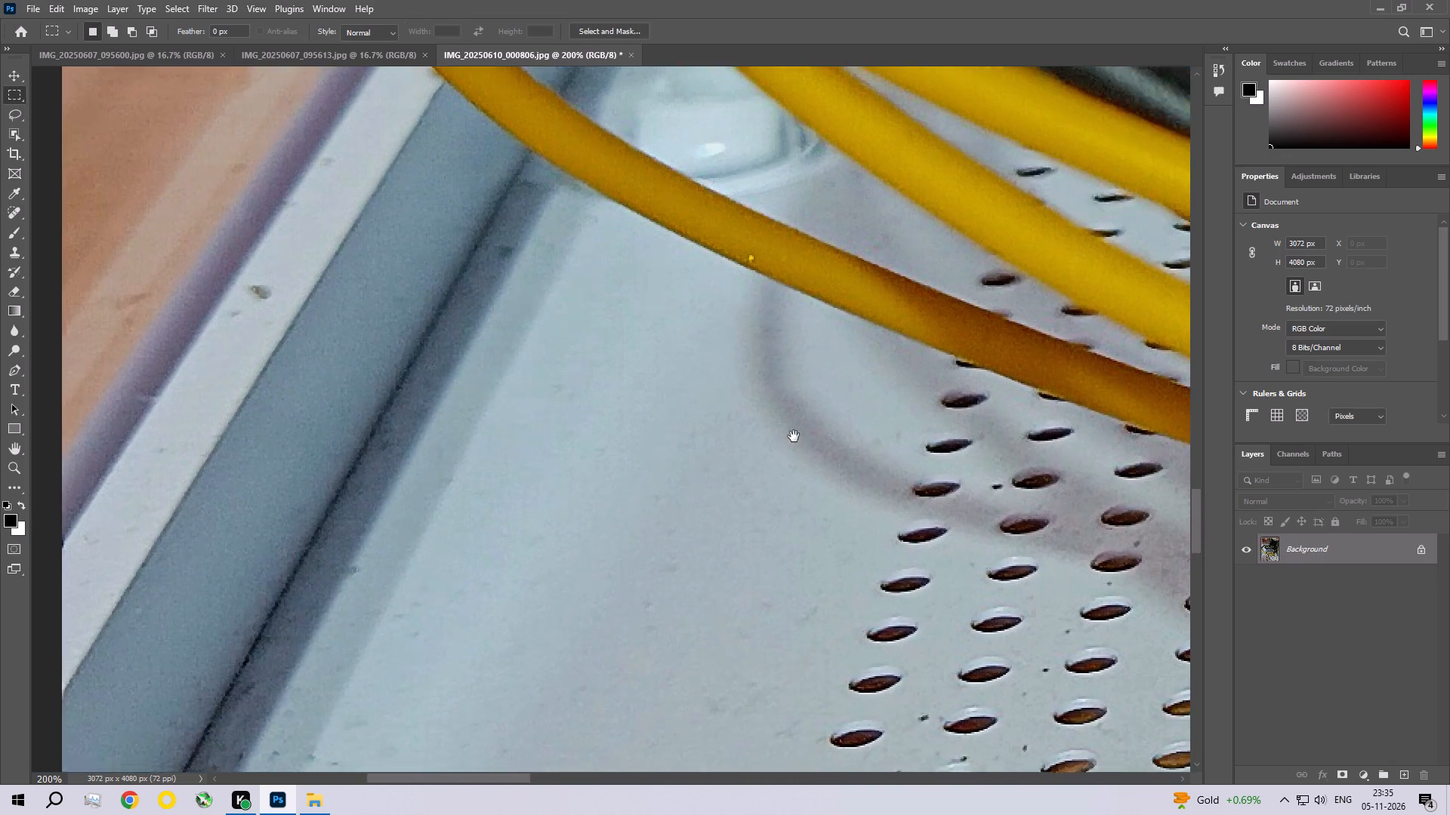
{"action": "left_click_drag", "start_coordinate": [794, 436], "coordinate": [890, 456]}
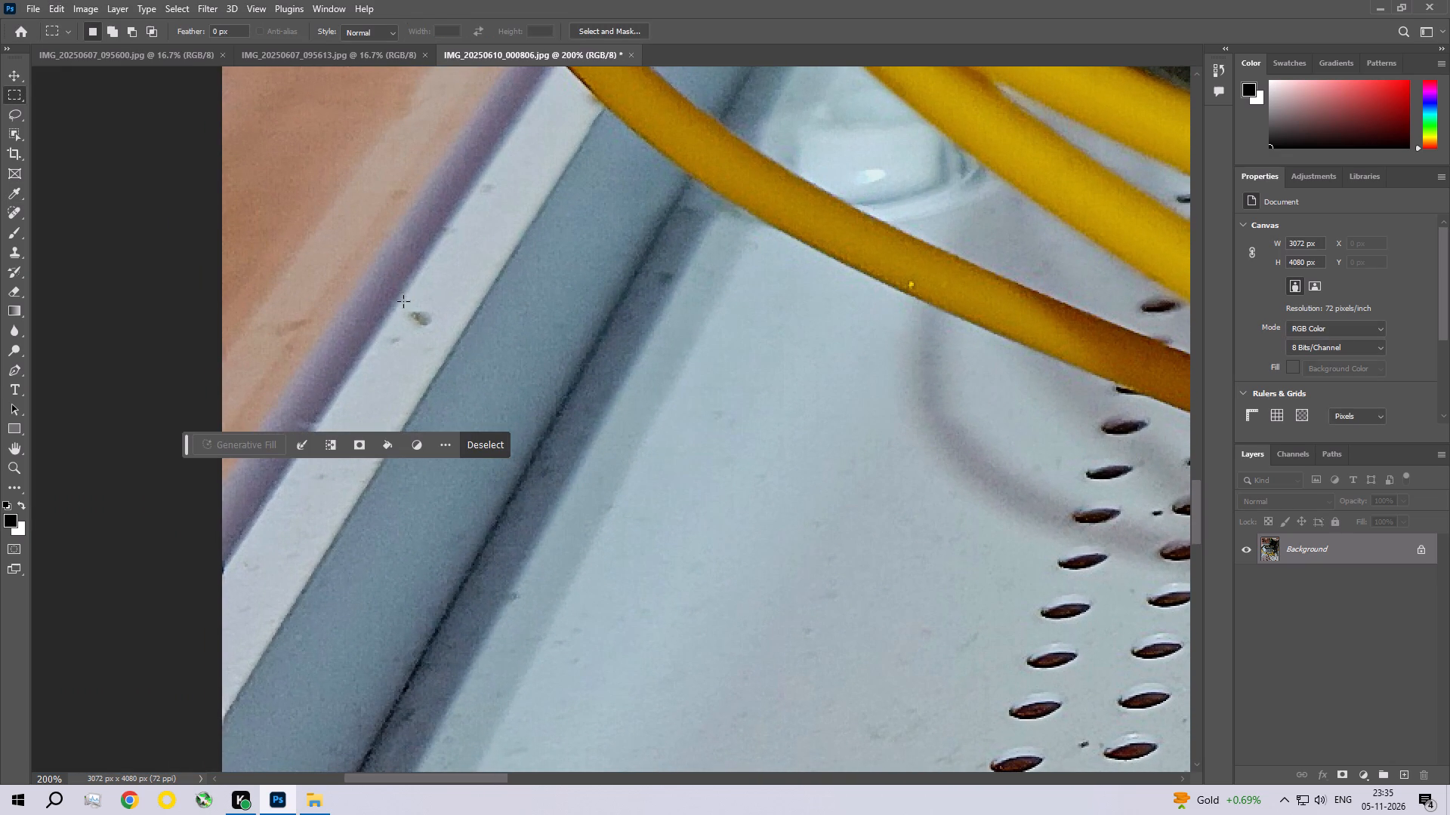
{"action": "left_click_drag", "start_coordinate": [403, 301], "coordinate": [443, 336]}
{"action": "left_click", "coordinate": [63, 14]}
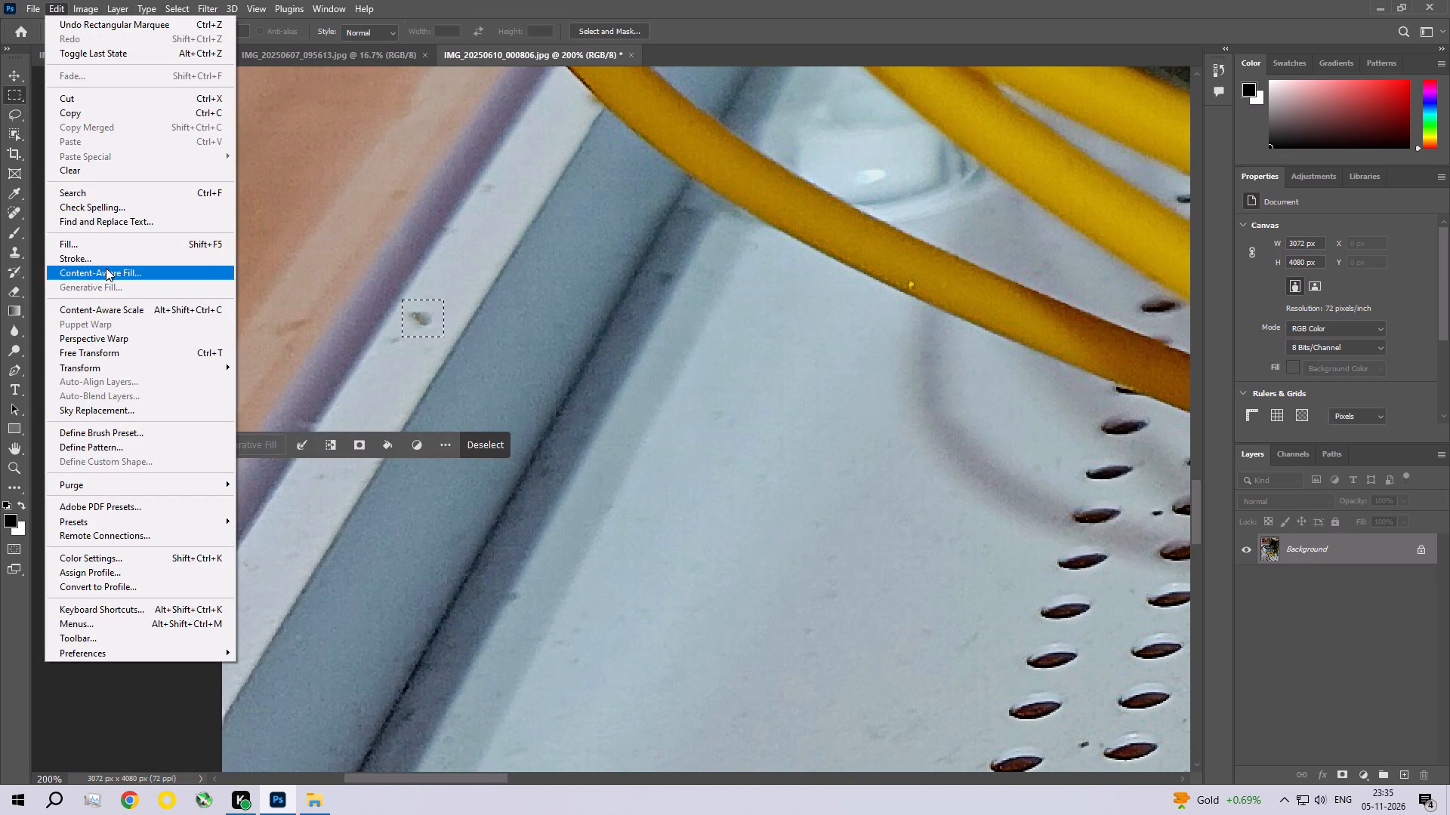
{"action": "left_click", "coordinate": [112, 246]}
{"action": "left_click", "coordinate": [825, 193]}
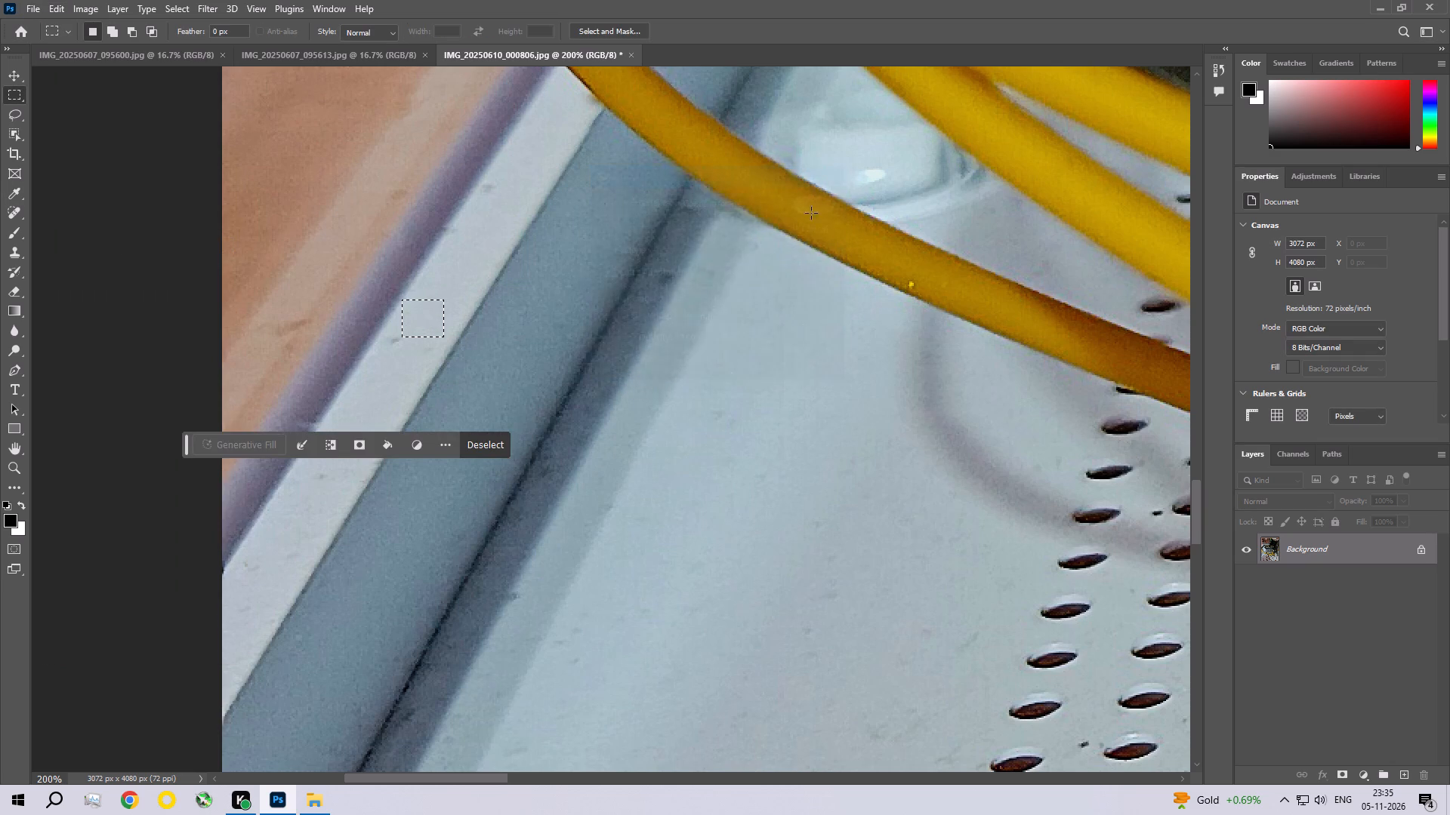
{"action": "key", "text": "ctrl+d"}
Content-Aware fill the small dark speck on the shaded floor near the photo's left edge, below the bright strip, then deselect.
{"action": "key", "text": "space"}
{"action": "key", "text": "space"}
{"action": "key", "text": "space"}
{"action": "key", "text": "space"}
{"action": "key", "text": "space"}
{"action": "key", "text": "space"}
{"action": "key", "text": "space"}
{"action": "key", "text": "space"}
{"action": "key", "text": "space"}
{"action": "key", "text": "space"}
{"action": "key", "text": "space"}
{"action": "key", "text": "space"}
{"action": "key", "text": "space"}
{"action": "key", "text": "space"}
{"action": "key", "text": "space"}
{"action": "key", "text": "space"}
{"action": "key", "text": "space"}
{"action": "key", "text": "space"}
{"action": "key", "text": "space"}
{"action": "key", "text": "space"}
{"action": "left_click_drag", "start_coordinate": [440, 244], "coordinate": [444, 186]}
{"action": "left_click_drag", "start_coordinate": [491, 350], "coordinate": [484, 420]}
{"action": "left_click_drag", "start_coordinate": [507, 524], "coordinate": [539, 377]}
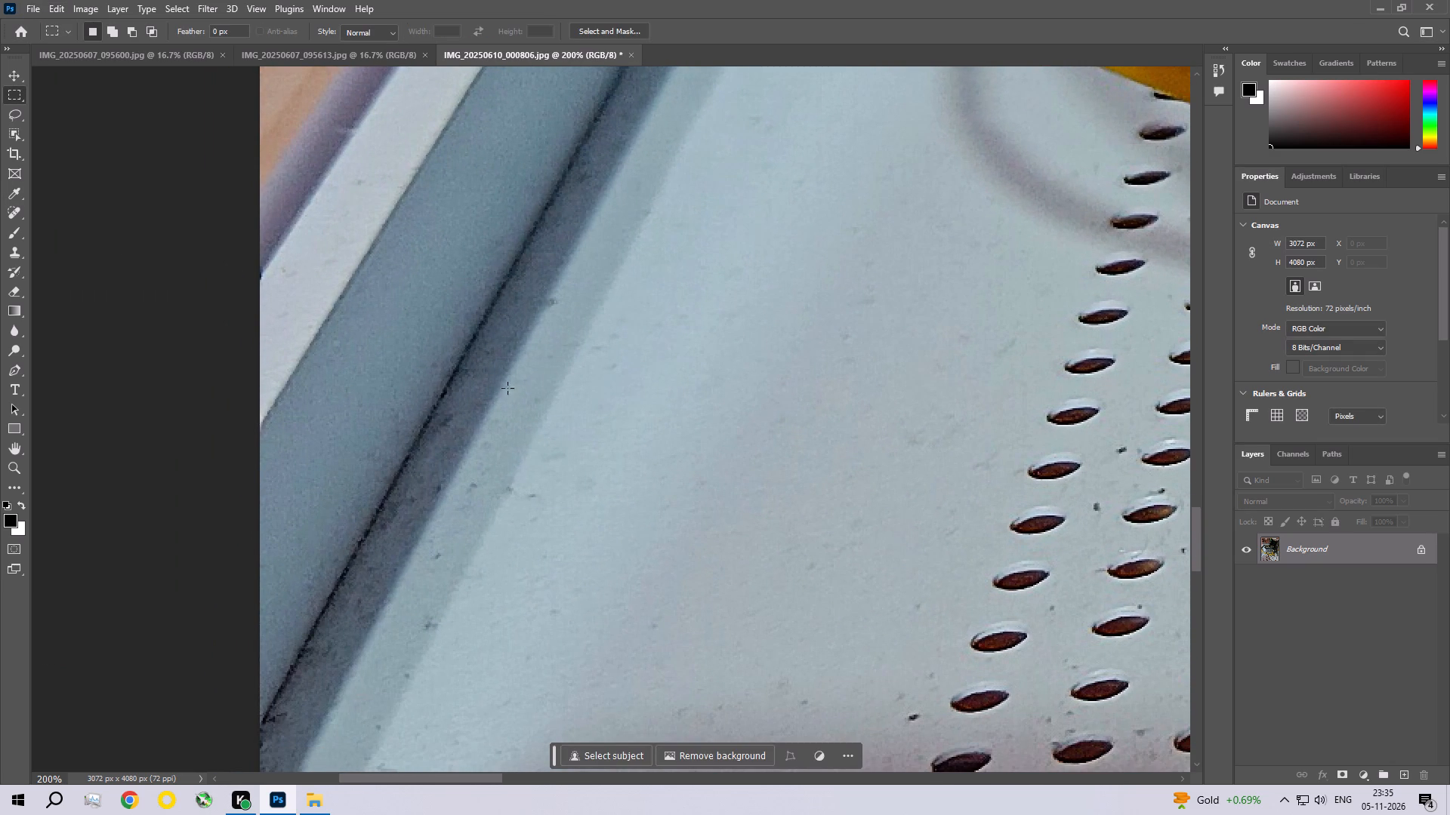
{"action": "key", "text": "space"}
{"action": "key", "text": "space"}
{"action": "key", "text": "space"}
{"action": "key", "text": "space"}
{"action": "key", "text": "space"}
{"action": "key", "text": "space"}
{"action": "key", "text": "space"}
{"action": "key", "text": "space"}
{"action": "key", "text": "space"}
{"action": "key", "text": "space"}
{"action": "key", "text": "space"}
{"action": "key", "text": "space"}
{"action": "key", "text": "space"}
{"action": "key", "text": "space"}
{"action": "key", "text": "space"}
{"action": "key", "text": "space"}
{"action": "key", "text": "space"}
{"action": "key", "text": "space"}
{"action": "key", "text": "space"}
{"action": "key", "text": "space"}
{"action": "left_click_drag", "start_coordinate": [532, 540], "coordinate": [568, 217]}
{"action": "left_click_drag", "start_coordinate": [660, 500], "coordinate": [657, 268]}
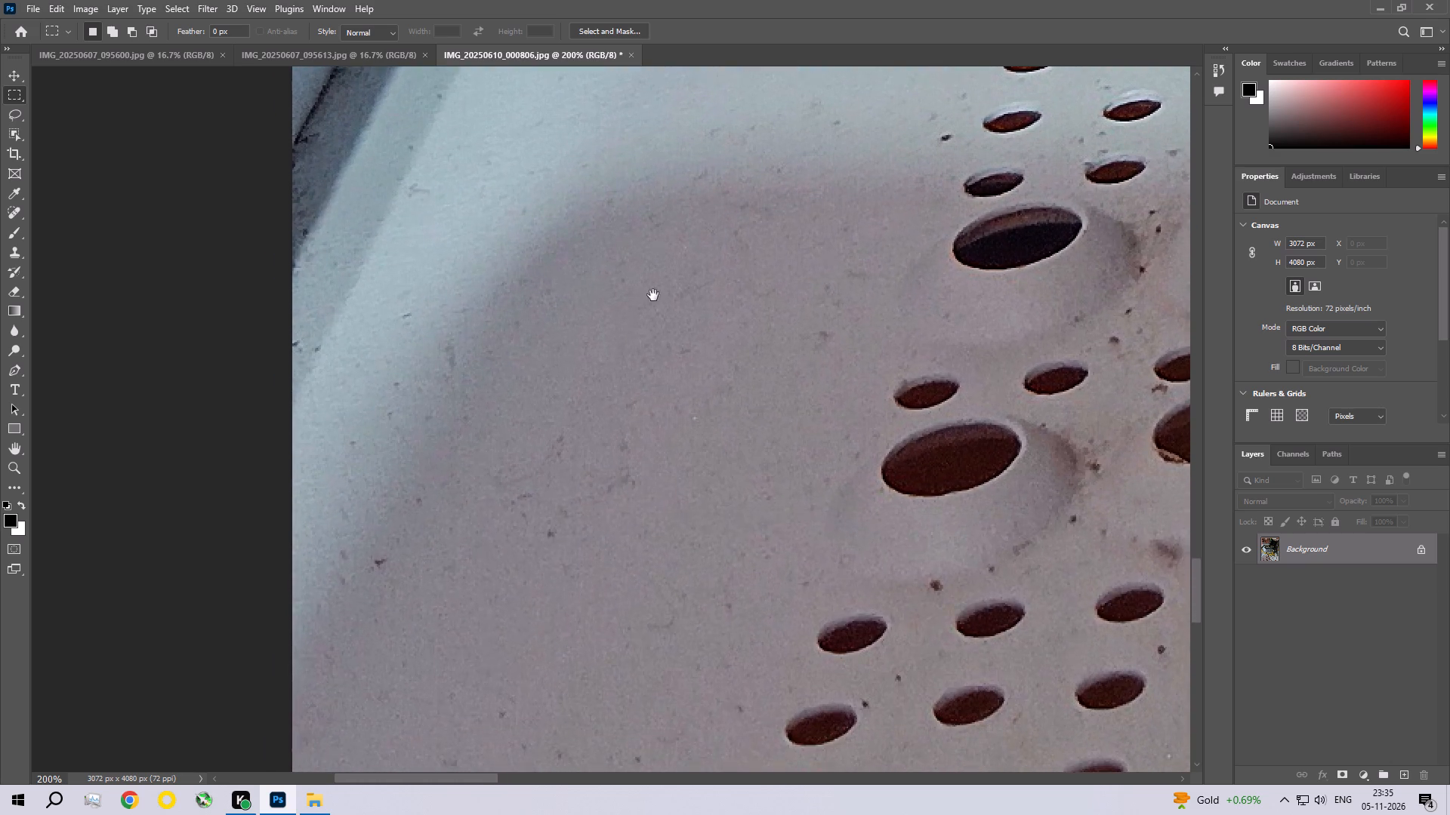
{"action": "left_click_drag", "start_coordinate": [561, 450], "coordinate": [612, 355]}
{"action": "left_click_drag", "start_coordinate": [412, 371], "coordinate": [452, 415]}
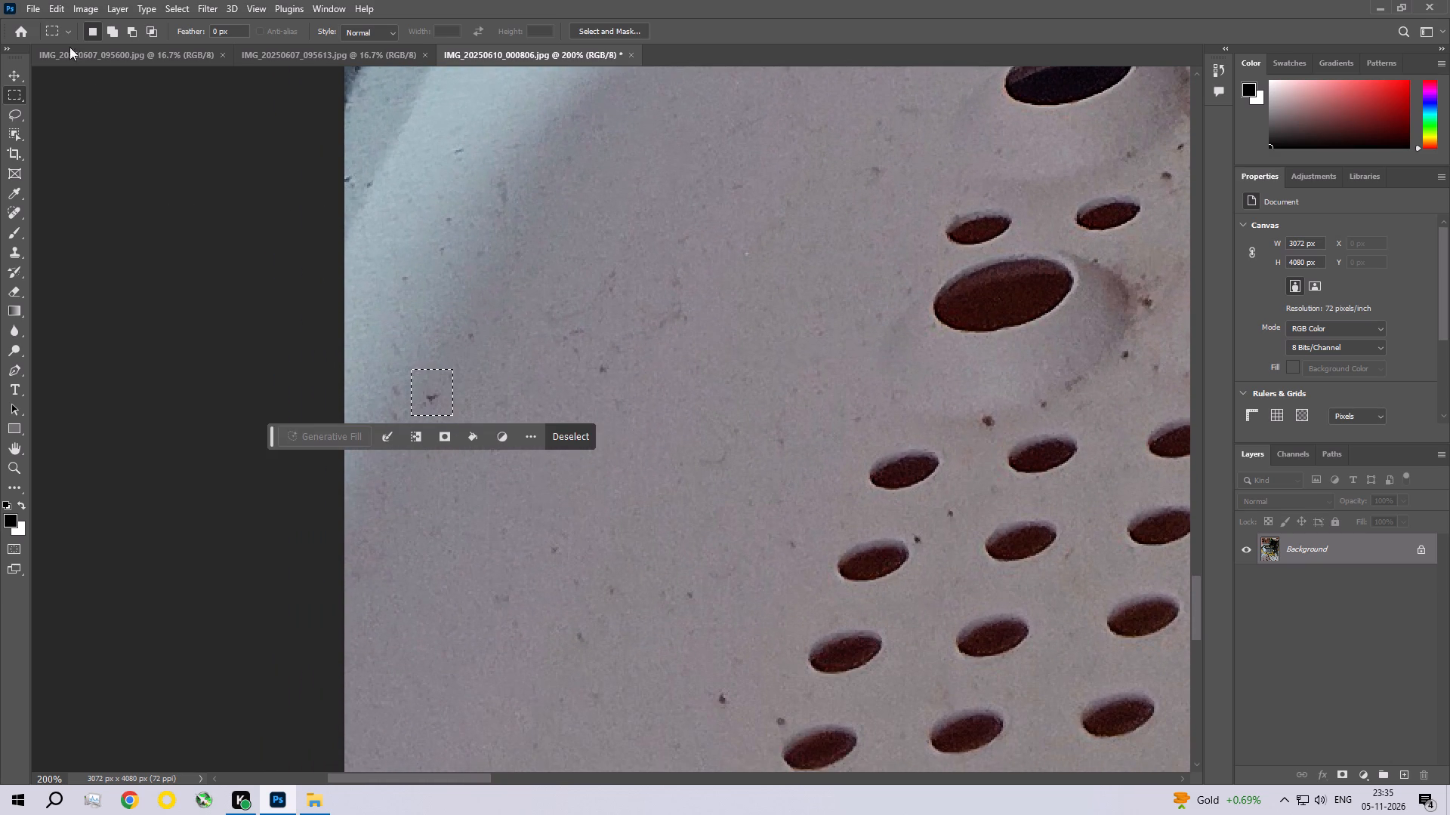
{"action": "left_click", "coordinate": [57, 7]}
{"action": "left_click", "coordinate": [75, 248]}
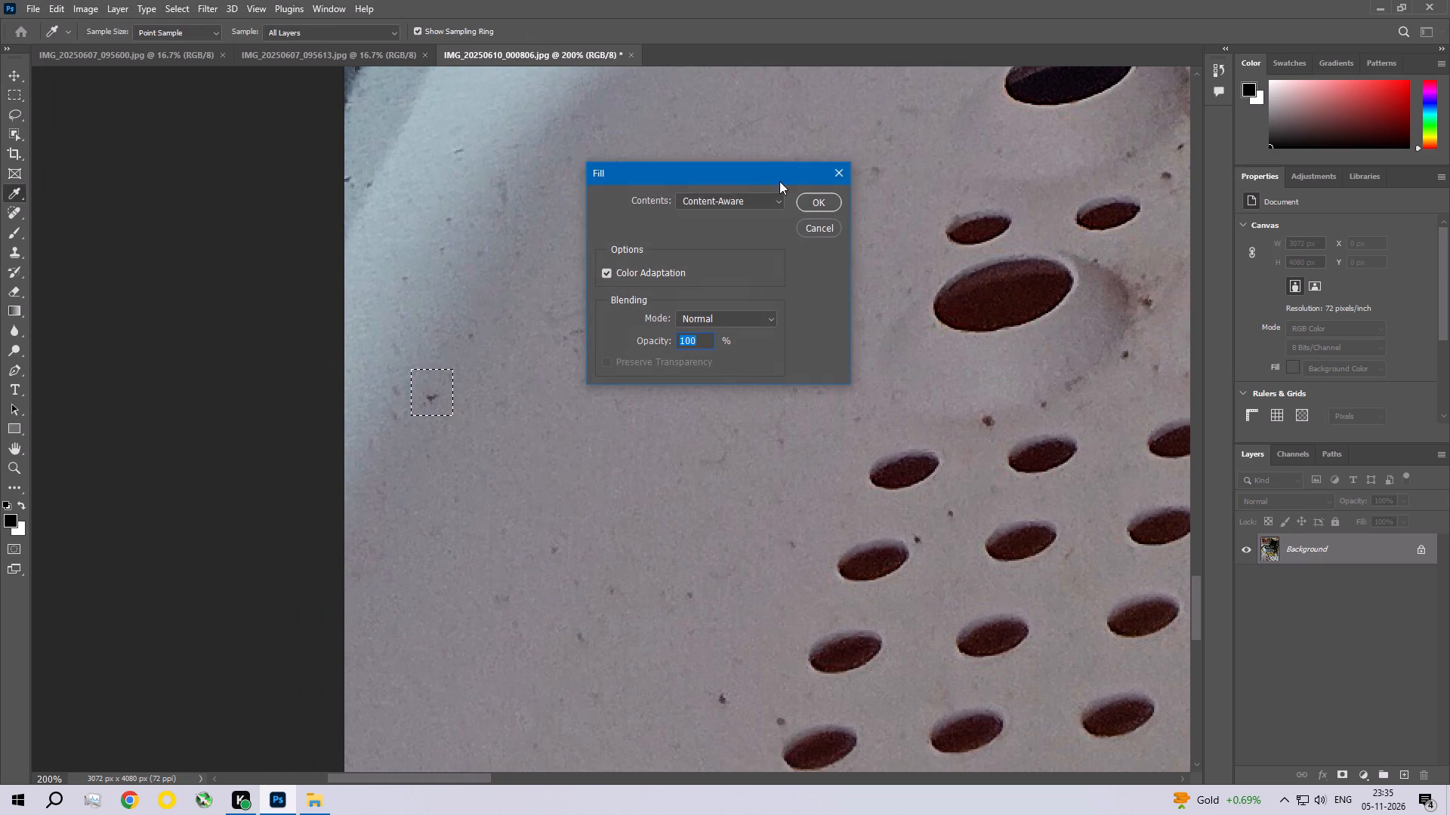
{"action": "left_click", "coordinate": [809, 201]}
{"action": "key", "text": "ctrl+d"}
Content-Aware fill the dark speck on the plain floor just outside the left edge of the perforated area.
{"action": "key", "text": "space"}
{"action": "key", "text": "space"}
{"action": "key", "text": "space"}
{"action": "key", "text": "space"}
{"action": "key", "text": "space"}
{"action": "key", "text": "space"}
{"action": "key", "text": "space"}
{"action": "key", "text": "space"}
{"action": "key", "text": "space"}
{"action": "key", "text": "space"}
{"action": "key", "text": "space"}
{"action": "left_click_drag", "start_coordinate": [607, 505], "coordinate": [541, 254]}
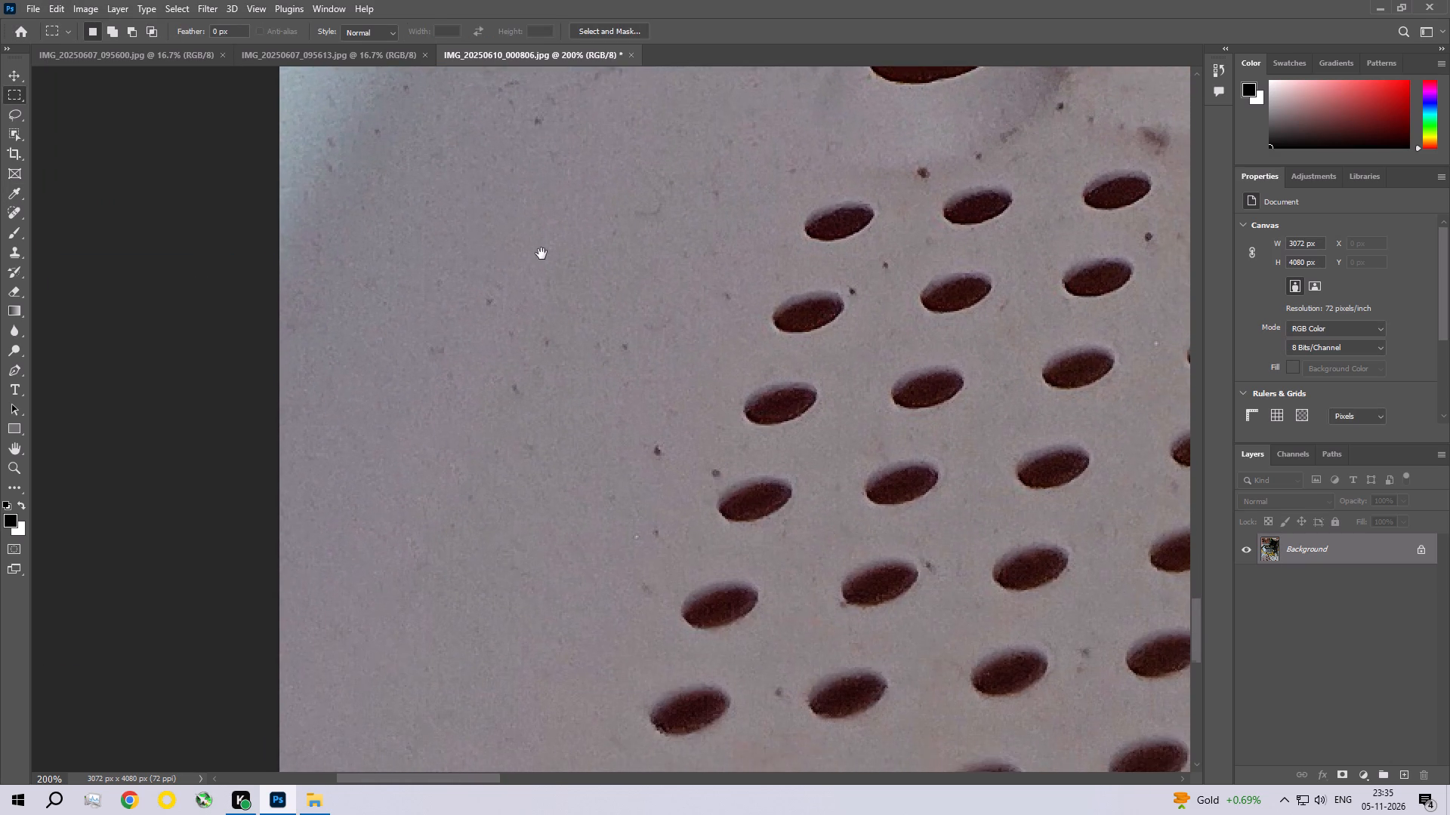
{"action": "left_click_drag", "start_coordinate": [541, 254], "coordinate": [541, 253]}
{"action": "left_click_drag", "start_coordinate": [623, 422], "coordinate": [680, 463]}
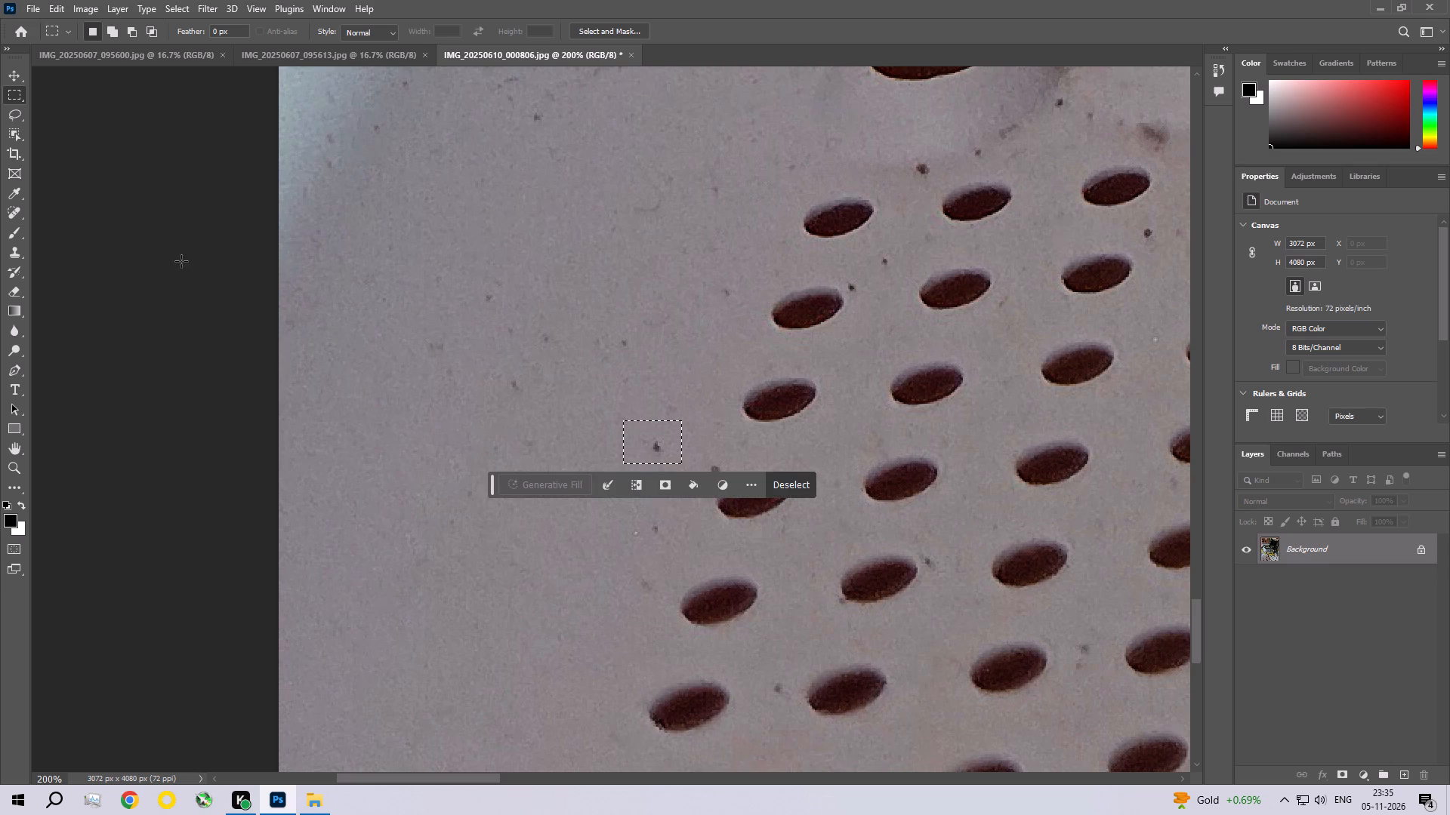
{"action": "left_click", "coordinate": [50, 0]}
{"action": "left_click", "coordinate": [83, 243]}
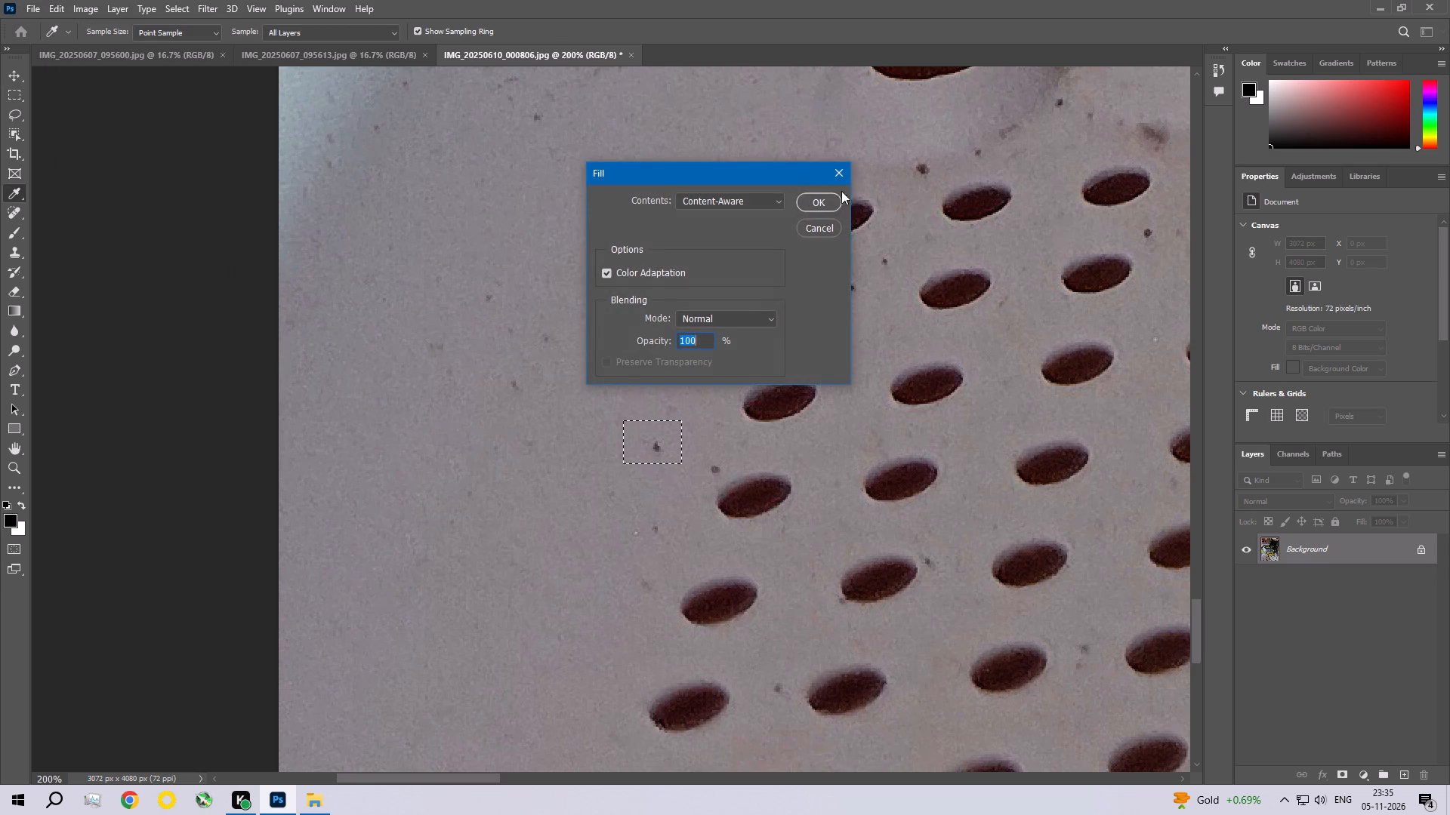
{"action": "left_click", "coordinate": [804, 201]}
Content-Aware fill the brown spot above the first row of small holes, below the first large raised hole.
{"action": "left_click_drag", "start_coordinate": [903, 153], "coordinate": [939, 182]}
{"action": "left_click", "coordinate": [56, 0]}
{"action": "left_click", "coordinate": [69, 248]}
{"action": "left_click", "coordinate": [805, 195]}
Remove the large brown stain between two small holes beside the second large raised hole with a Content-Aware fill, then deselect.
{"action": "key", "text": "space"}
{"action": "key", "text": "space"}
{"action": "key", "text": "space"}
{"action": "key", "text": "space"}
{"action": "key", "text": "space"}
{"action": "key", "text": "space"}
{"action": "key", "text": "space"}
{"action": "key", "text": "space"}
{"action": "key", "text": "space"}
{"action": "key", "text": "space"}
{"action": "key", "text": "space"}
{"action": "key", "text": "space"}
{"action": "key", "text": "space"}
{"action": "key", "text": "space"}
{"action": "key", "text": "space"}
{"action": "key", "text": "space"}
{"action": "key", "text": "space"}
{"action": "key", "text": "space"}
{"action": "key", "text": "space"}
{"action": "key", "text": "space"}
{"action": "left_click_drag", "start_coordinate": [1079, 171], "coordinate": [701, 269]}
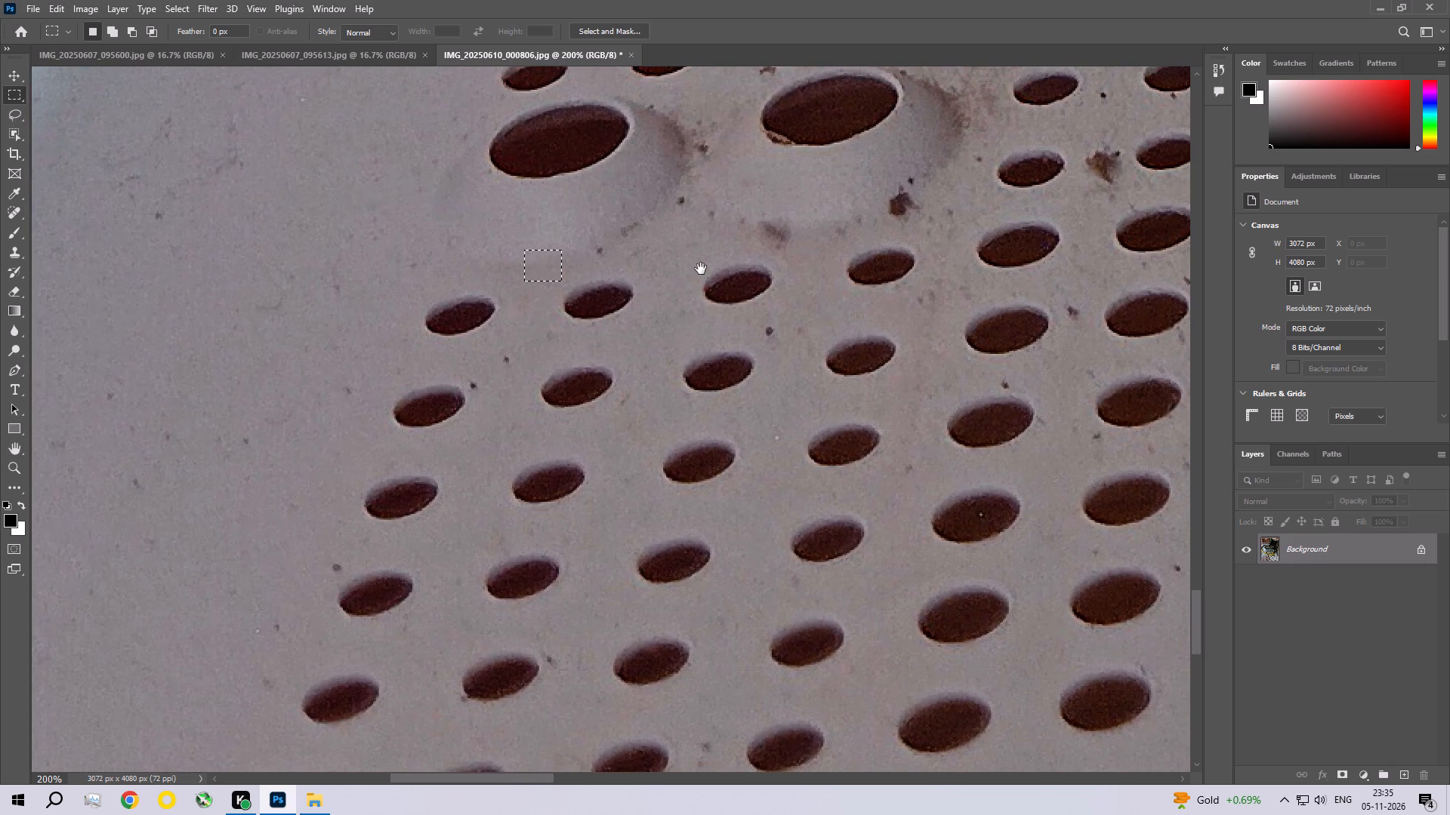
{"action": "left_click_drag", "start_coordinate": [701, 269], "coordinate": [293, 343]}
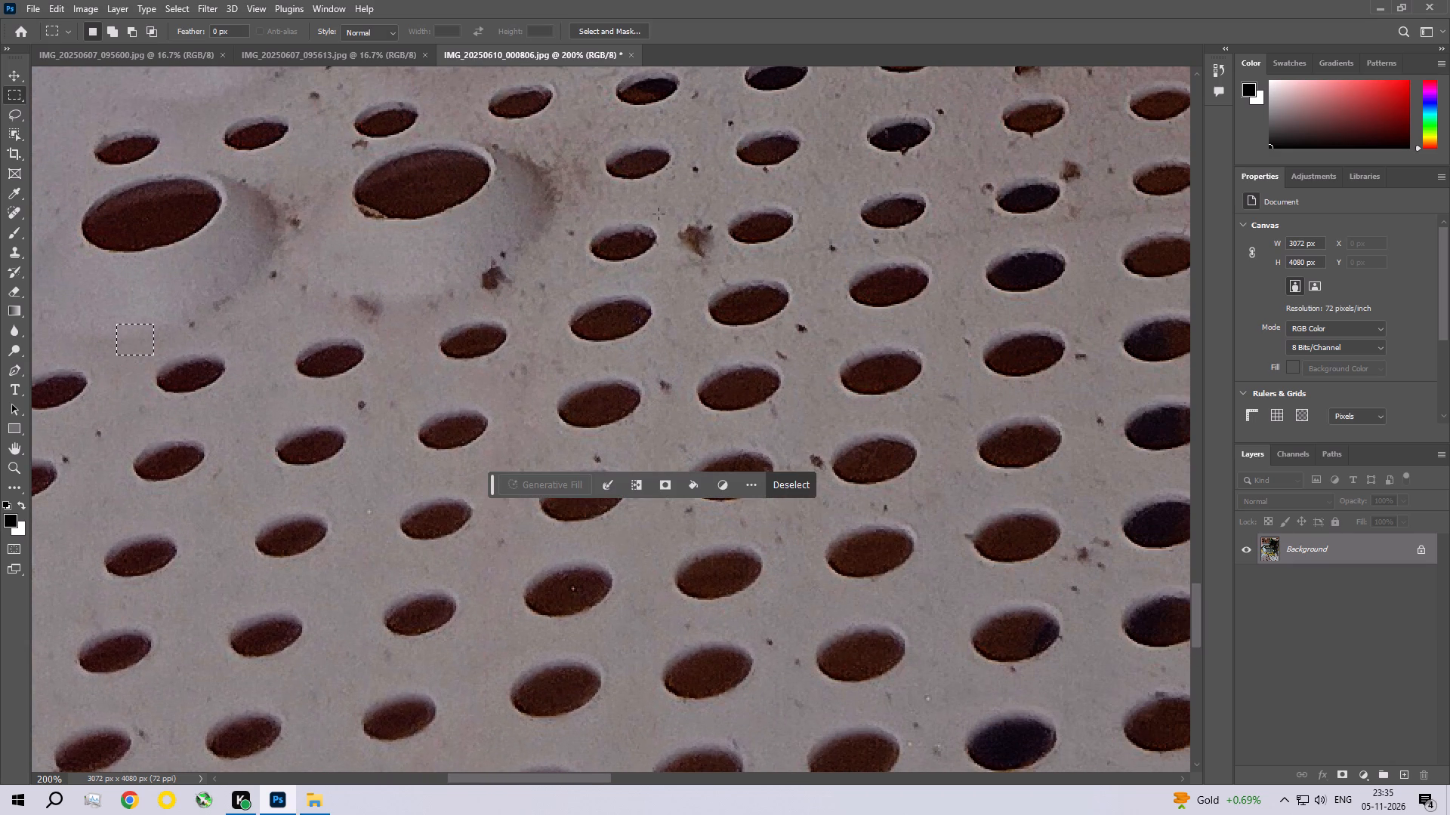
{"action": "left_click_drag", "start_coordinate": [664, 211], "coordinate": [718, 262]}
{"action": "left_click", "coordinate": [48, 0]}
{"action": "left_click", "coordinate": [77, 242]}
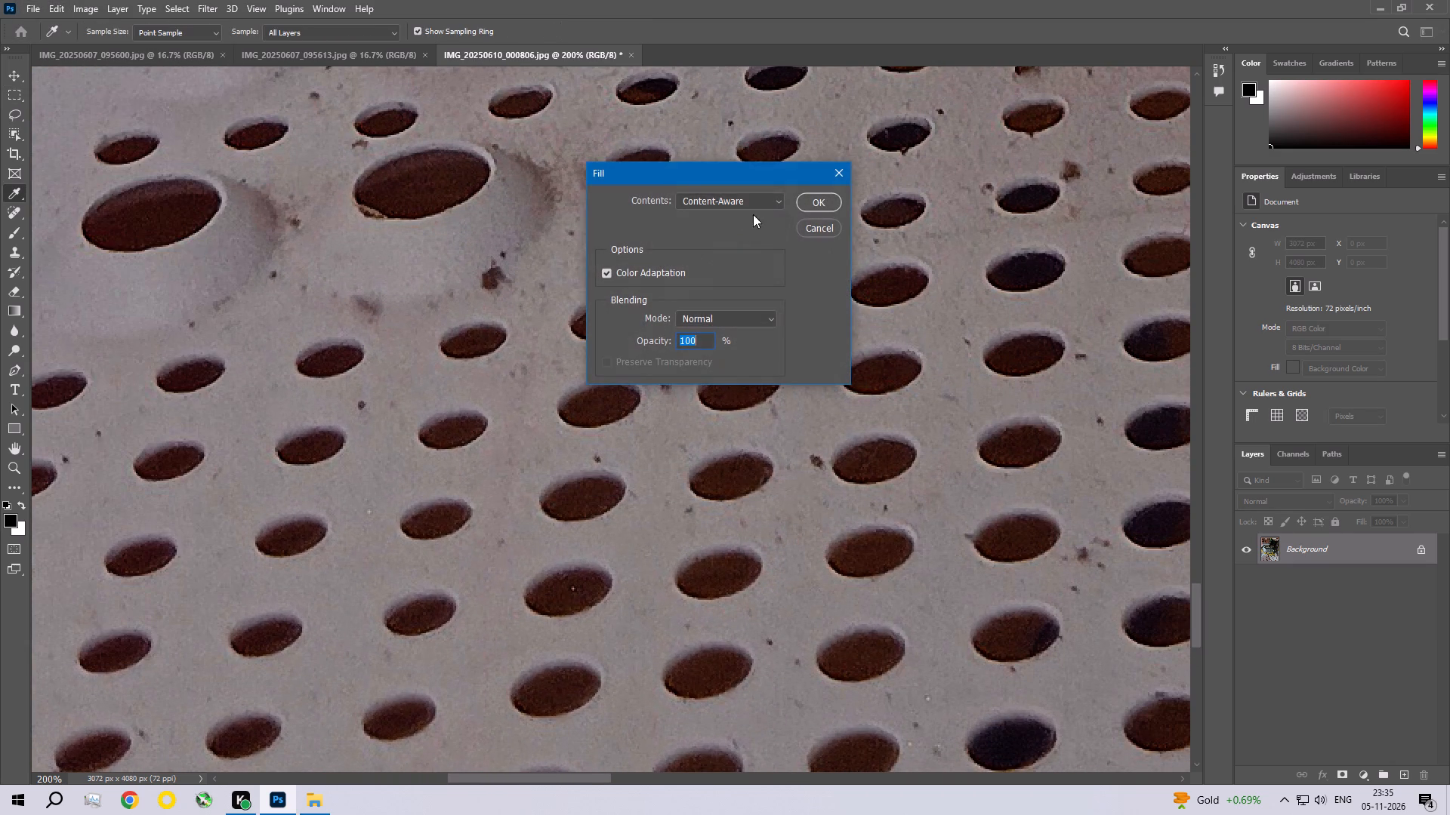
{"action": "left_click", "coordinate": [817, 195]}
{"action": "key", "text": "ctrl+d"}
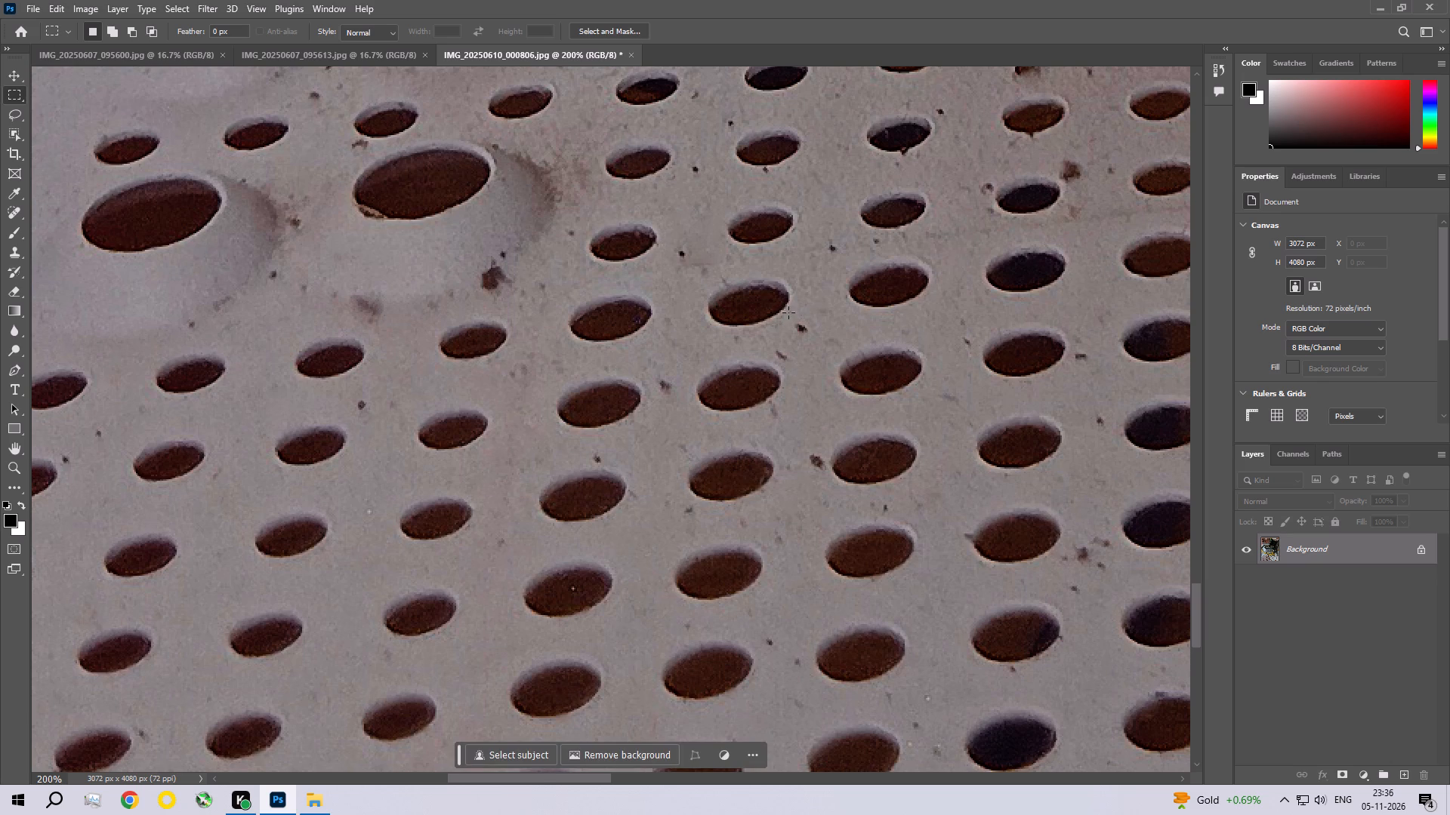
Content-Aware fill the dark speck between the small holes just below the removed brown stain, then deselect.
{"action": "left_click_drag", "start_coordinate": [788, 312], "coordinate": [812, 341]}
{"action": "left_click", "coordinate": [57, 0]}
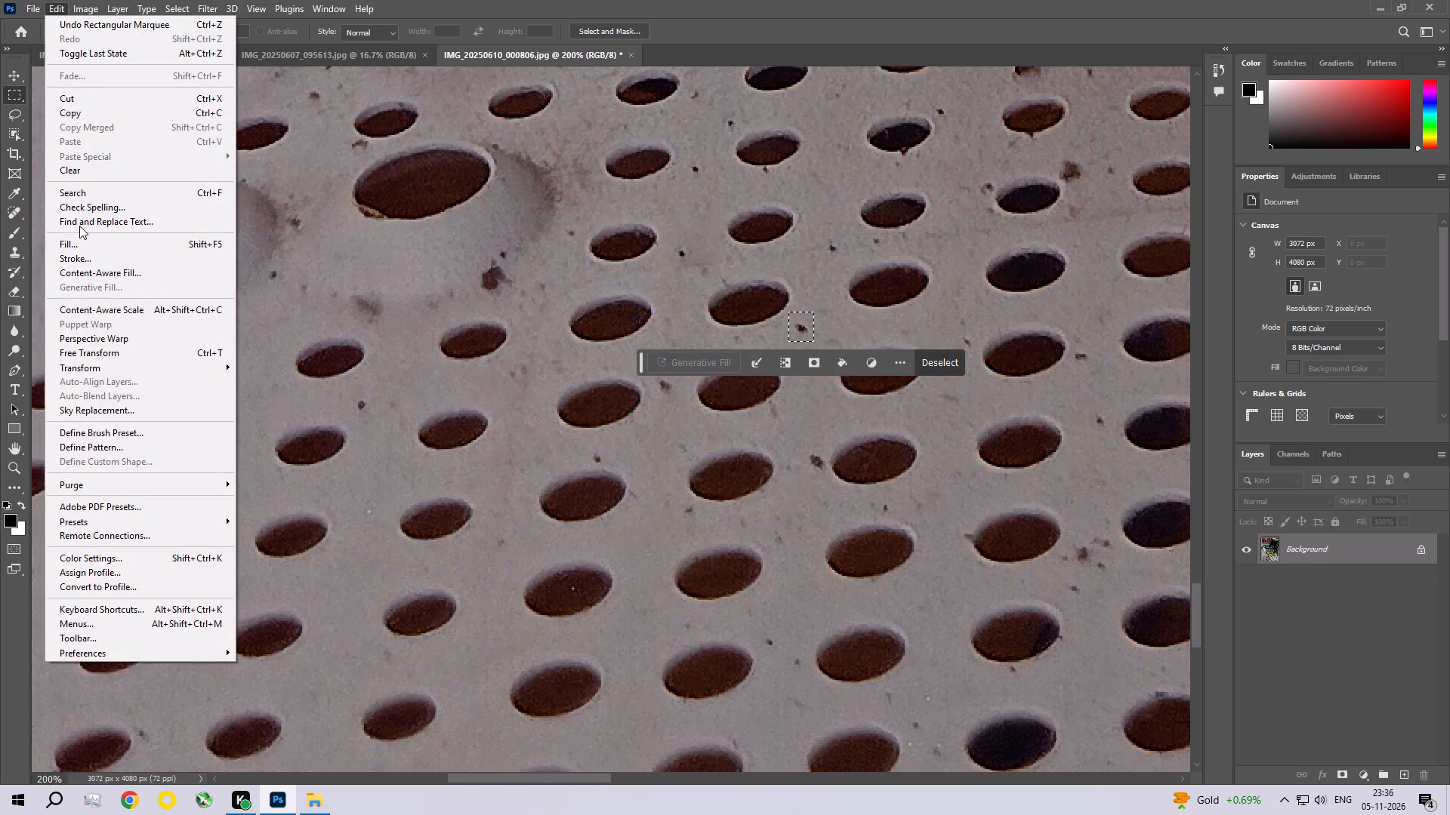
{"action": "left_click", "coordinate": [84, 246]}
{"action": "left_click", "coordinate": [828, 203]}
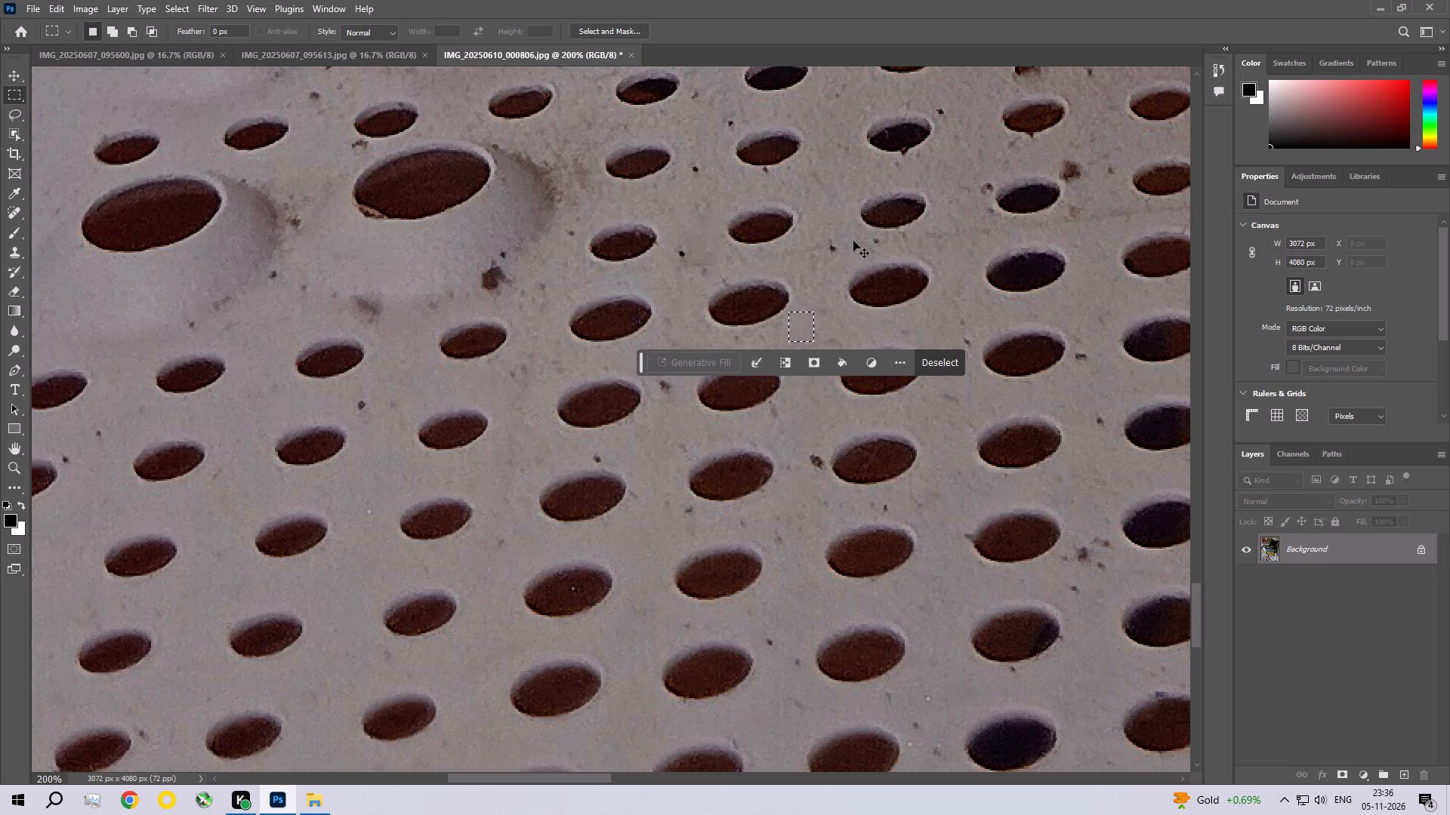
{"action": "key", "text": "ctrl+d"}
Content-Aware fill the brown spot between the small holes just above the faint line across the perforated floor, then deselect.
{"action": "key", "text": "space"}
{"action": "key", "text": "space"}
{"action": "key", "text": "space"}
{"action": "key", "text": "space"}
{"action": "key", "text": "space"}
{"action": "key", "text": "space"}
{"action": "key", "text": "space"}
{"action": "key", "text": "space"}
{"action": "key", "text": "space"}
{"action": "key", "text": "space"}
{"action": "key", "text": "space"}
{"action": "key", "text": "space"}
{"action": "key", "text": "space"}
{"action": "key", "text": "space"}
{"action": "key", "text": "space"}
{"action": "key", "text": "space"}
{"action": "key", "text": "space"}
{"action": "key", "text": "space"}
{"action": "left_click_drag", "start_coordinate": [984, 192], "coordinate": [740, 381]}
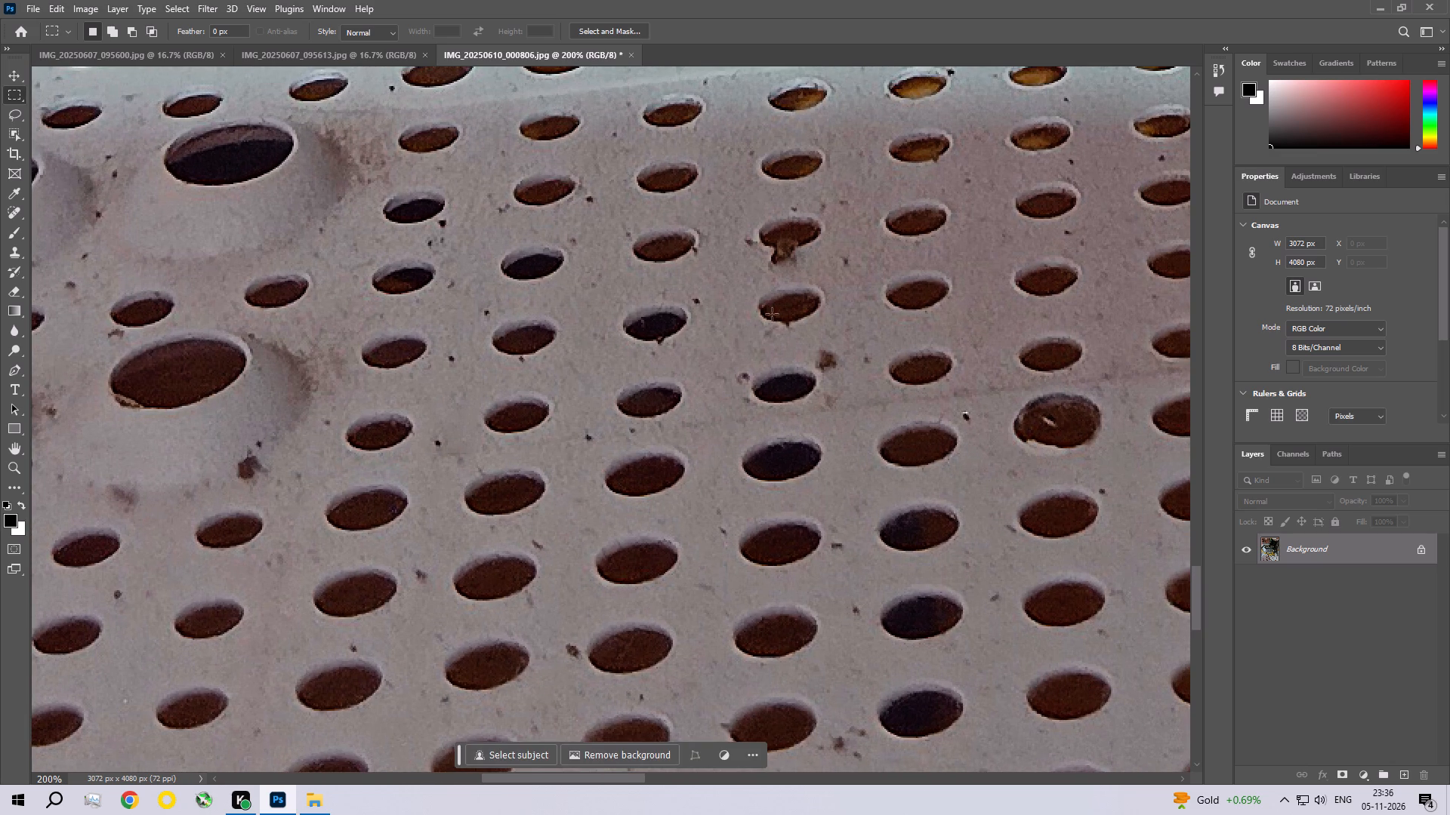
{"action": "left_click_drag", "start_coordinate": [812, 345], "coordinate": [849, 370]}
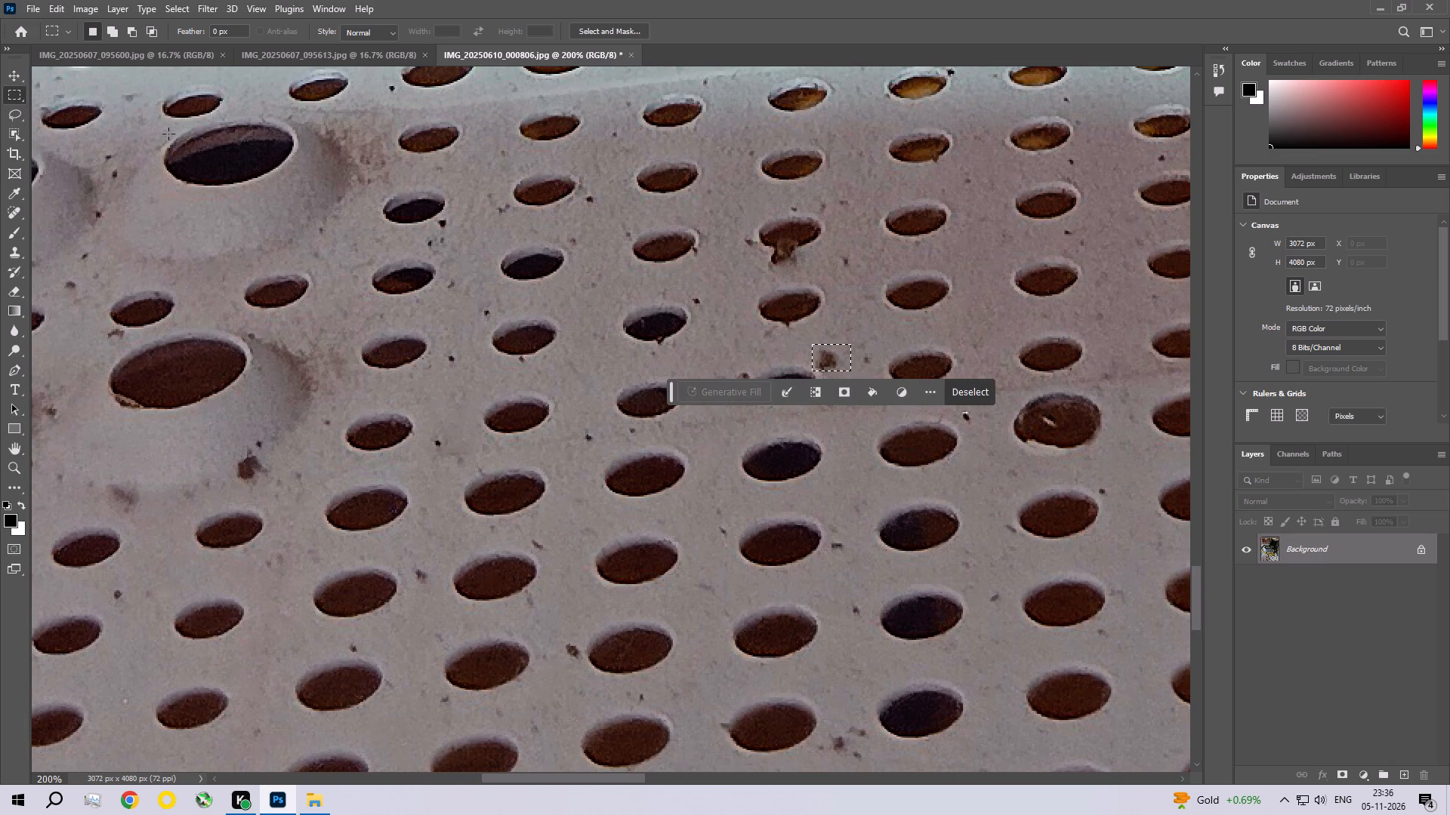
{"action": "left_click", "coordinate": [53, 2]}
{"action": "left_click", "coordinate": [98, 246]}
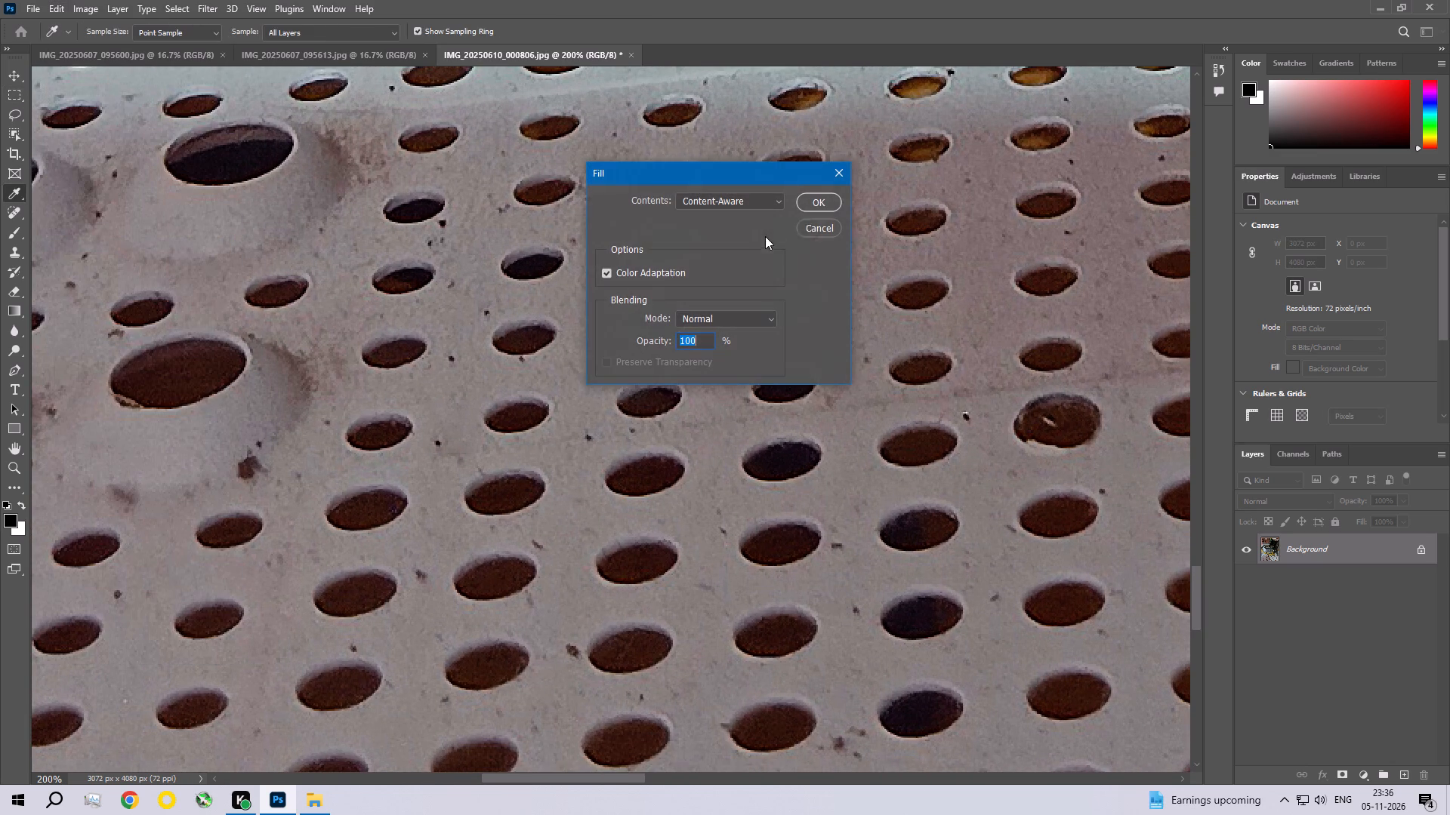
{"action": "left_click", "coordinate": [833, 189]}
{"action": "left_click", "coordinate": [831, 197]}
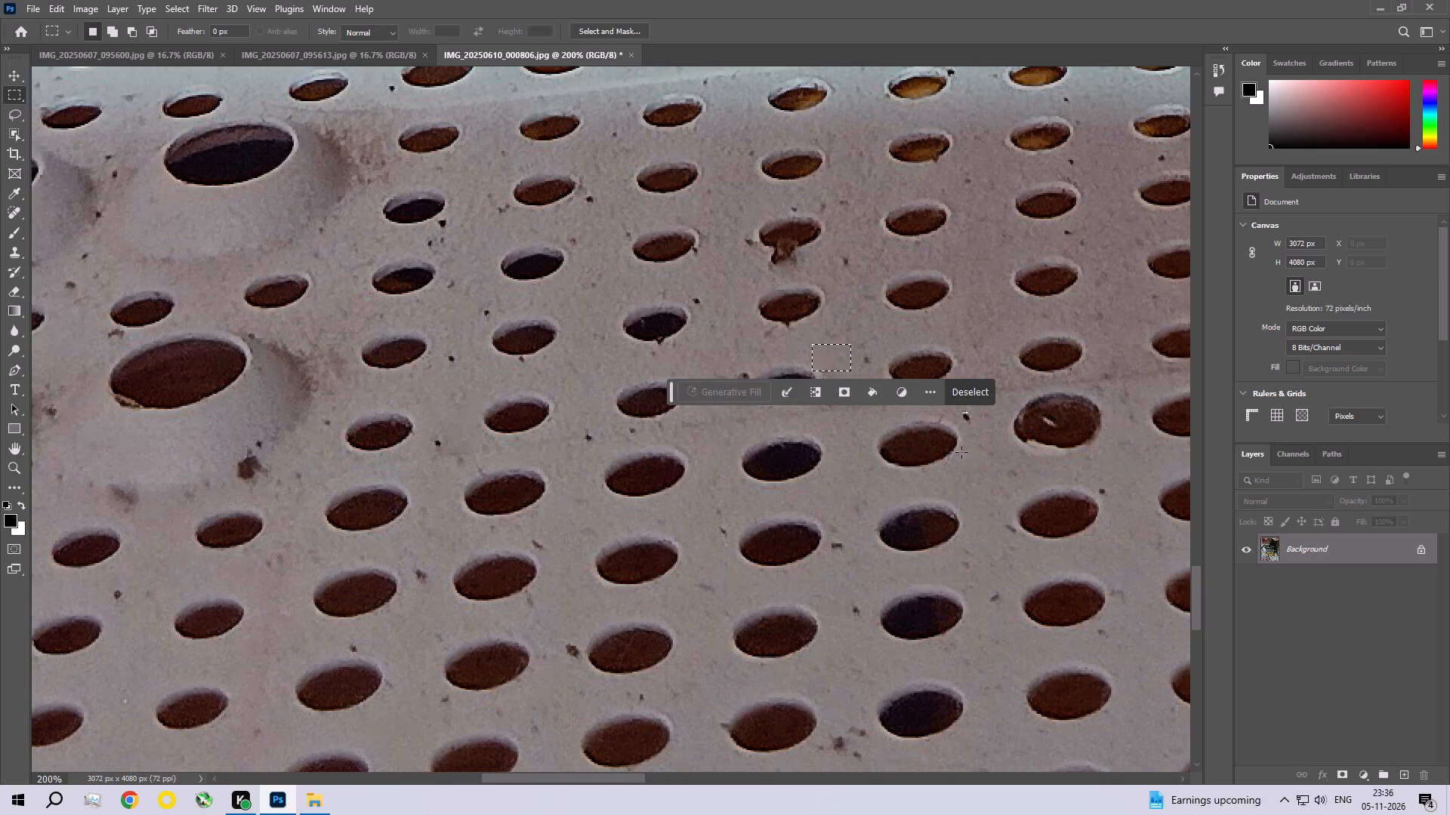
{"action": "left_click_drag", "start_coordinate": [672, 396], "coordinate": [883, 29]}
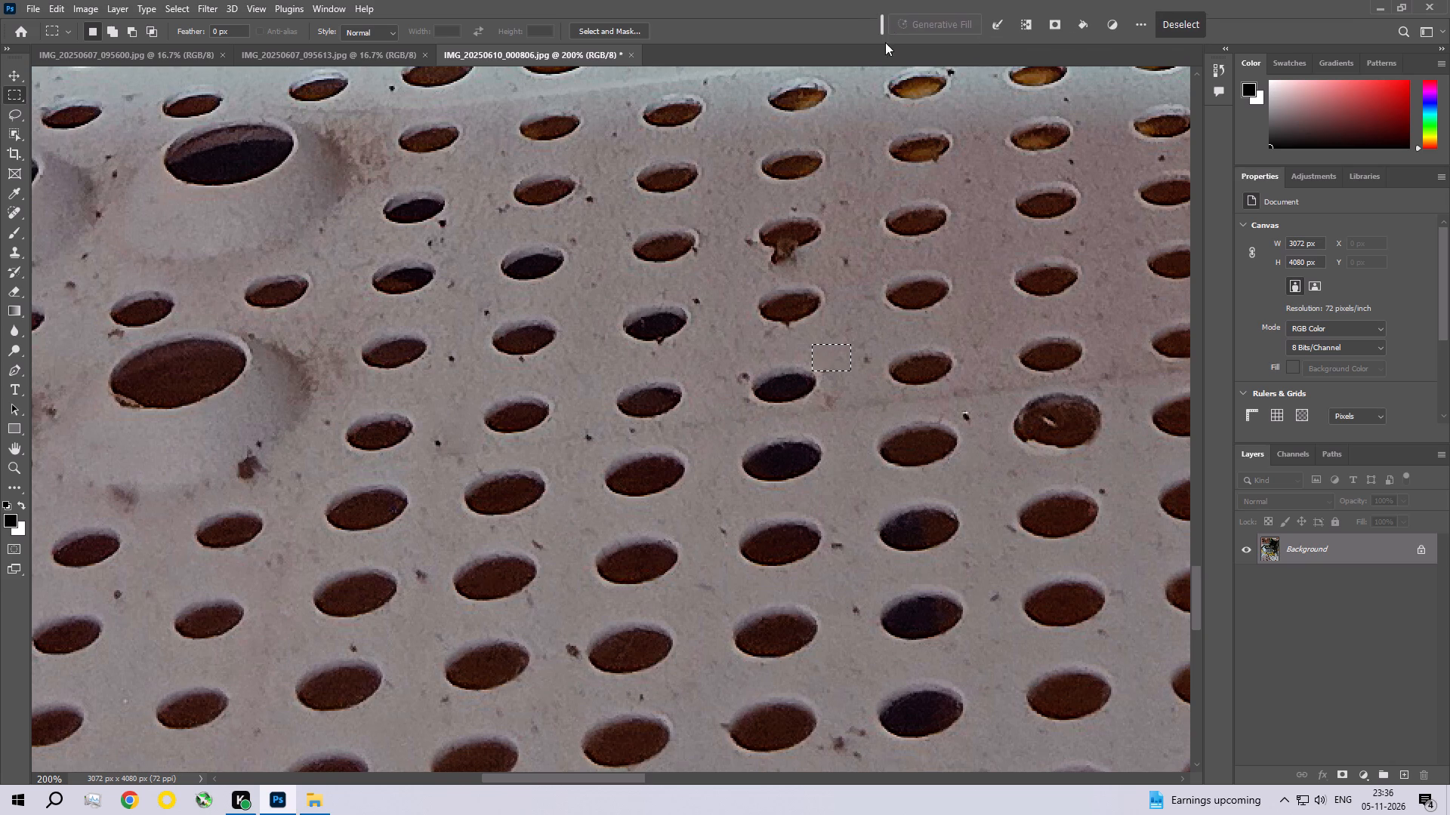
{"action": "key", "text": "ctrl+d"}
Content-Aware fill the small dark dash between a brown hole and the half-blue hole below the faint line, then deselect.
{"action": "key", "text": "space"}
{"action": "key", "text": "space"}
{"action": "key", "text": "space"}
{"action": "key", "text": "space"}
{"action": "key", "text": "space"}
{"action": "key", "text": "space"}
{"action": "key", "text": "space"}
{"action": "key", "text": "space"}
{"action": "key", "text": "space"}
{"action": "key", "text": "space"}
{"action": "key", "text": "space"}
{"action": "key", "text": "space"}
{"action": "key", "text": "space"}
{"action": "key", "text": "space"}
{"action": "key", "text": "space"}
{"action": "key", "text": "space"}
{"action": "key", "text": "space"}
{"action": "key", "text": "space"}
{"action": "key", "text": "space"}
{"action": "key", "text": "space"}
{"action": "left_click_drag", "start_coordinate": [797, 371], "coordinate": [656, 271]}
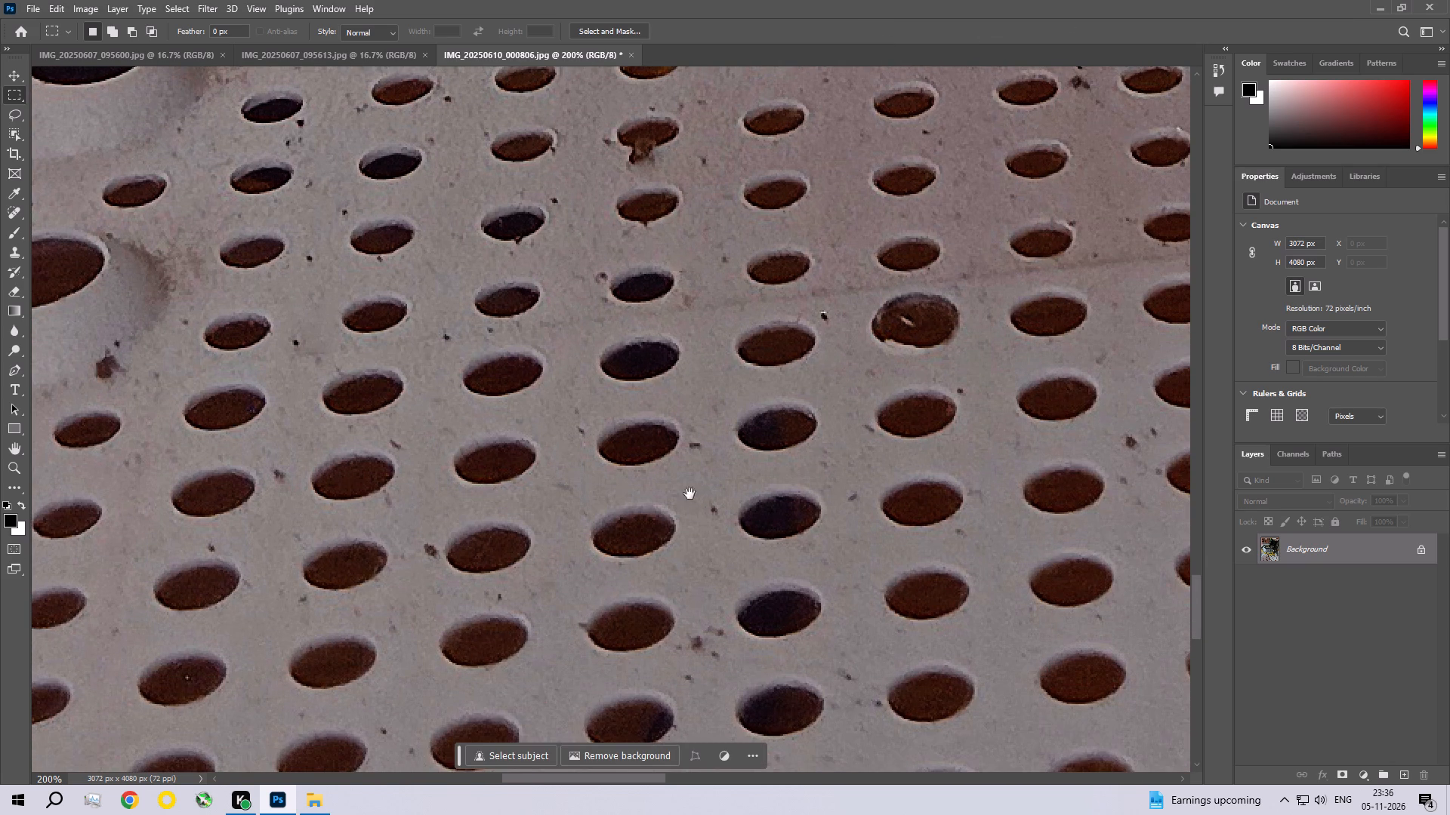
{"action": "left_click_drag", "start_coordinate": [683, 457], "coordinate": [705, 436]}
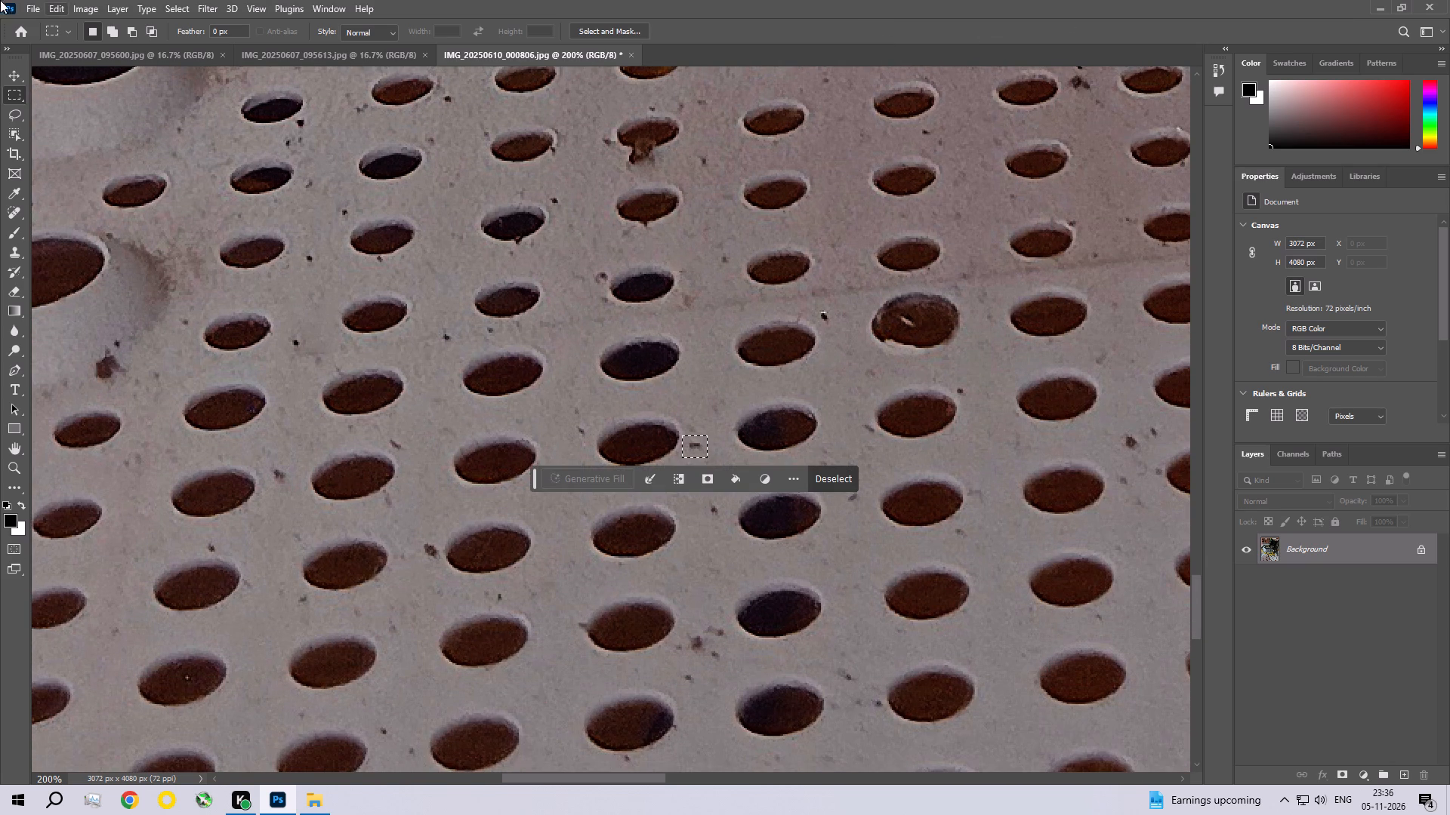
{"action": "left_click", "coordinate": [61, 1]}
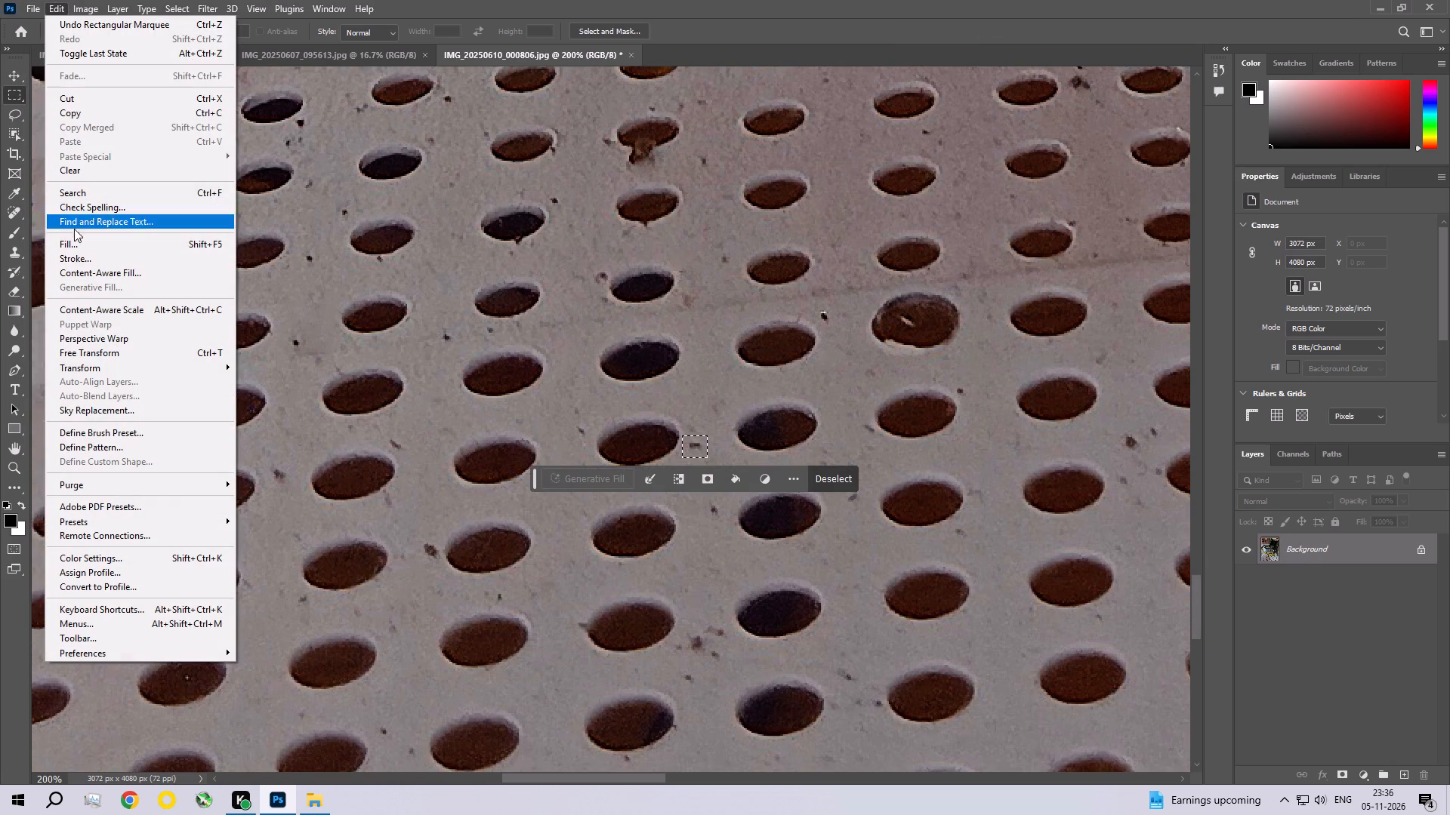
{"action": "left_click", "coordinate": [85, 239]}
{"action": "left_click", "coordinate": [818, 203]}
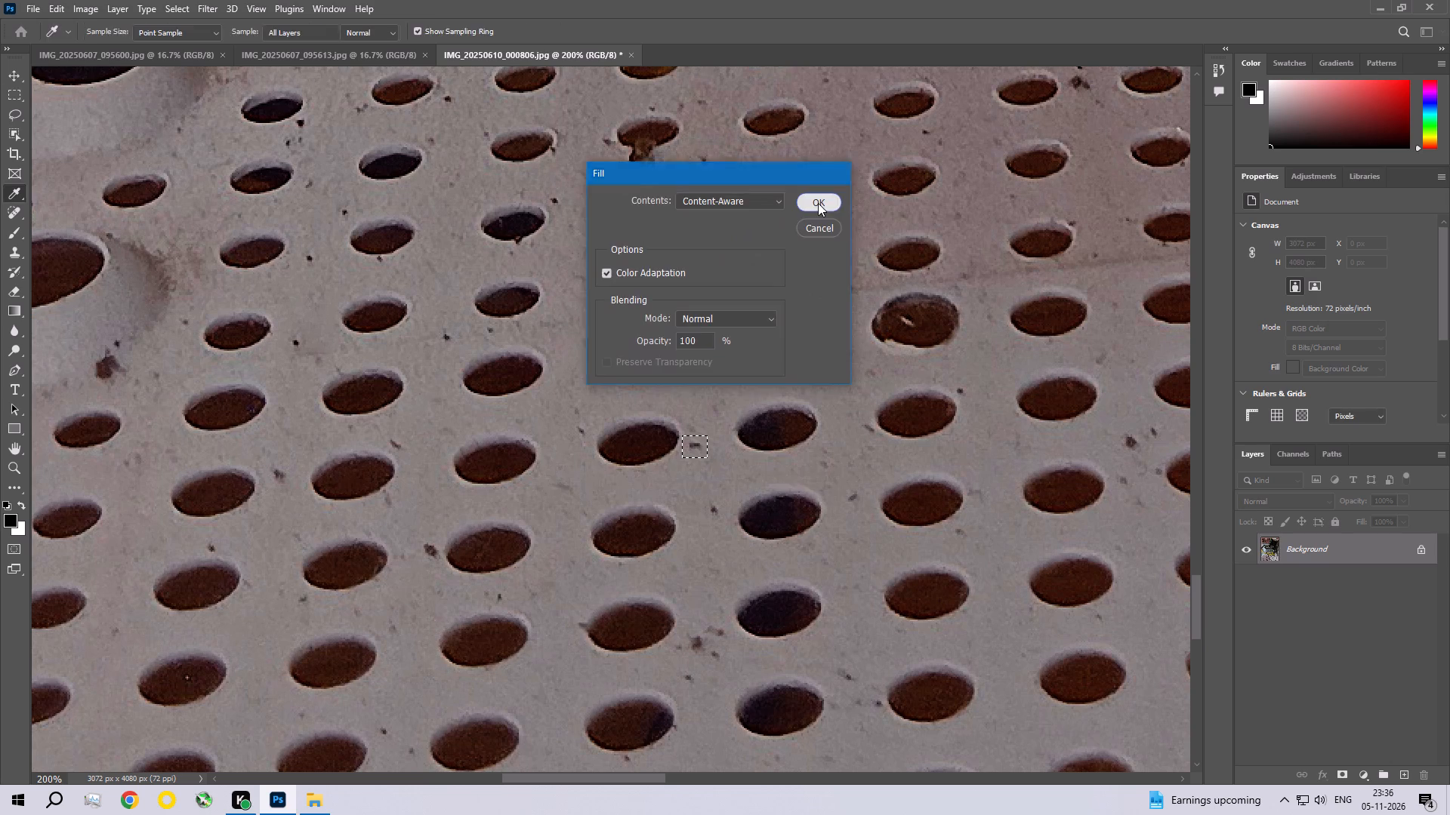
{"action": "key", "text": "ctrl+d"}
Remove the dark brown spot and tiny speck at the foot of the second large raised hole with a Content-Aware fill, then deselect.
{"action": "key", "text": "space"}
{"action": "key", "text": "space"}
{"action": "key", "text": "space"}
{"action": "key", "text": "space"}
{"action": "key", "text": "space"}
{"action": "key", "text": "space"}
{"action": "key", "text": "space"}
{"action": "key", "text": "space"}
{"action": "key", "text": "space"}
{"action": "key", "text": "space"}
{"action": "key", "text": "space"}
{"action": "key", "text": "space"}
{"action": "key", "text": "space"}
{"action": "key", "text": "space"}
{"action": "key", "text": "space"}
{"action": "key", "text": "space"}
{"action": "key", "text": "space"}
{"action": "key", "text": "space"}
{"action": "key", "text": "space"}
{"action": "key", "text": "space"}
{"action": "left_click_drag", "start_coordinate": [671, 614], "coordinate": [695, 238]}
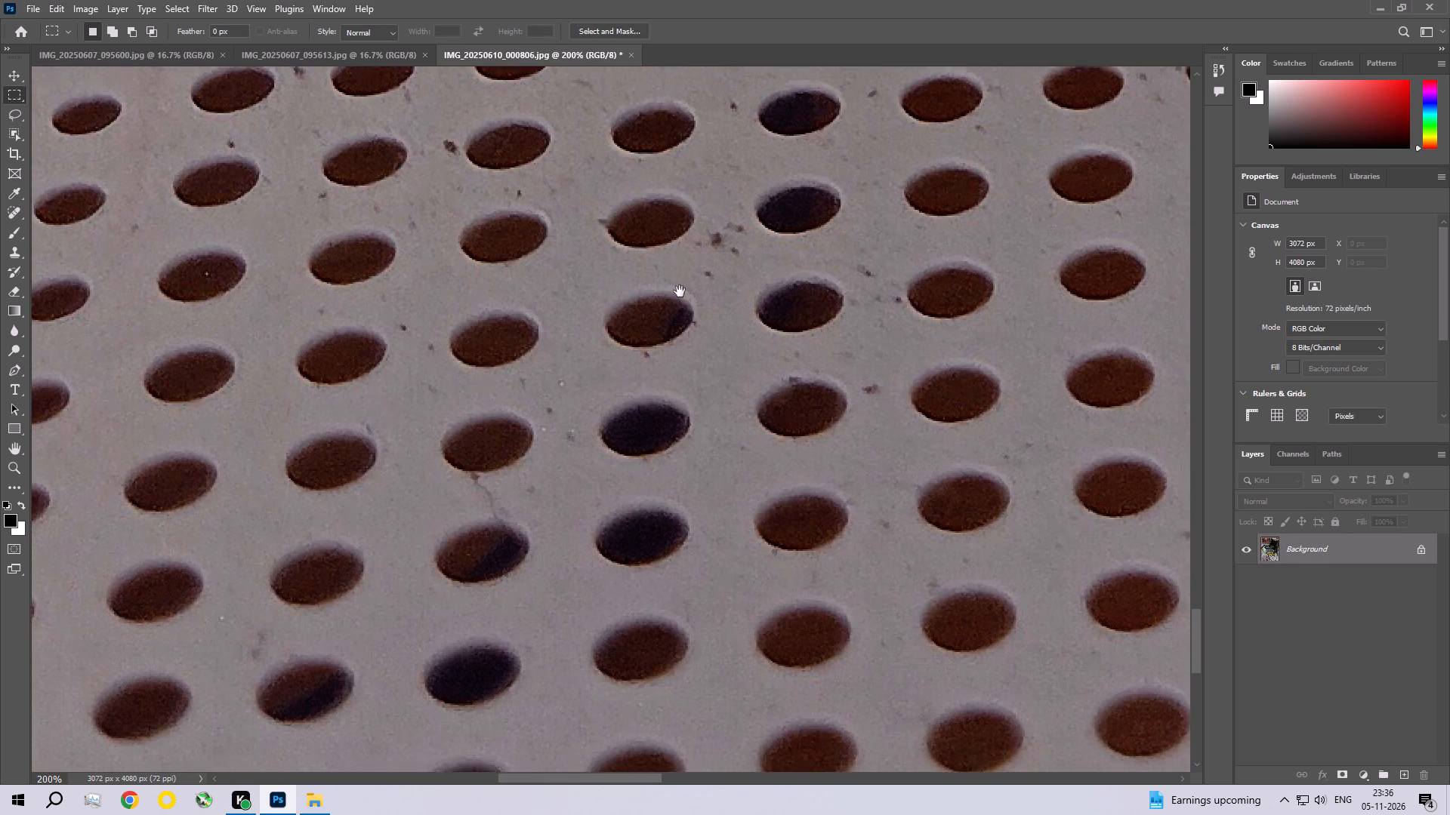
{"action": "left_click_drag", "start_coordinate": [674, 321], "coordinate": [915, 481]}
{"action": "left_click_drag", "start_coordinate": [485, 331], "coordinate": [648, 418]}
{"action": "left_click_drag", "start_coordinate": [500, 149], "coordinate": [528, 165]}
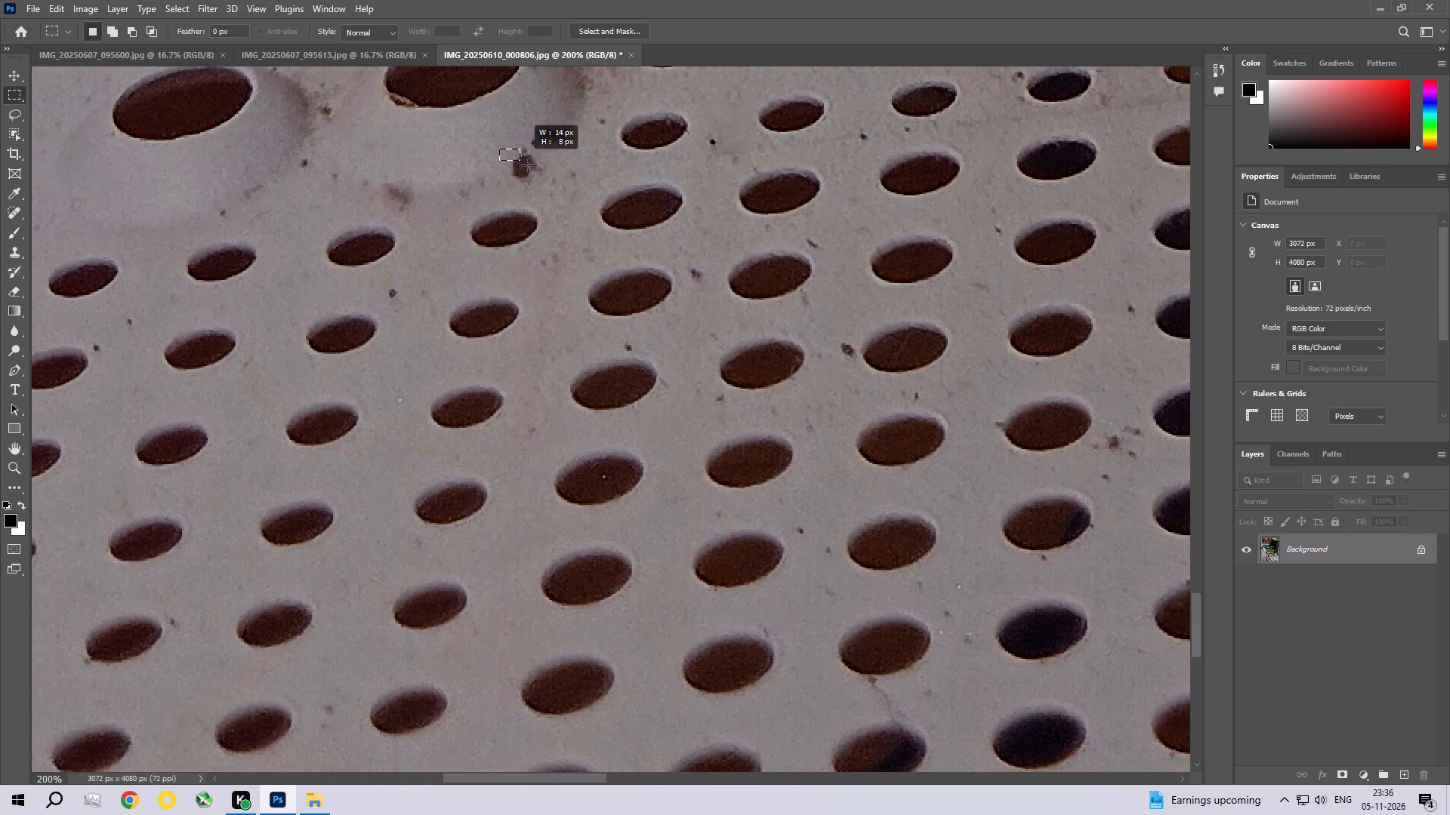
{"action": "left_click_drag", "start_coordinate": [528, 165], "coordinate": [550, 180]}
{"action": "key", "text": "ctrl+d"}
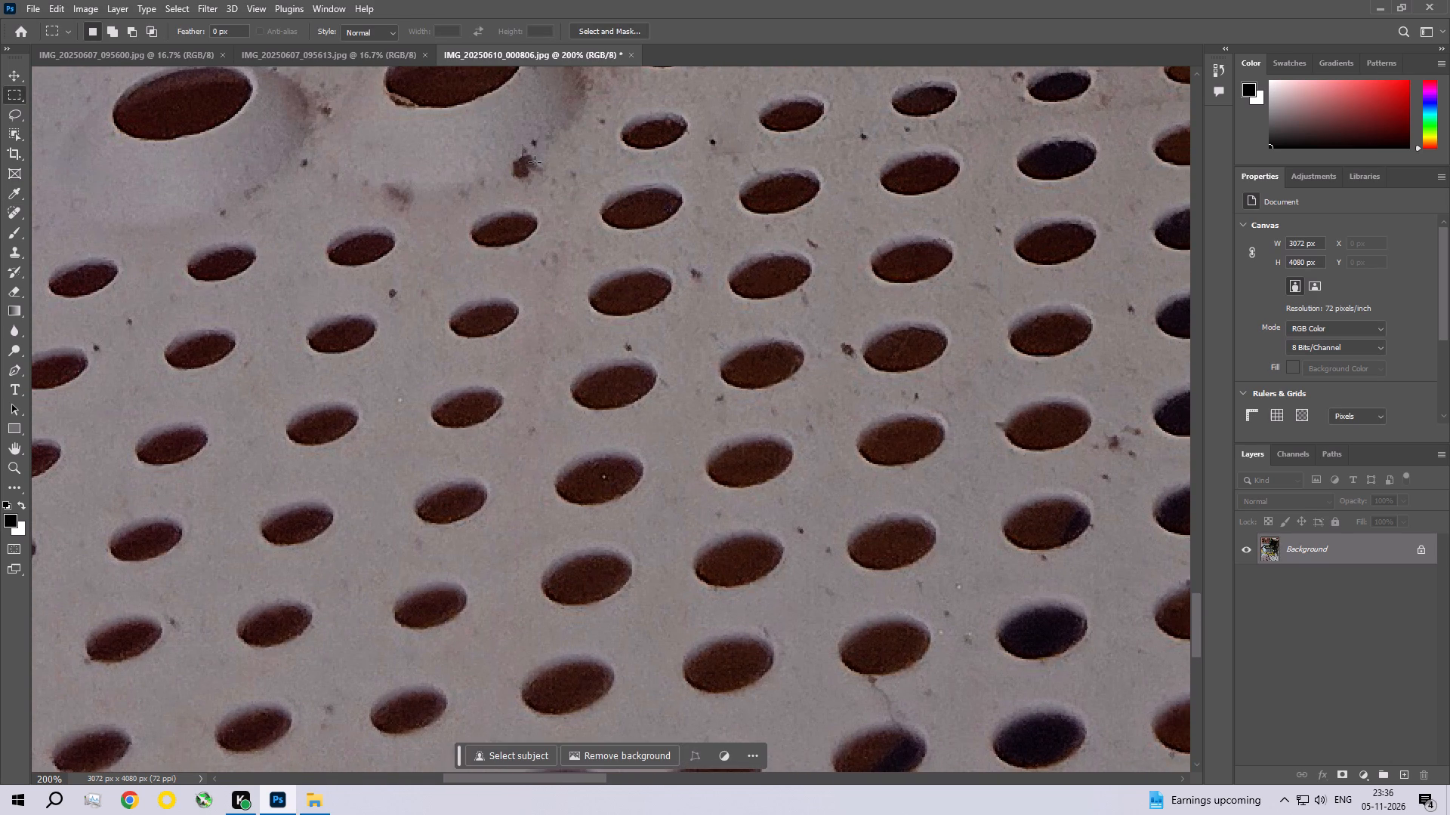
{"action": "left_click_drag", "start_coordinate": [554, 126], "coordinate": [502, 186]}
{"action": "left_click", "coordinate": [54, 8]}
{"action": "left_click", "coordinate": [70, 244]}
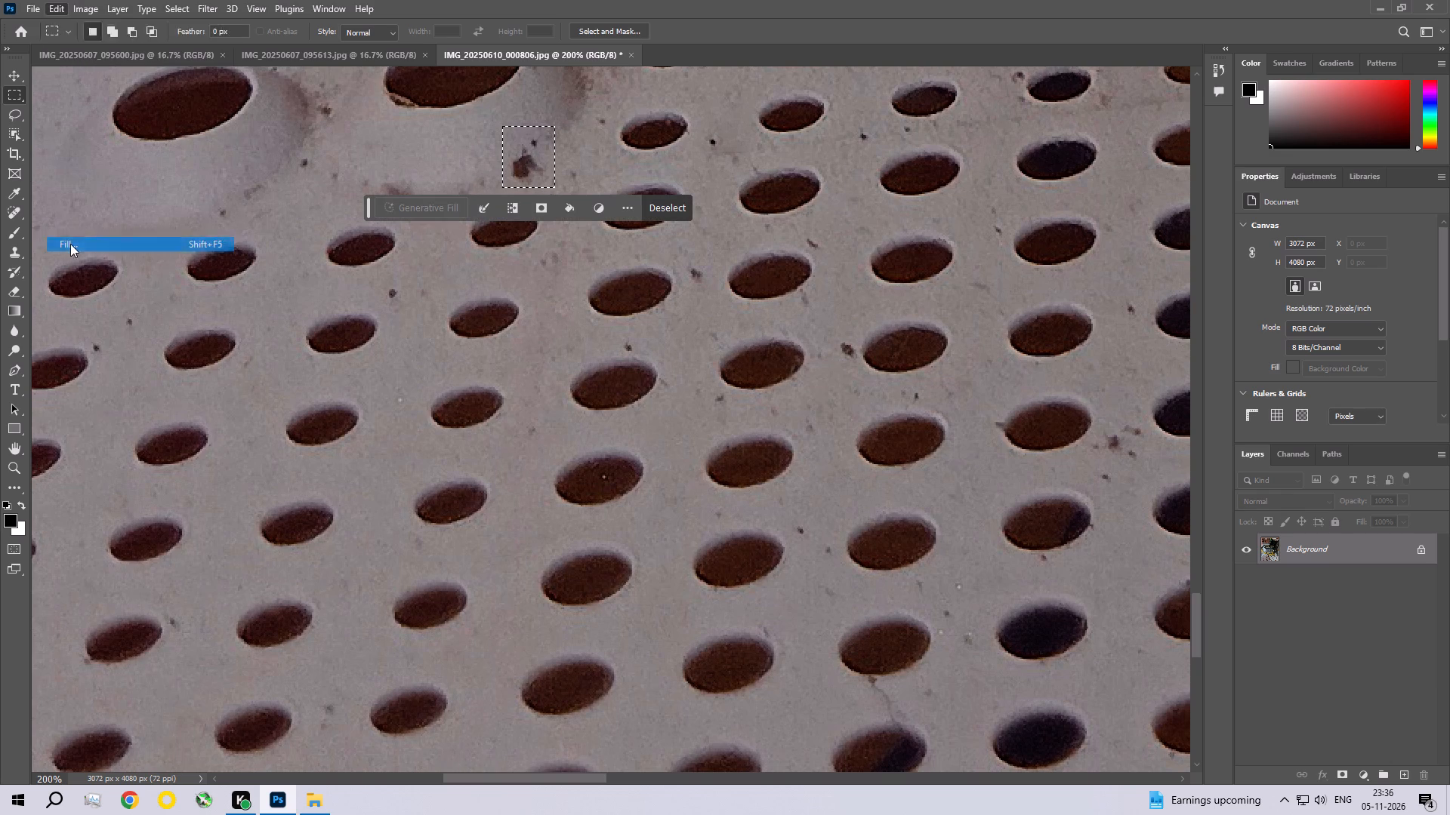
{"action": "left_click", "coordinate": [816, 198]}
{"action": "key", "text": "ctrl+d"}
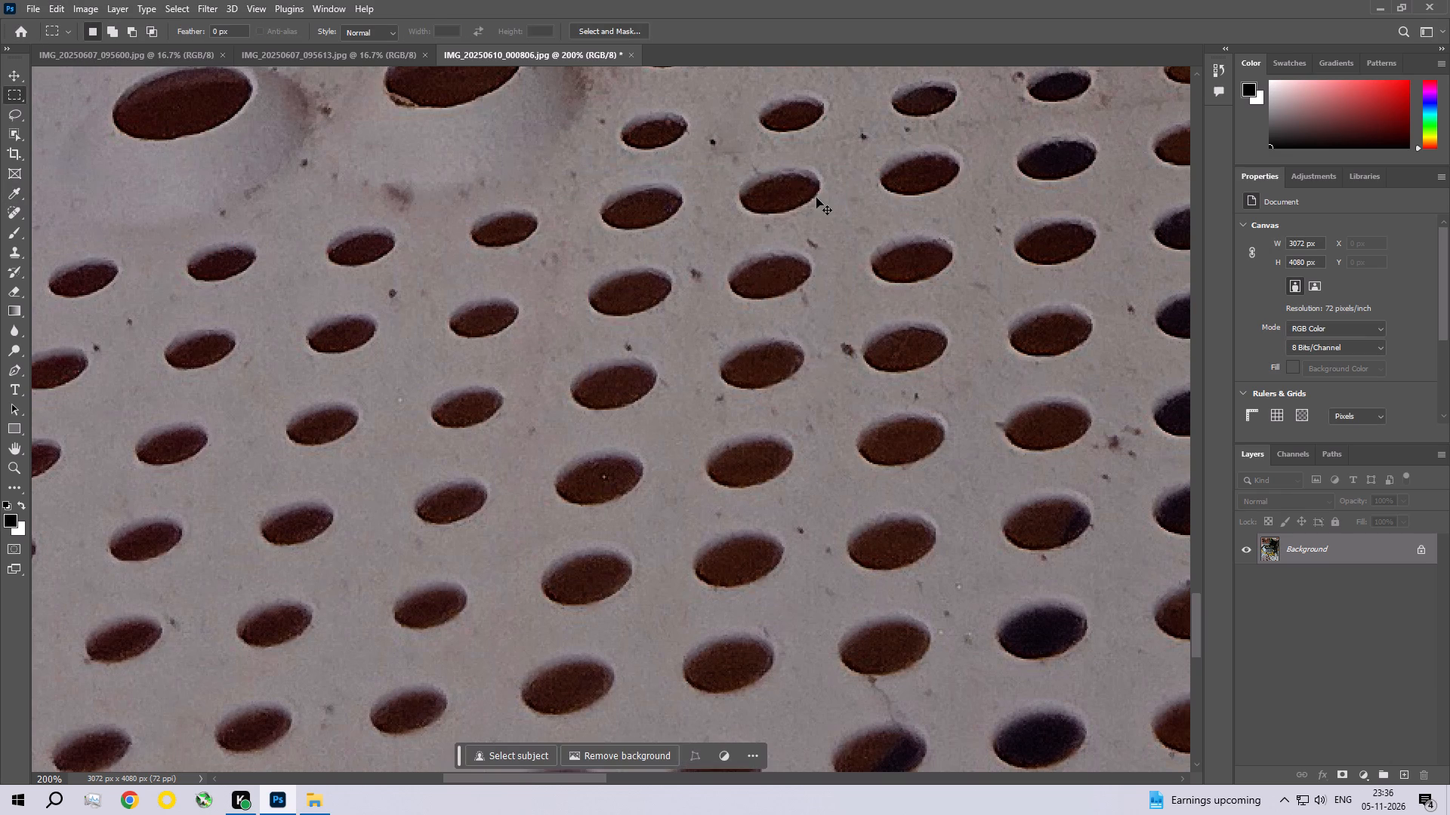
Content-Aware fill the dark speck between the first two rows of small holes below the raised holes, then deselect.
{"action": "key", "text": "space"}
{"action": "key", "text": "space"}
{"action": "key", "text": "space"}
{"action": "key", "text": "space"}
{"action": "key", "text": "space"}
{"action": "key", "text": "space"}
{"action": "key", "text": "space"}
{"action": "key", "text": "space"}
{"action": "key", "text": "space"}
{"action": "key", "text": "space"}
{"action": "left_click_drag", "start_coordinate": [376, 253], "coordinate": [694, 252]}
{"action": "left_click_drag", "start_coordinate": [691, 278], "coordinate": [721, 300]}
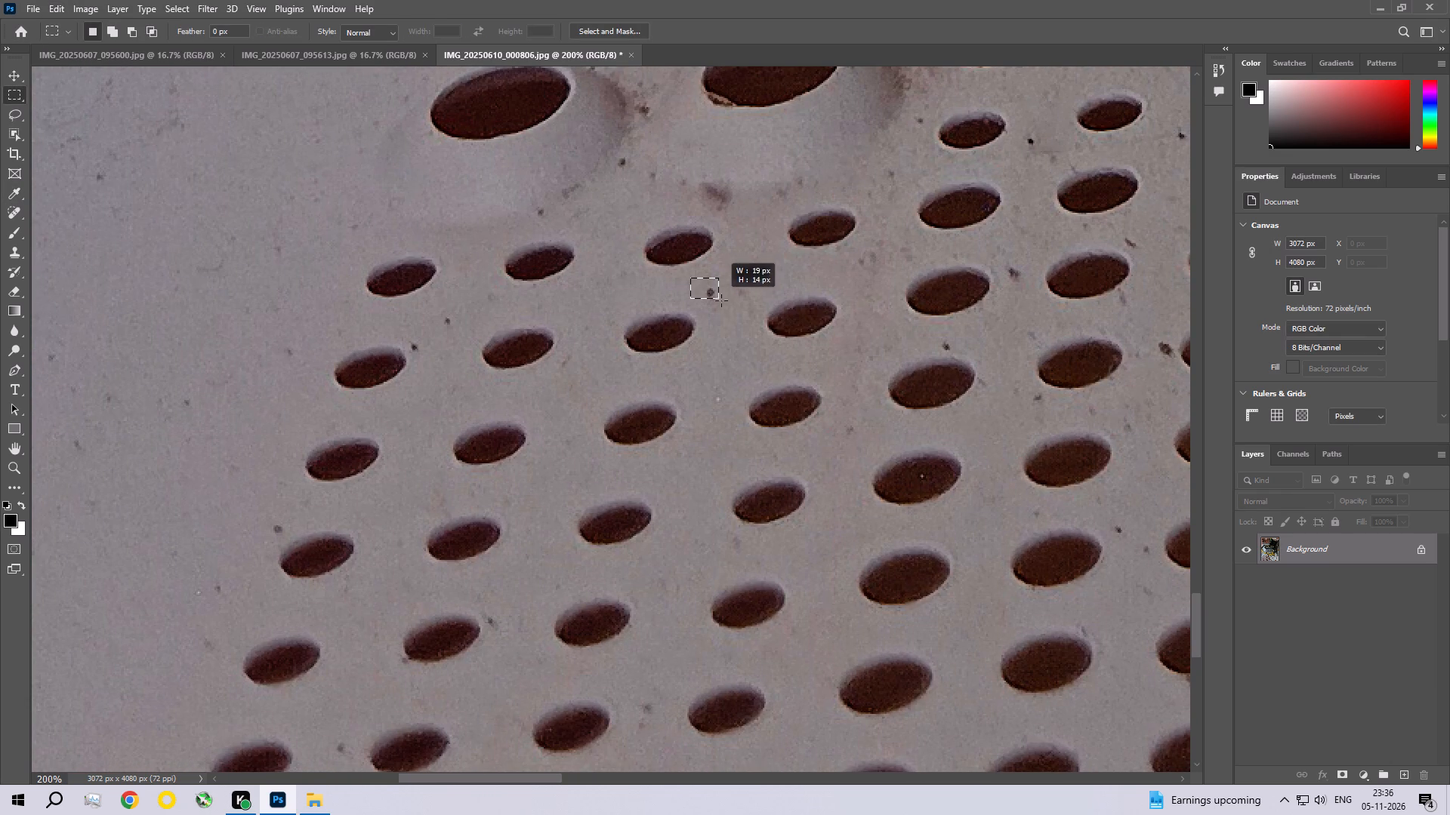
{"action": "left_click_drag", "start_coordinate": [721, 300], "coordinate": [723, 302]}
{"action": "left_click", "coordinate": [56, 3]}
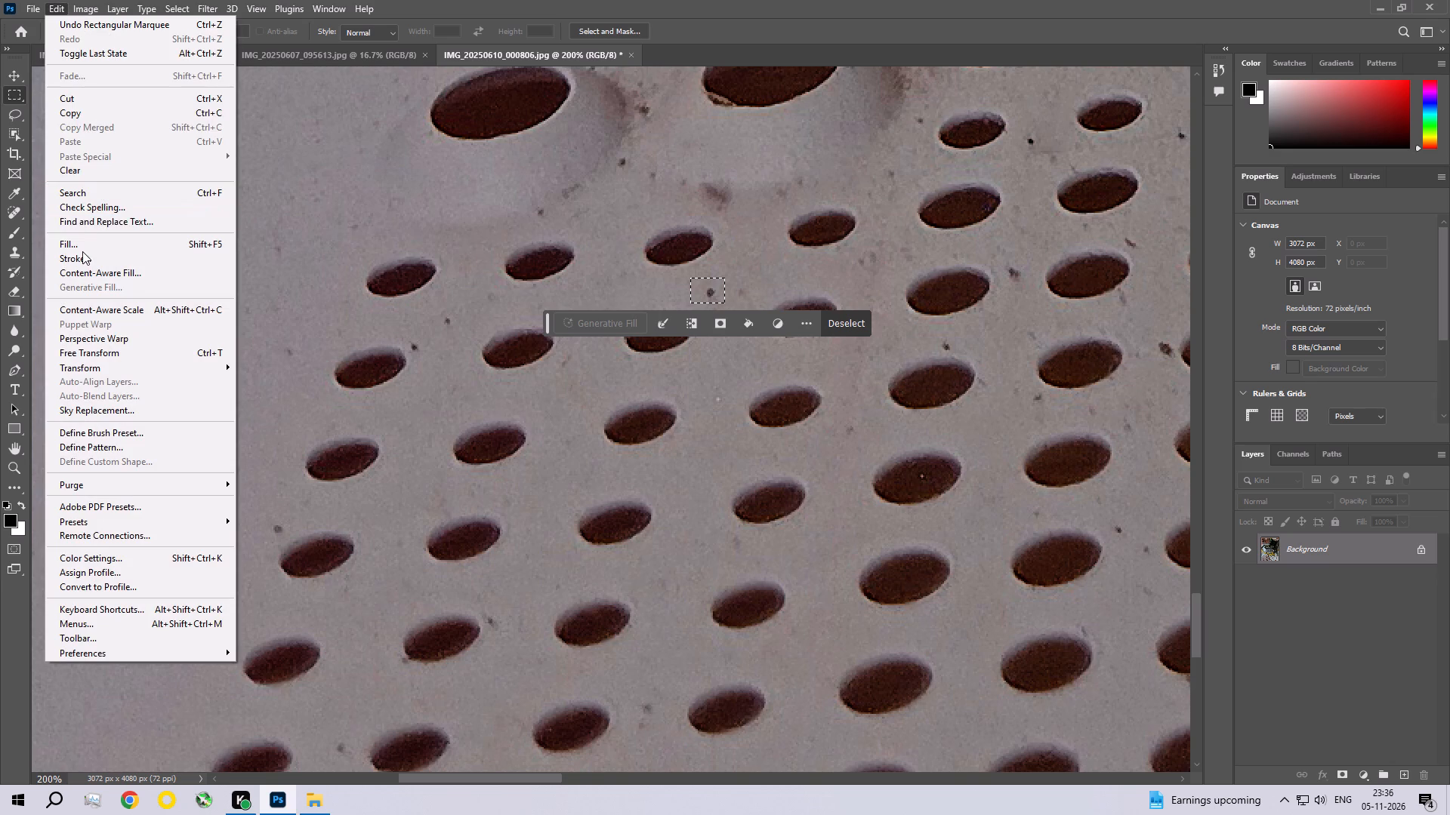
{"action": "left_click", "coordinate": [82, 244]}
{"action": "left_click", "coordinate": [833, 205]}
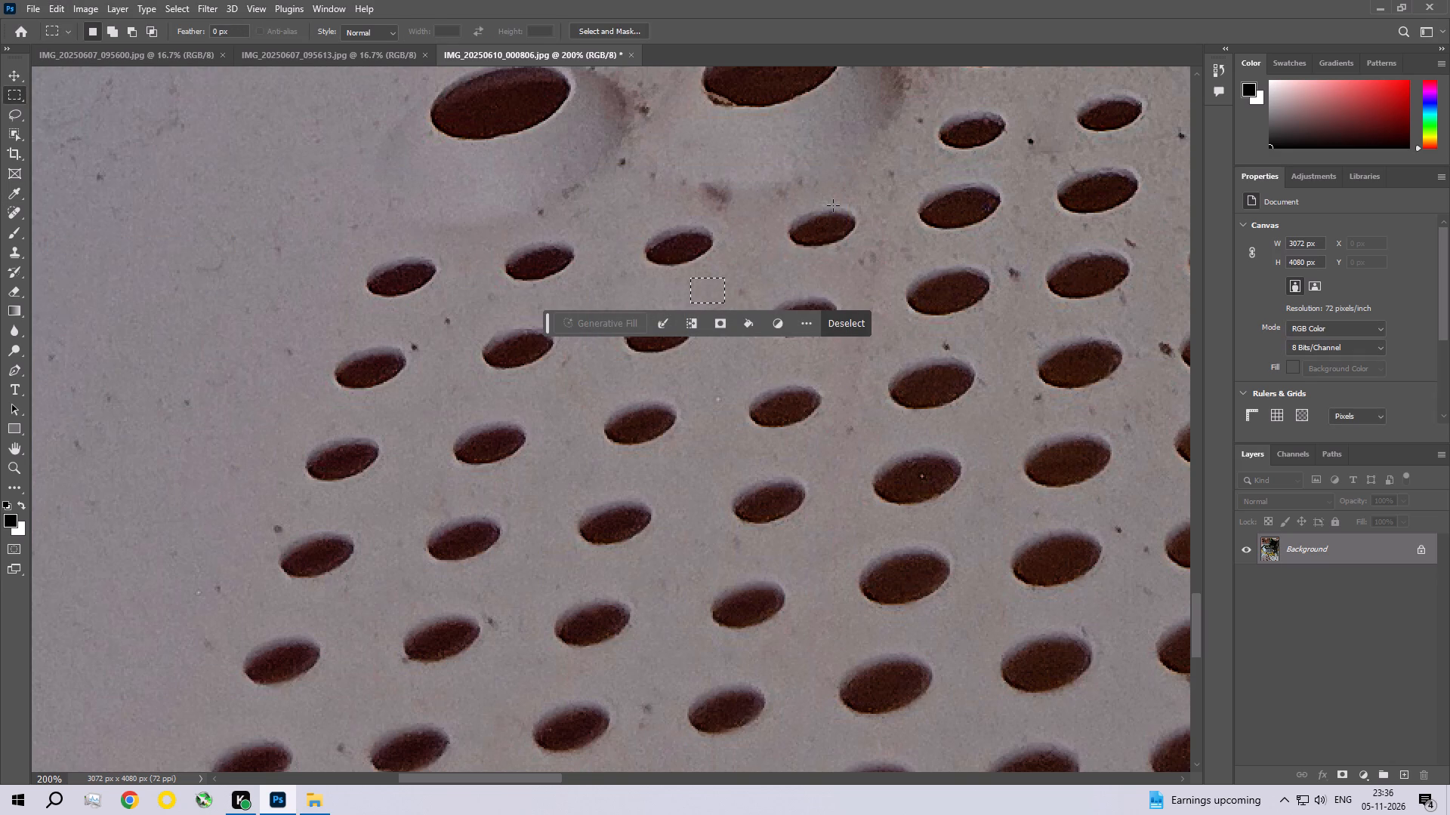
{"action": "key", "text": "ctrl+d"}
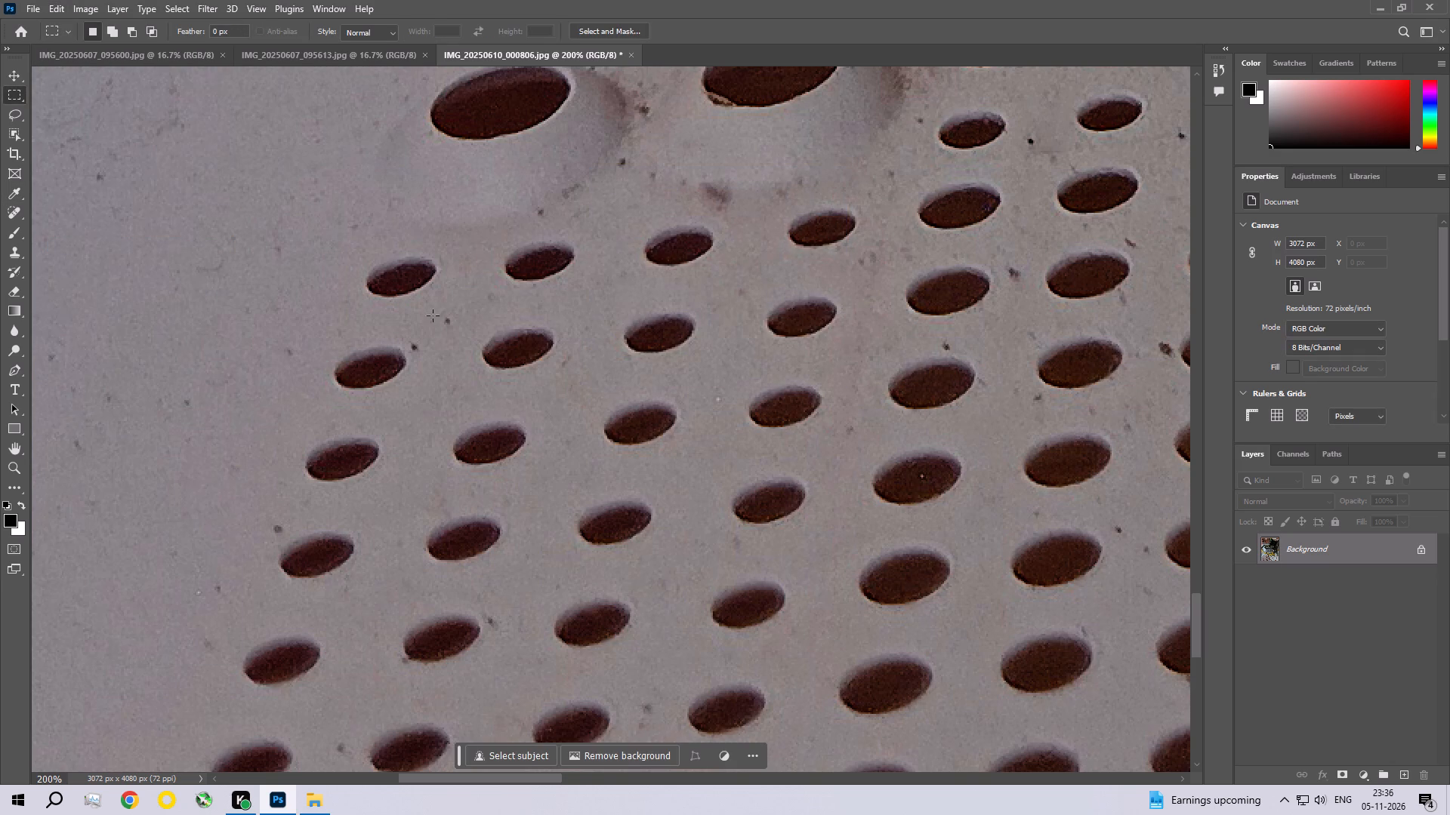
Content-Aware fill the two dark specks between the first two small holes of the top two rows below the raised holes, then deselect.
{"action": "left_click_drag", "start_coordinate": [468, 306], "coordinate": [412, 352]}
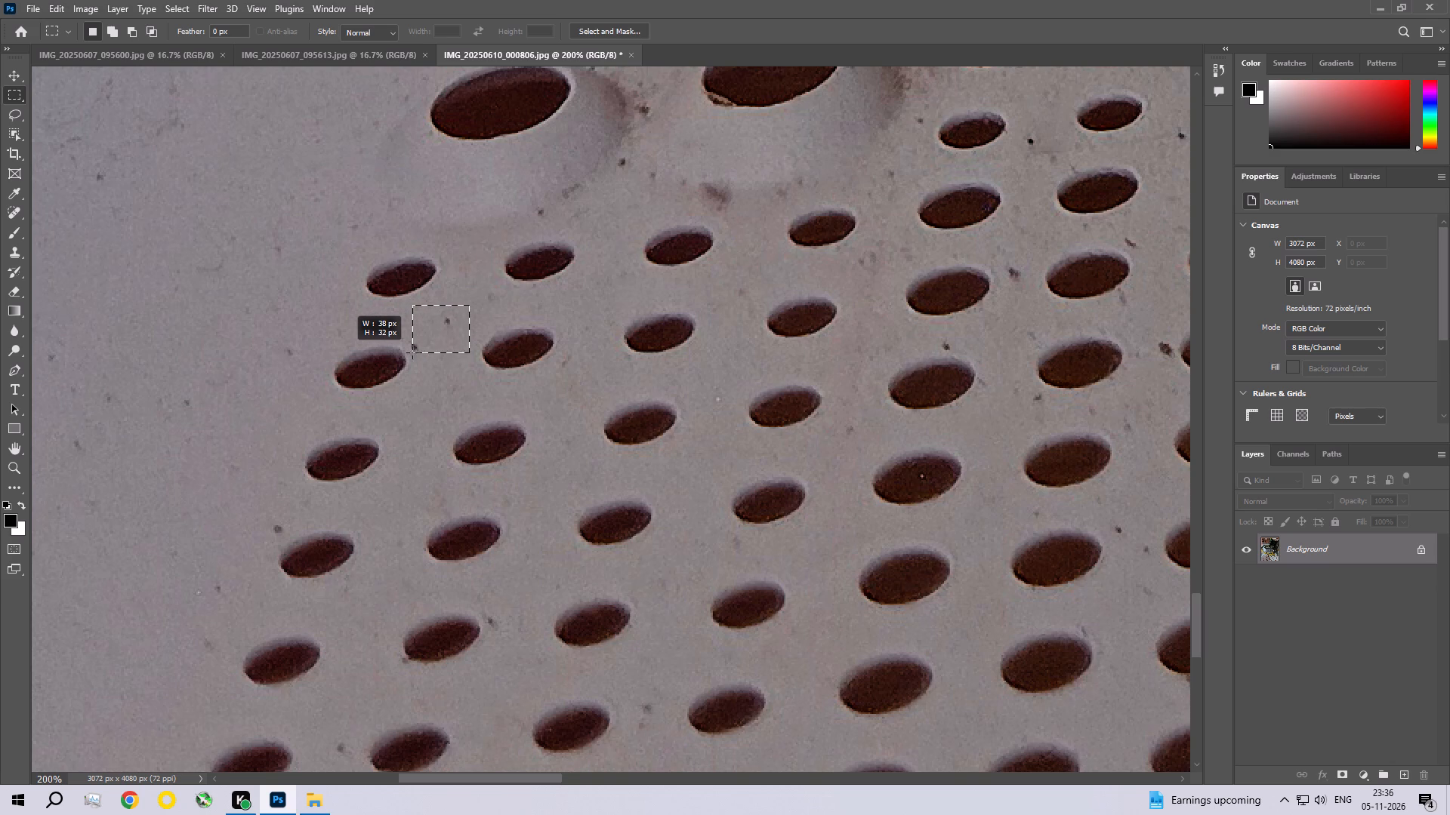
{"action": "left_click_drag", "start_coordinate": [412, 352], "coordinate": [409, 353]}
{"action": "left_click", "coordinate": [54, 6]}
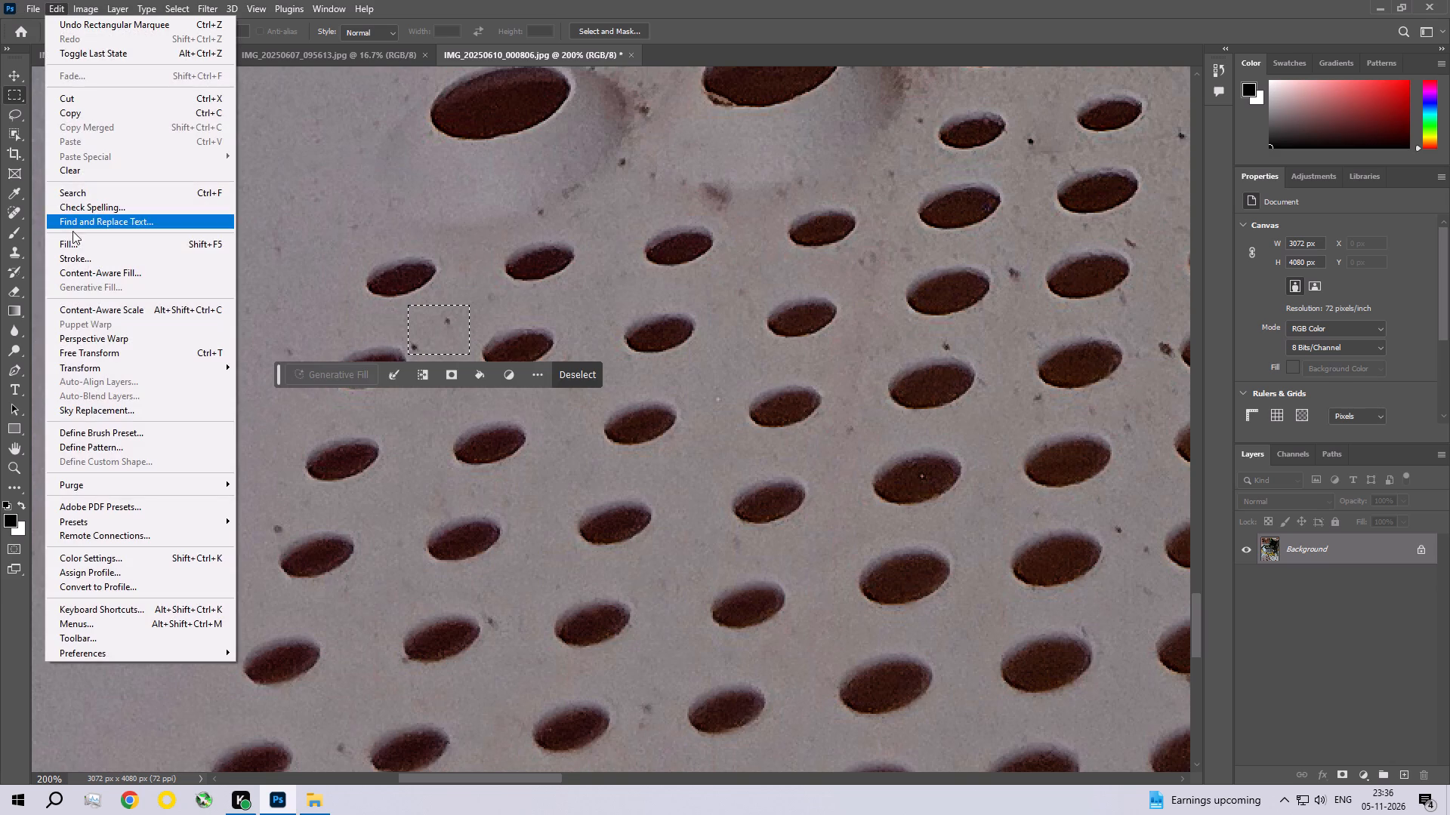
{"action": "left_click", "coordinate": [77, 250]}
{"action": "left_click", "coordinate": [799, 198]}
{"action": "key", "text": "ctrl+d"}
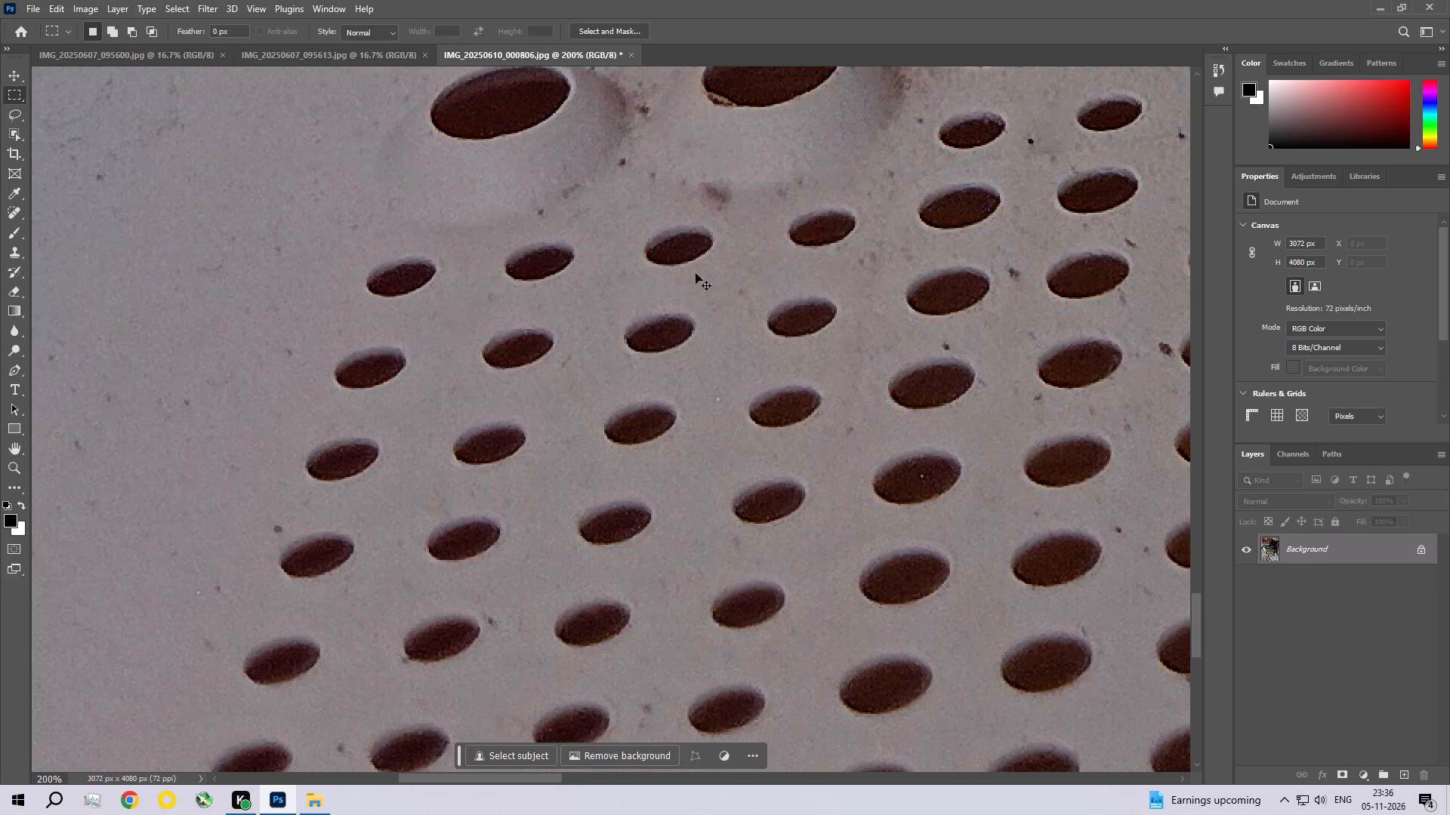
Content-Aware fill the dark speck on the floor at the lower foot of the first raised hole's rim, then deselect.
{"action": "left_click_drag", "start_coordinate": [606, 147], "coordinate": [636, 177]}
{"action": "left_click", "coordinate": [51, 8]}
{"action": "left_click", "coordinate": [69, 242]}
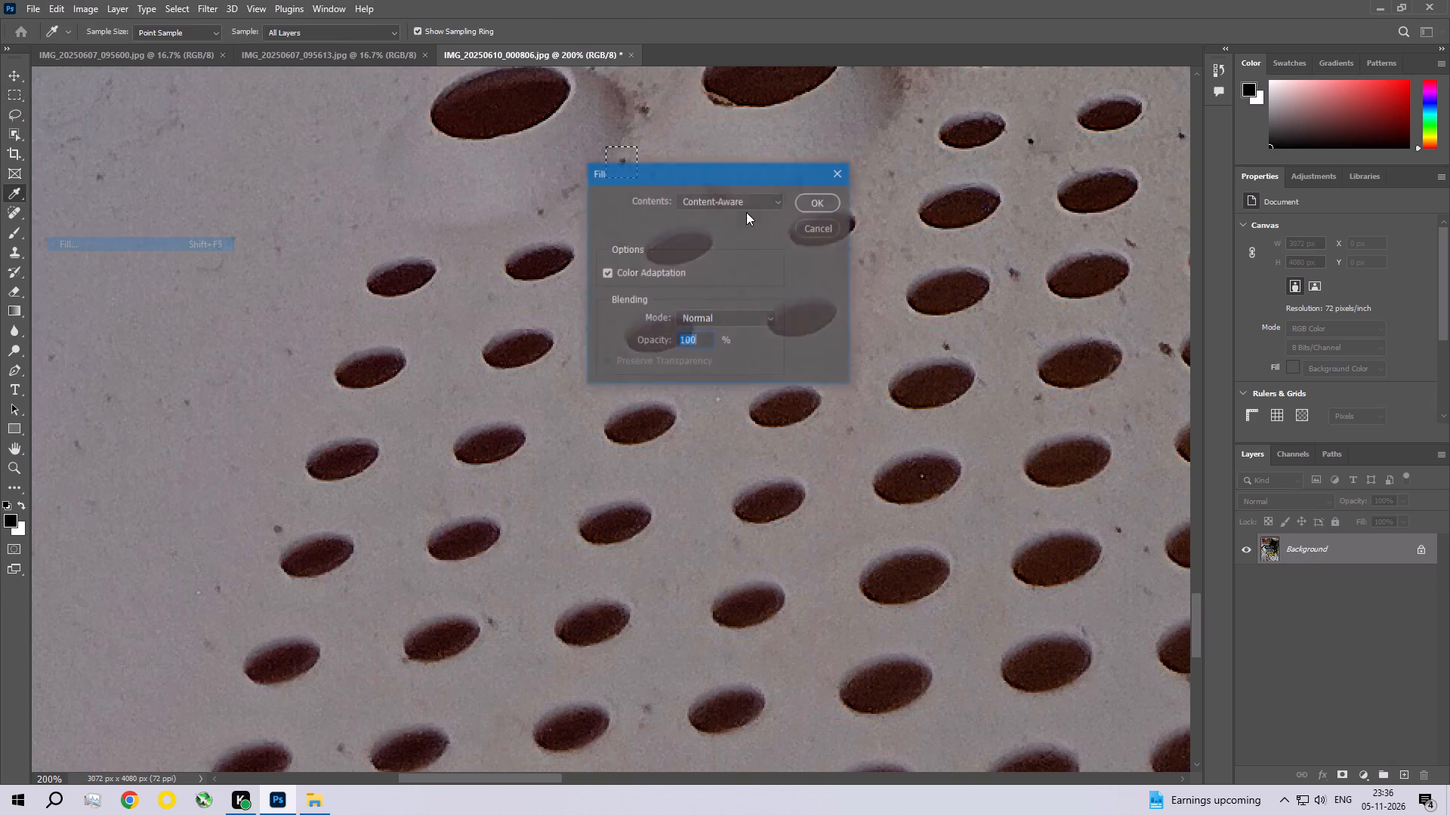
{"action": "left_click", "coordinate": [804, 195]}
{"action": "key", "text": "ctrl+d"}
Remove the brown spots in the gap between the two large raised holes with a Content-Aware fill, then deselect.
{"action": "key", "text": "space"}
{"action": "key", "text": "space"}
{"action": "key", "text": "space"}
{"action": "key", "text": "space"}
{"action": "key", "text": "space"}
{"action": "key", "text": "space"}
{"action": "key", "text": "space"}
{"action": "key", "text": "space"}
{"action": "key", "text": "space"}
{"action": "left_click_drag", "start_coordinate": [663, 122], "coordinate": [665, 276]}
{"action": "left_click_drag", "start_coordinate": [625, 236], "coordinate": [656, 281]}
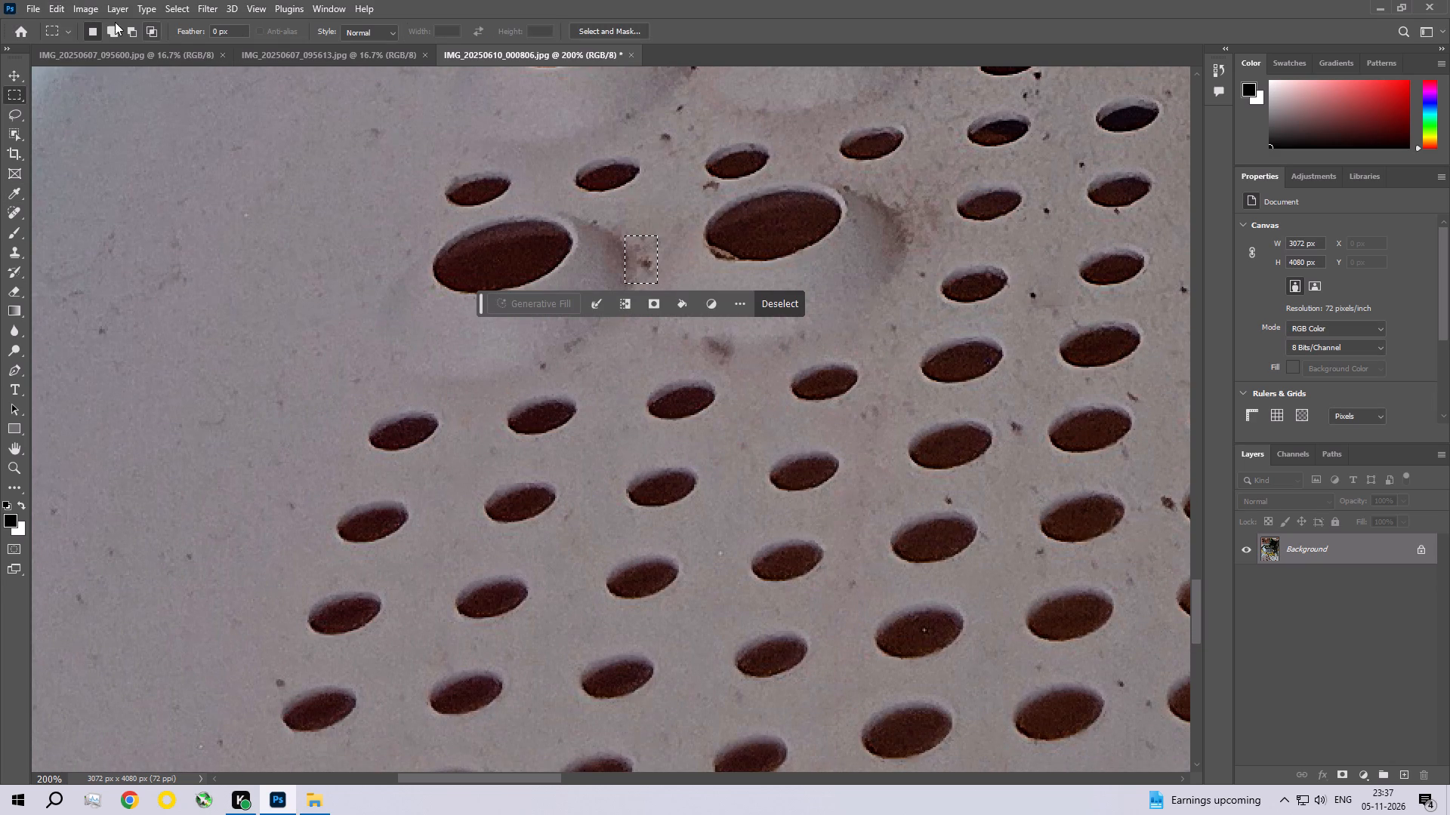
{"action": "left_click", "coordinate": [53, 5]}
{"action": "left_click", "coordinate": [100, 246]}
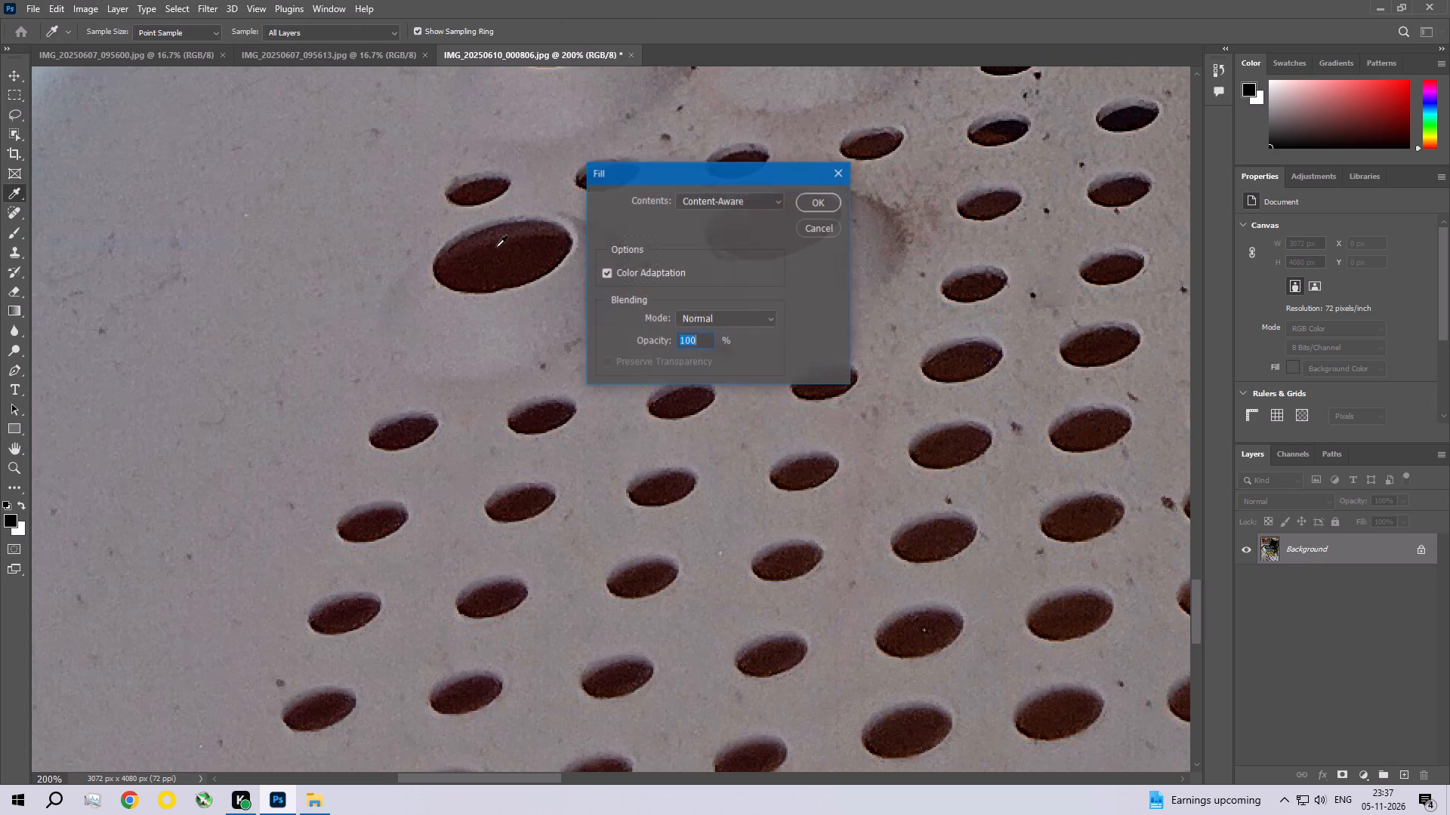
{"action": "left_click", "coordinate": [818, 200]}
{"action": "key", "text": "ctrl+d"}
Content-Aware fill the dark smudge in the shadow strip along the grey side rail, just below the lowest yellow cable, then deselect.
{"action": "key", "text": "space"}
{"action": "key", "text": "space"}
{"action": "key", "text": "space"}
{"action": "key", "text": "space"}
{"action": "key", "text": "space"}
{"action": "key", "text": "space"}
{"action": "key", "text": "space"}
{"action": "key", "text": "space"}
{"action": "key", "text": "space"}
{"action": "key", "text": "space"}
{"action": "key", "text": "space"}
{"action": "key", "text": "space"}
{"action": "key", "text": "space"}
{"action": "key", "text": "space"}
{"action": "key", "text": "space"}
{"action": "key", "text": "space"}
{"action": "key", "text": "space"}
{"action": "key", "text": "space"}
{"action": "key", "text": "space"}
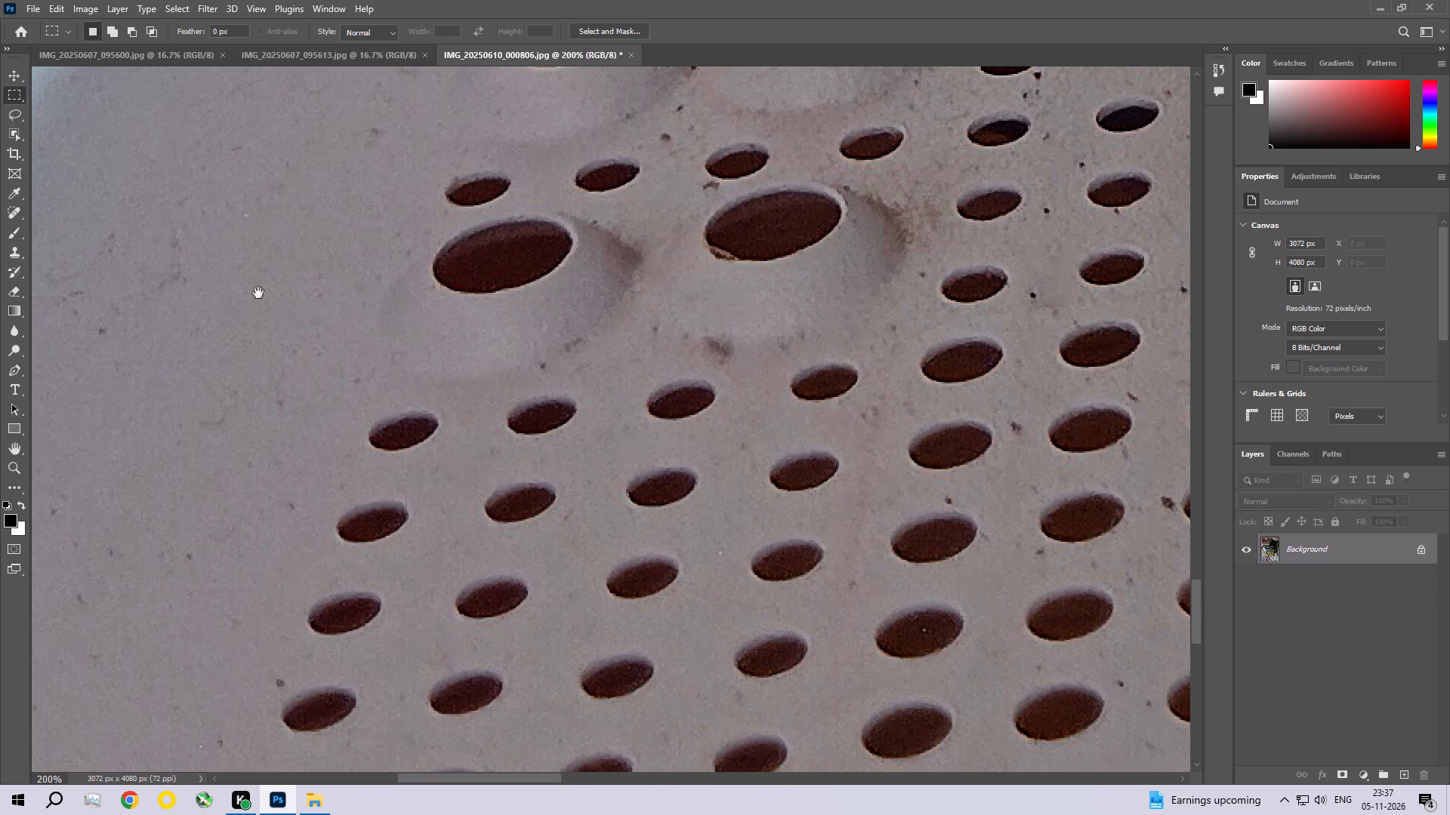
{"action": "left_click_drag", "start_coordinate": [222, 266], "coordinate": [767, 203]}
{"action": "key", "text": "space"}
{"action": "key", "text": "space"}
{"action": "key", "text": "space"}
{"action": "key", "text": "space"}
{"action": "key", "text": "space"}
{"action": "key", "text": "space"}
{"action": "key", "text": "space"}
{"action": "key", "text": "space"}
{"action": "key", "text": "space"}
{"action": "key", "text": "space"}
{"action": "key", "text": "space"}
{"action": "key", "text": "space"}
{"action": "key", "text": "space"}
{"action": "key", "text": "space"}
{"action": "key", "text": "space"}
{"action": "key", "text": "space"}
{"action": "key", "text": "space"}
{"action": "key", "text": "space"}
{"action": "key", "text": "space"}
{"action": "key", "text": "space"}
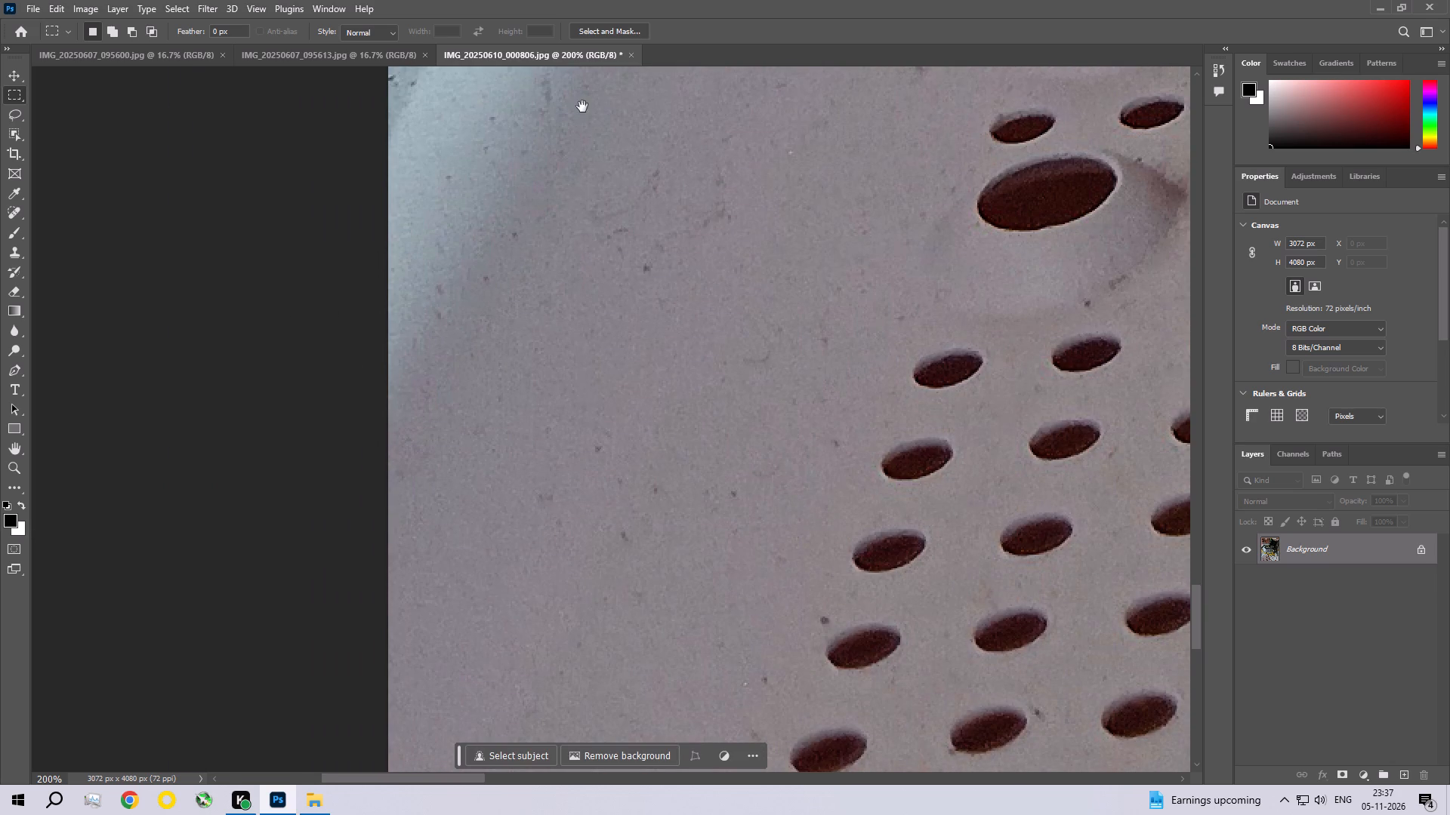
{"action": "left_click_drag", "start_coordinate": [582, 110], "coordinate": [659, 388]}
{"action": "left_click_drag", "start_coordinate": [619, 217], "coordinate": [614, 423]}
{"action": "left_click_drag", "start_coordinate": [692, 292], "coordinate": [559, 345]}
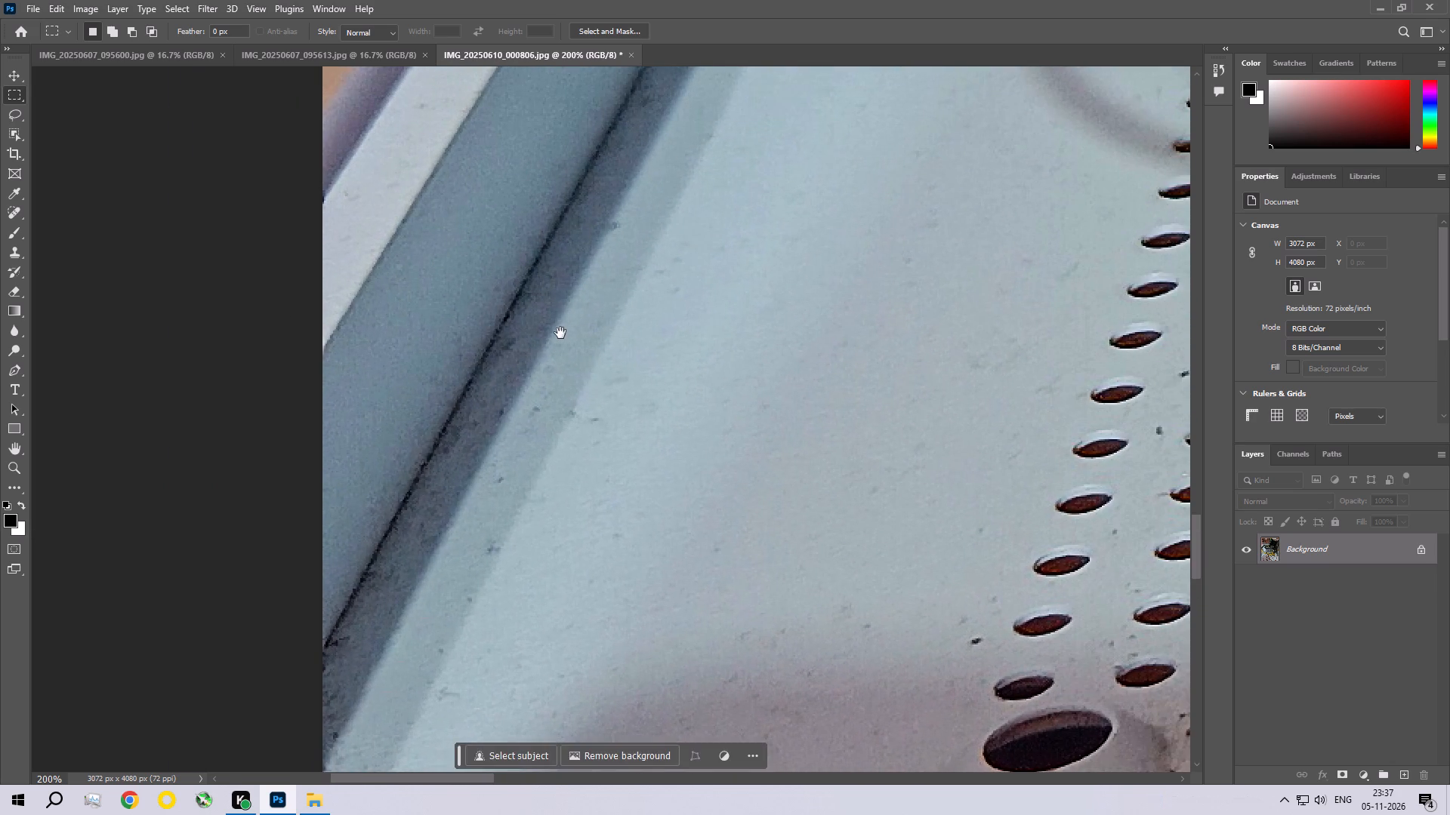
{"action": "left_click_drag", "start_coordinate": [757, 247], "coordinate": [596, 407]}
{"action": "left_click_drag", "start_coordinate": [622, 311], "coordinate": [627, 354]}
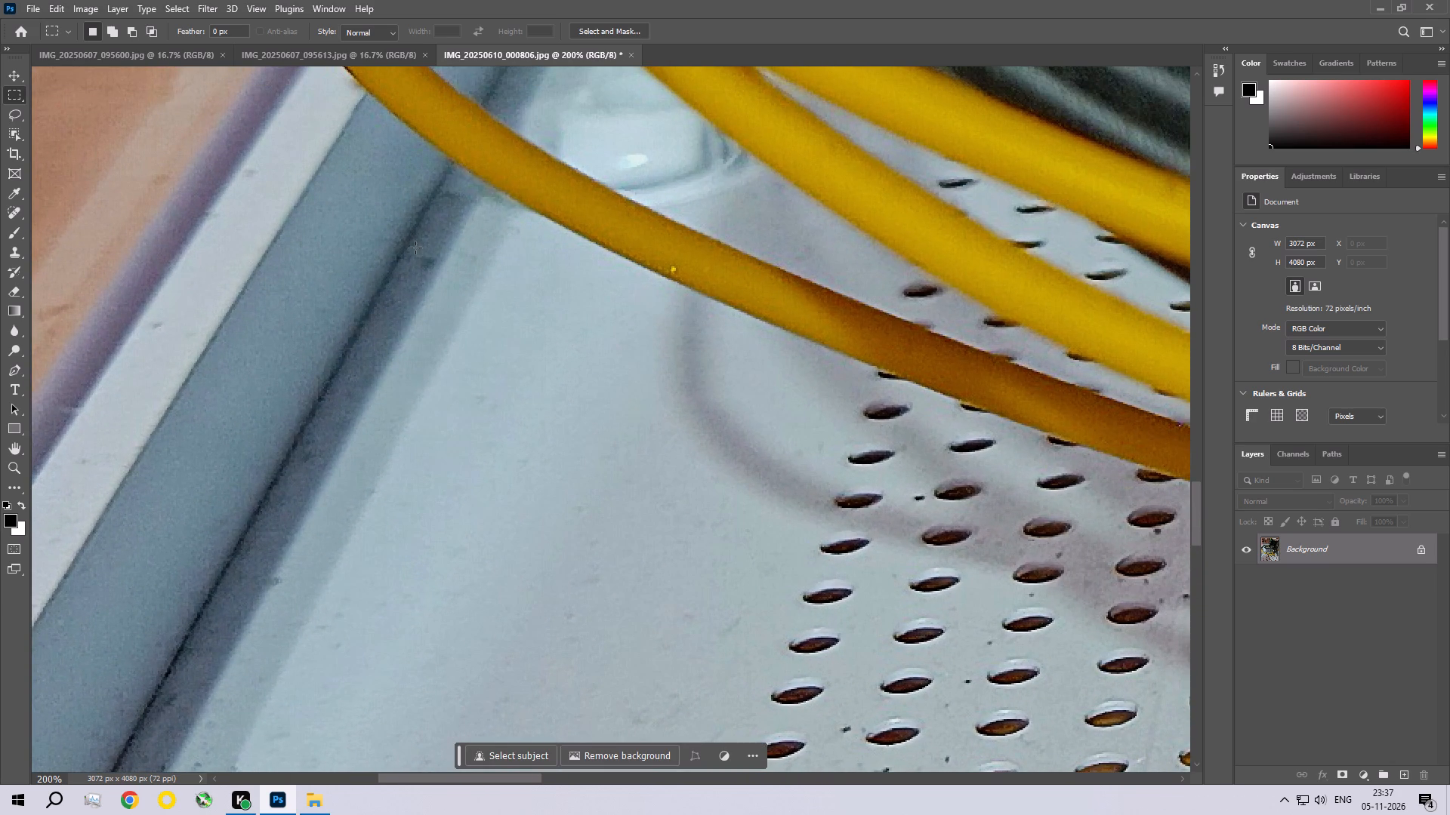
{"action": "left_click_drag", "start_coordinate": [412, 246], "coordinate": [447, 308]}
{"action": "left_click", "coordinate": [58, 10]}
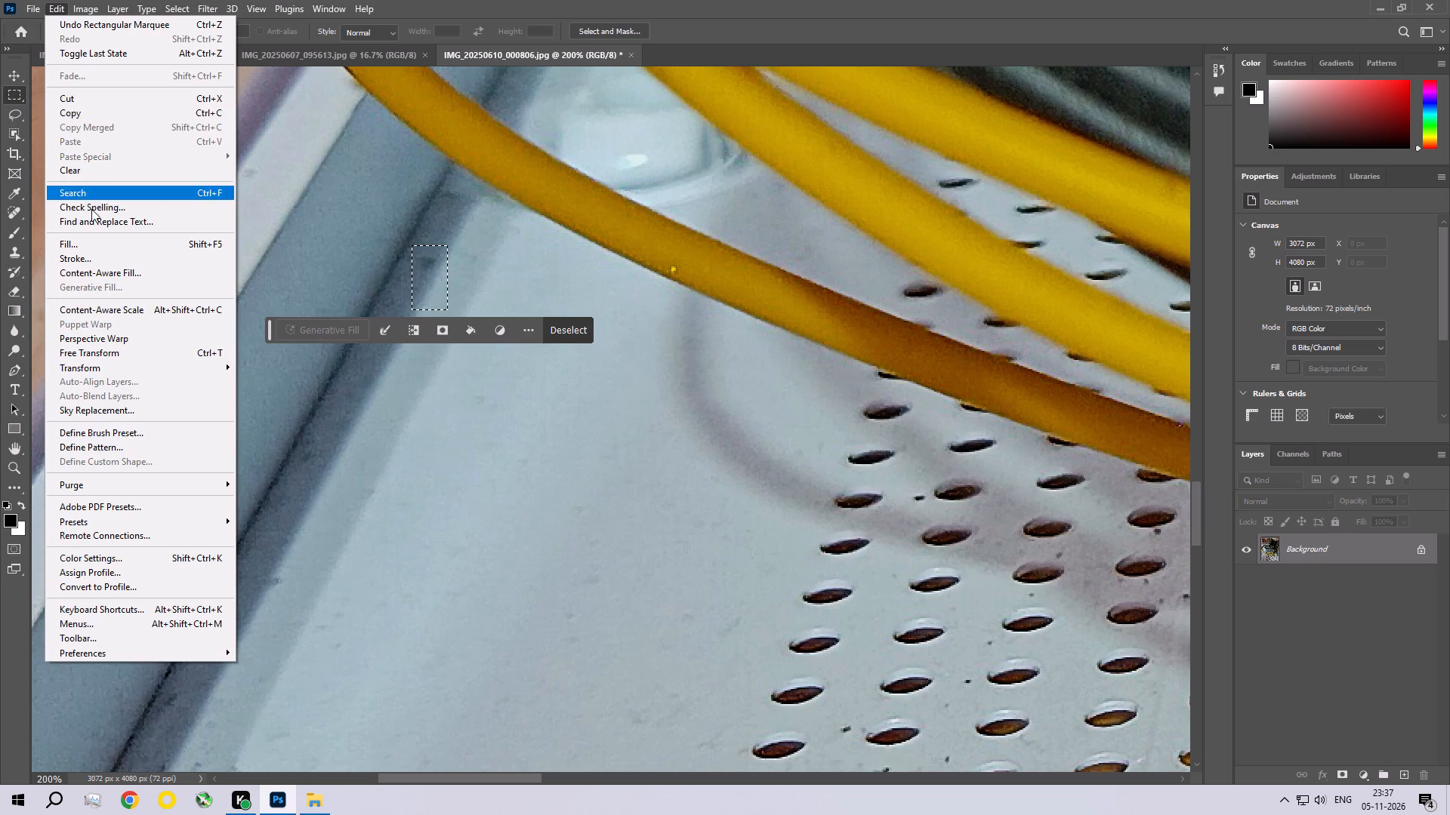
{"action": "left_click", "coordinate": [94, 243]}
{"action": "left_click", "coordinate": [823, 201]}
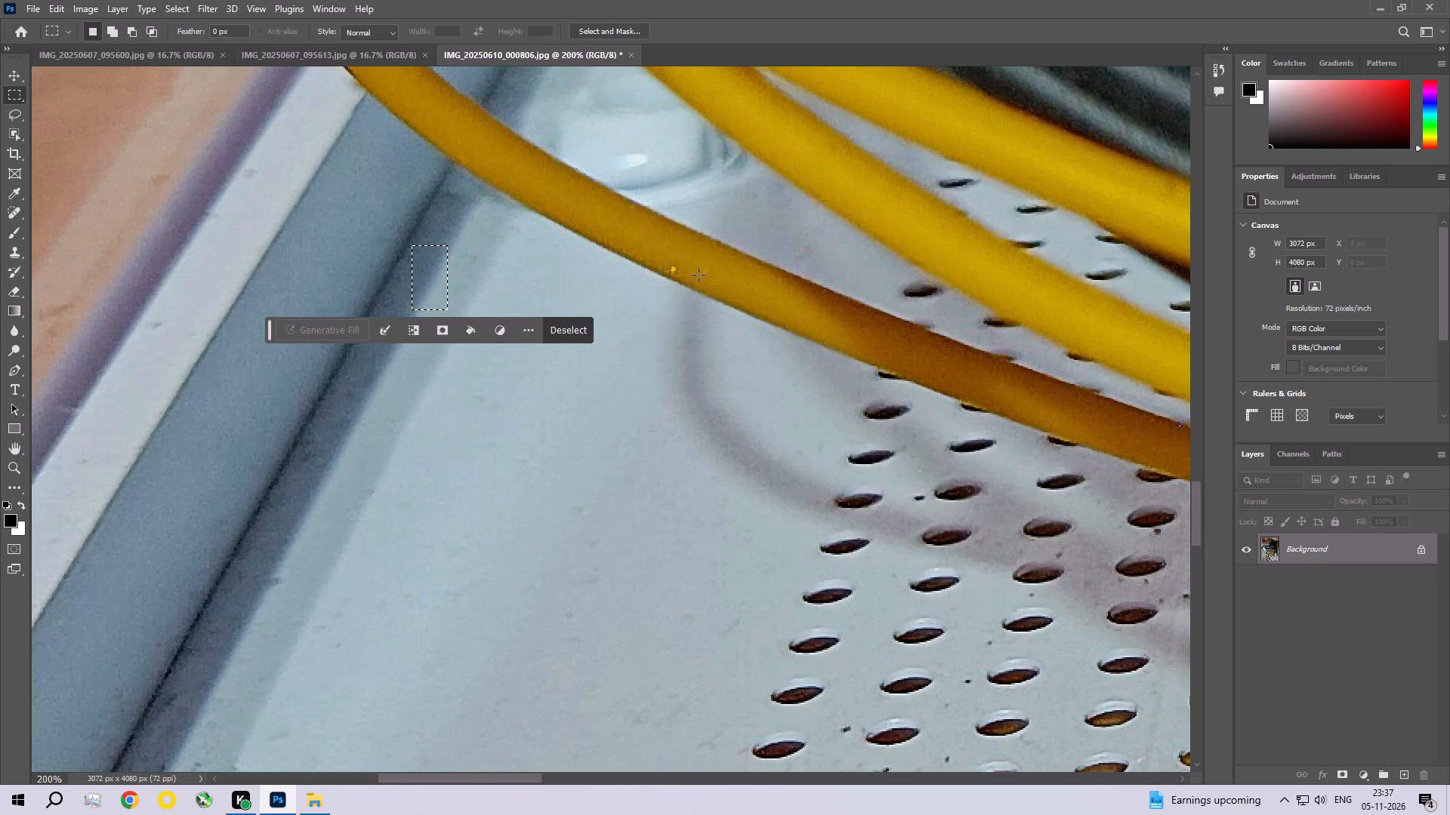
{"action": "key", "text": "ctrl+d"}
Content-Aware fill the black speck on the plain floor beside the small holes just above the first raised hole, then deselect.
{"action": "key", "text": "space"}
{"action": "key", "text": "space"}
{"action": "key", "text": "space"}
{"action": "key", "text": "space"}
{"action": "key", "text": "space"}
{"action": "key", "text": "space"}
{"action": "key", "text": "space"}
{"action": "key", "text": "space"}
{"action": "key", "text": "space"}
{"action": "key", "text": "space"}
{"action": "key", "text": "space"}
{"action": "key", "text": "space"}
{"action": "key", "text": "space"}
{"action": "key", "text": "space"}
{"action": "key", "text": "space"}
{"action": "key", "text": "space"}
{"action": "key", "text": "space"}
{"action": "key", "text": "space"}
{"action": "key", "text": "space"}
{"action": "key", "text": "space"}
{"action": "left_click_drag", "start_coordinate": [642, 474], "coordinate": [586, 312]}
{"action": "left_click_drag", "start_coordinate": [563, 364], "coordinate": [690, 232]}
{"action": "left_click_drag", "start_coordinate": [647, 318], "coordinate": [595, 322]}
{"action": "left_click_drag", "start_coordinate": [755, 224], "coordinate": [788, 257]}
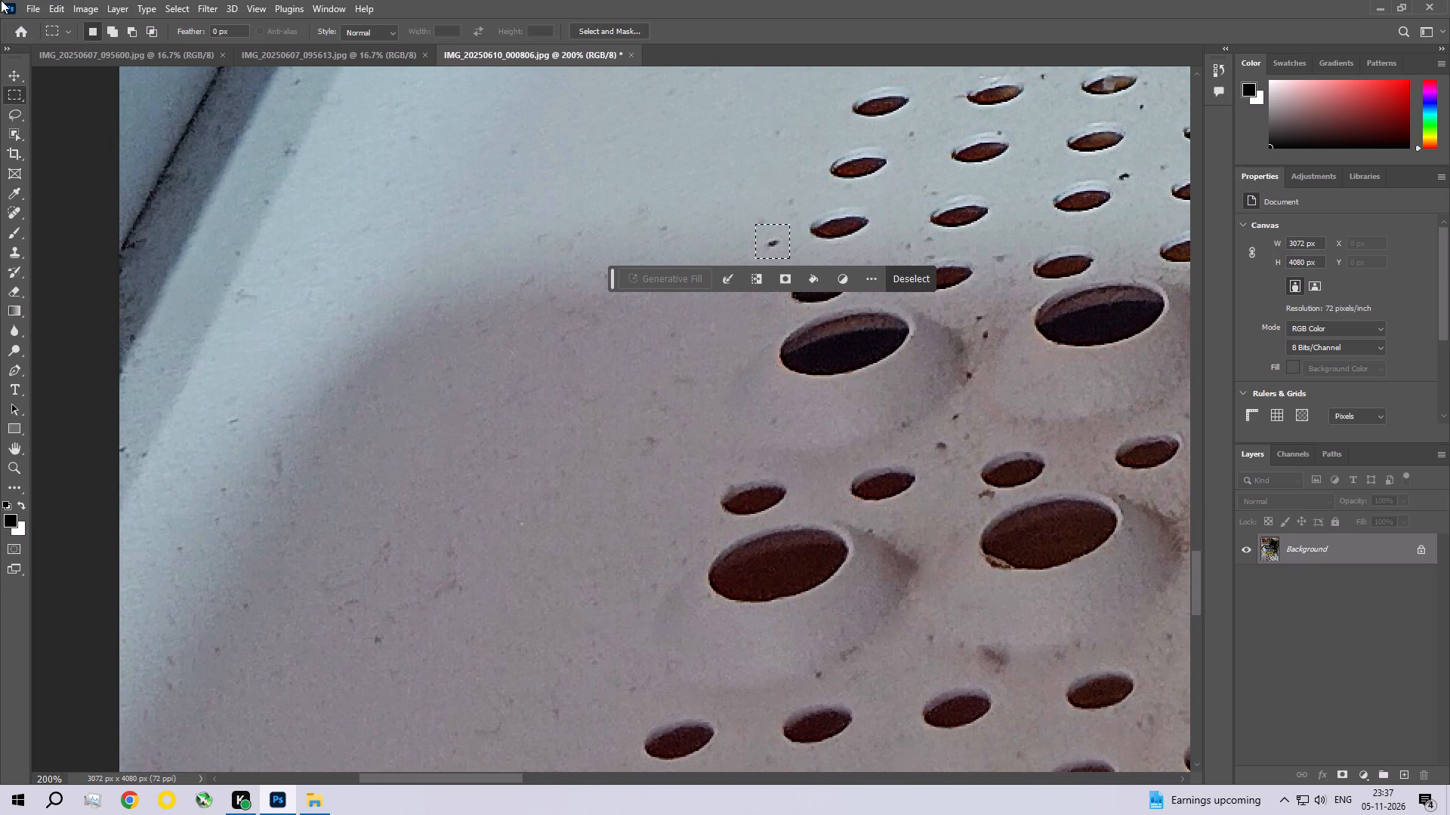
{"action": "left_click", "coordinate": [60, 9]}
{"action": "left_click", "coordinate": [59, 242]}
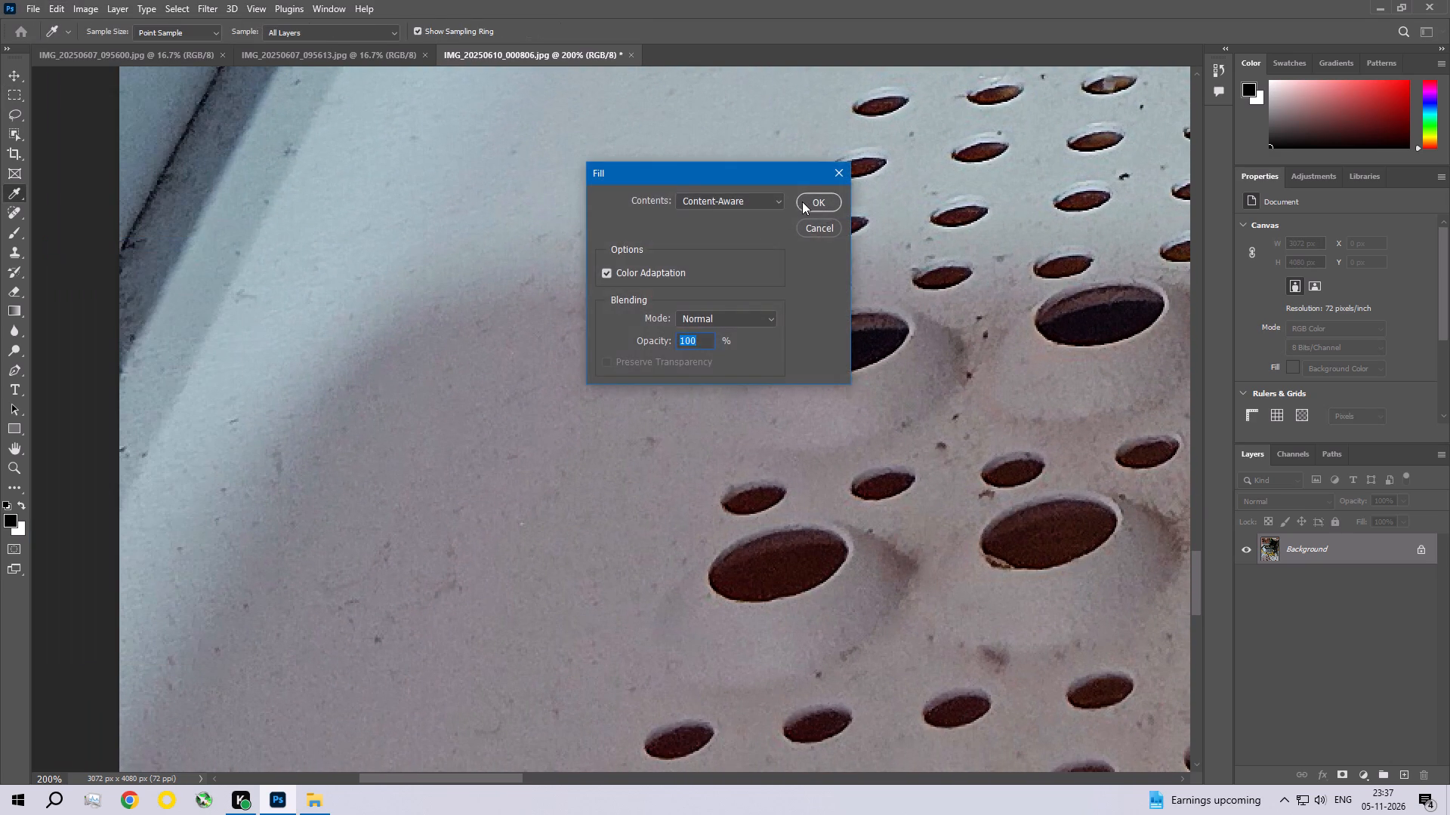
{"action": "left_click", "coordinate": [806, 200]}
{"action": "key", "text": "ctrl+d"}
Content-Aware fill the faint grey spot beside the outermost small holes near the photo's bottom edge, then deselect.
{"action": "key", "text": "space"}
{"action": "key", "text": "space"}
{"action": "key", "text": "space"}
{"action": "key", "text": "space"}
{"action": "key", "text": "space"}
{"action": "key", "text": "space"}
{"action": "key", "text": "space"}
{"action": "key", "text": "space"}
{"action": "key", "text": "space"}
{"action": "key", "text": "space"}
{"action": "key", "text": "space"}
{"action": "key", "text": "space"}
{"action": "key", "text": "space"}
{"action": "key", "text": "space"}
{"action": "key", "text": "space"}
{"action": "key", "text": "space"}
{"action": "key", "text": "space"}
{"action": "key", "text": "space"}
{"action": "key", "text": "space"}
{"action": "key", "text": "space"}
{"action": "left_click_drag", "start_coordinate": [606, 435], "coordinate": [649, 236]}
{"action": "left_click_drag", "start_coordinate": [575, 388], "coordinate": [612, 273]}
{"action": "left_click_drag", "start_coordinate": [560, 460], "coordinate": [495, 254]}
{"action": "left_click_drag", "start_coordinate": [477, 455], "coordinate": [519, 351]}
{"action": "left_click_drag", "start_coordinate": [446, 324], "coordinate": [487, 374]}
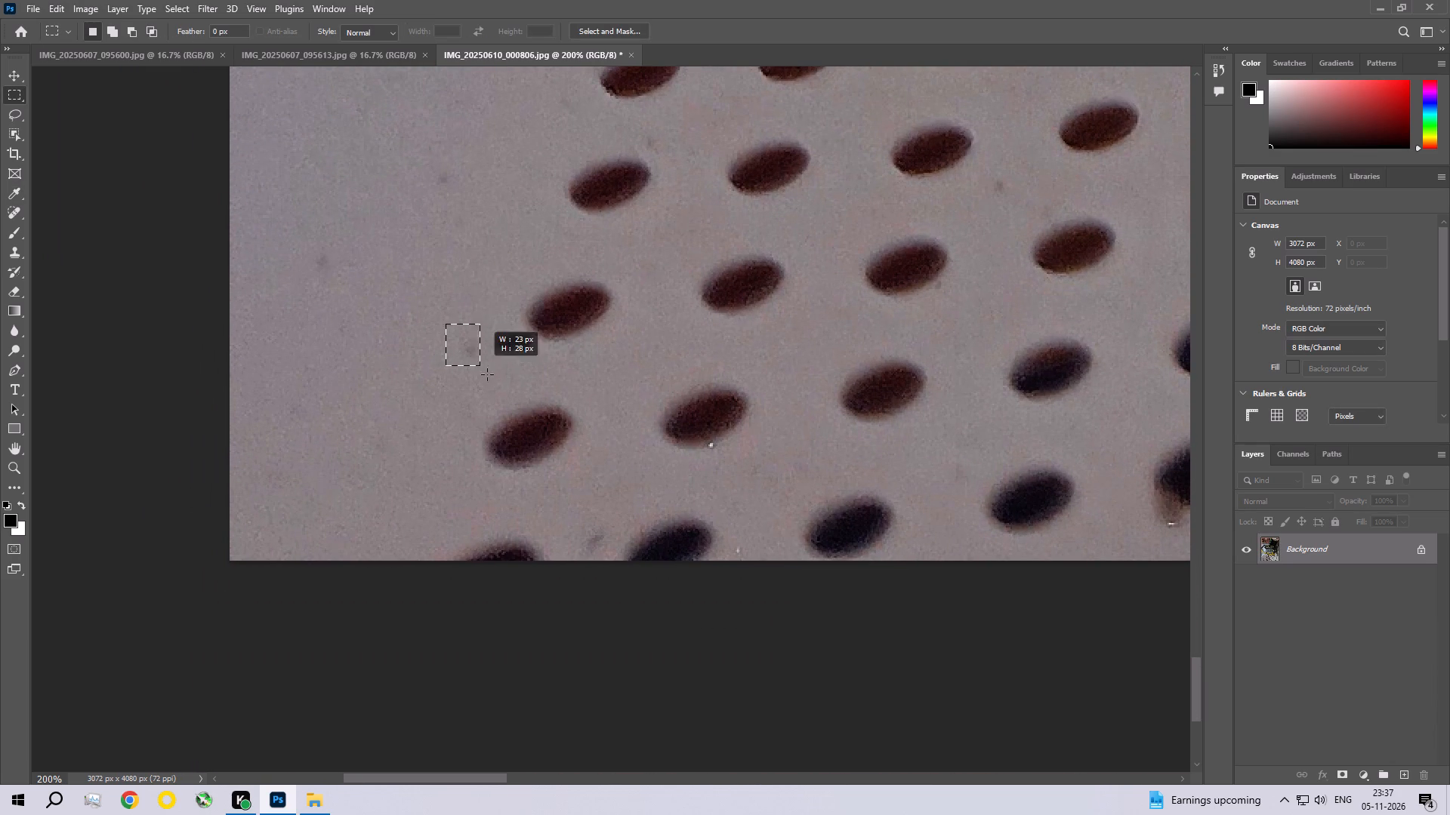
{"action": "left_click_drag", "start_coordinate": [487, 374], "coordinate": [489, 376]}
{"action": "left_click", "coordinate": [53, 11]}
{"action": "left_click", "coordinate": [79, 243]}
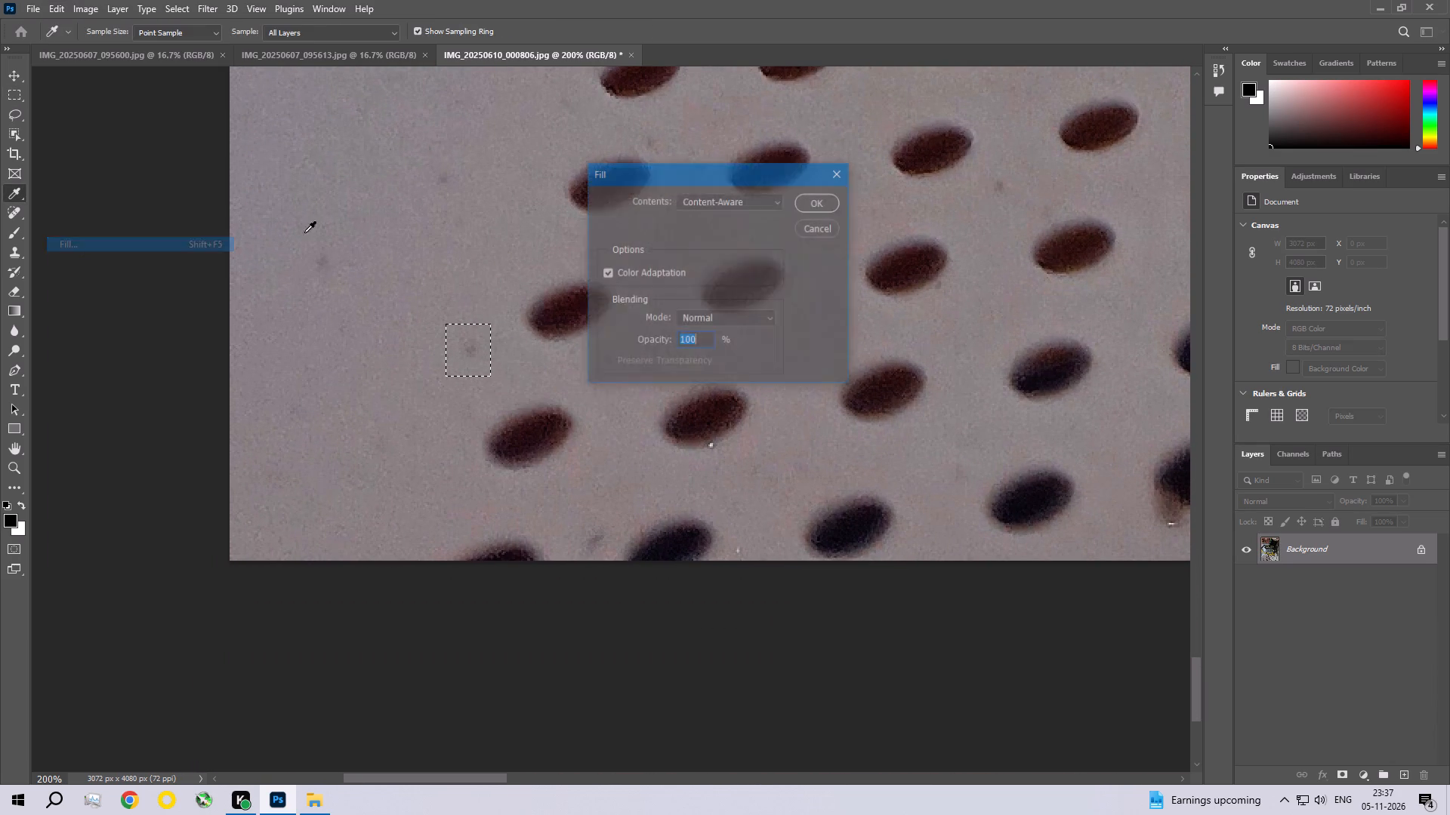
{"action": "left_click", "coordinate": [807, 198]}
{"action": "key", "text": "ctrl+d"}
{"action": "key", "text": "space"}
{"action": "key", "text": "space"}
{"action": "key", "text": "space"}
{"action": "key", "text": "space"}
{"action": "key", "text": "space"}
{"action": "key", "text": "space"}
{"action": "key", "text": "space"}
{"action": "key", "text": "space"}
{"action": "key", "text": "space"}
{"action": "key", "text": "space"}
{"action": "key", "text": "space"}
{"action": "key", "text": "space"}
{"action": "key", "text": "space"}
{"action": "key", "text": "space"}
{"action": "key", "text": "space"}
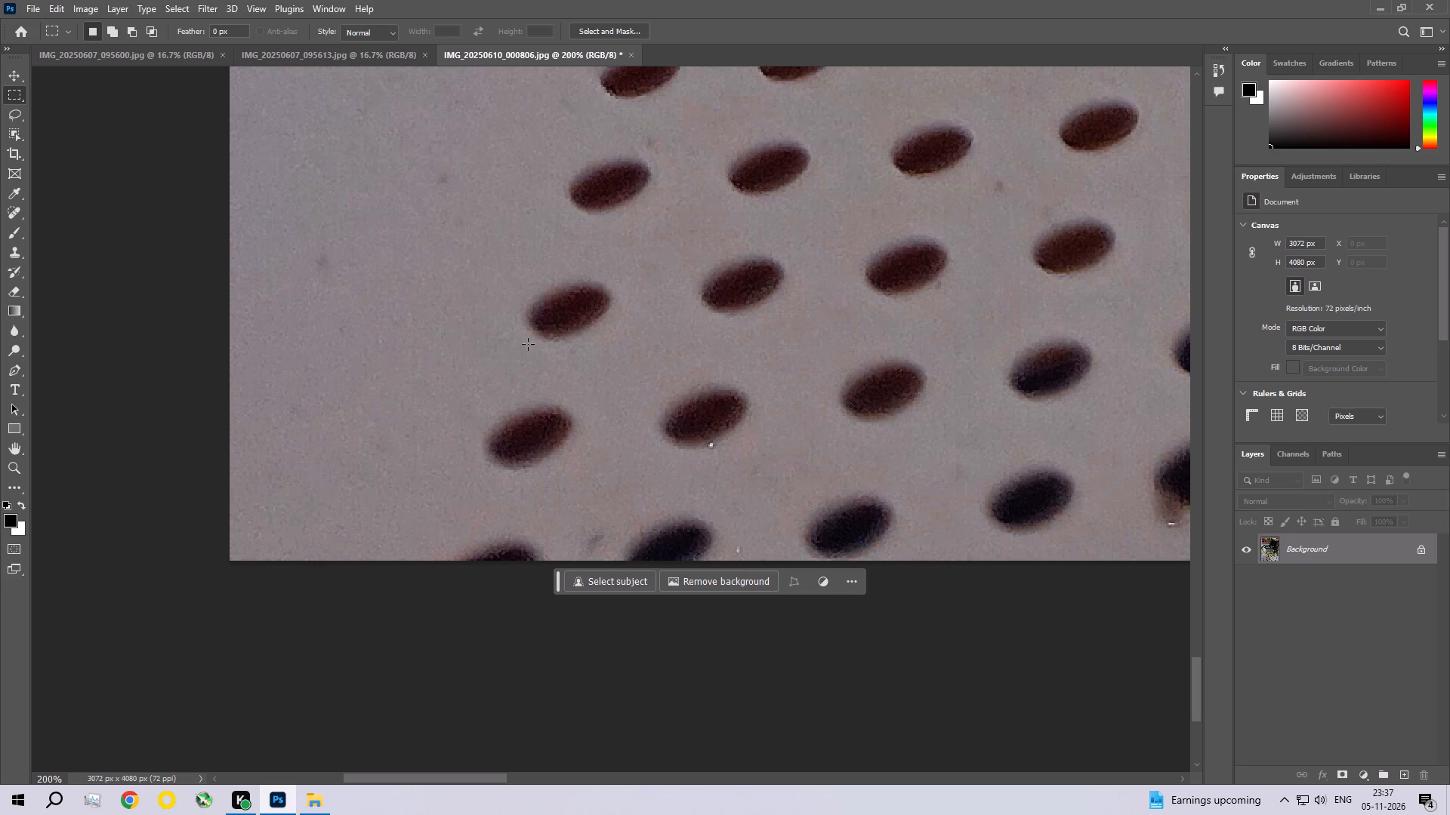
Content-Aware fill the grey smudge between the two outermost holes in the row along the photo's bottom edge, then deselect.
{"action": "key", "text": "space"}
{"action": "key", "text": "space"}
{"action": "key", "text": "space"}
{"action": "key", "text": "space"}
{"action": "key", "text": "space"}
{"action": "key", "text": "space"}
{"action": "key", "text": "space"}
{"action": "key", "text": "space"}
{"action": "key", "text": "space"}
{"action": "key", "text": "space"}
{"action": "key", "text": "space"}
{"action": "key", "text": "space"}
{"action": "left_click_drag", "start_coordinate": [652, 462], "coordinate": [623, 352]}
{"action": "left_click_drag", "start_coordinate": [545, 407], "coordinate": [578, 443]}
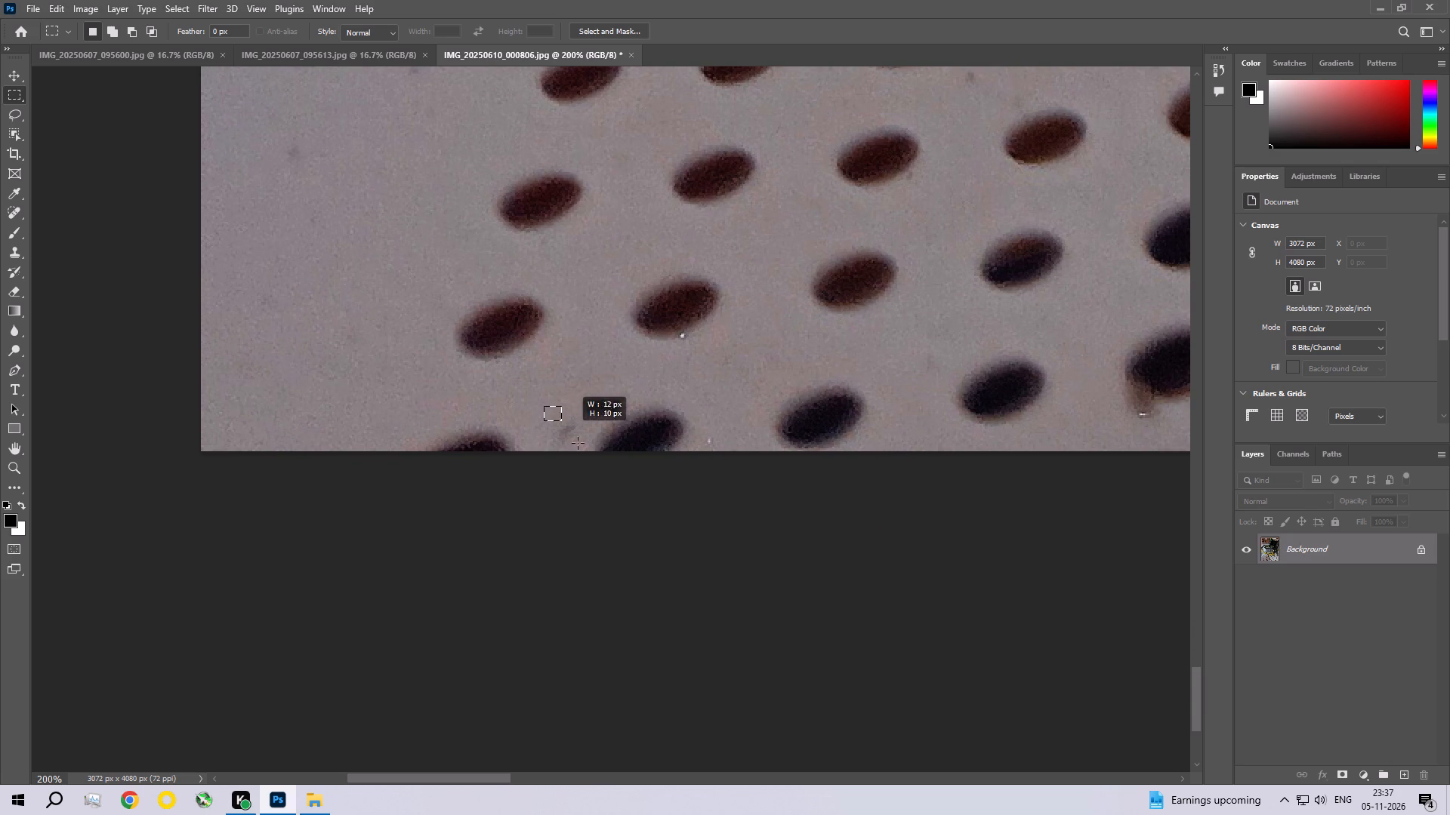
{"action": "left_click_drag", "start_coordinate": [578, 443], "coordinate": [588, 451]}
{"action": "left_click", "coordinate": [57, 5]}
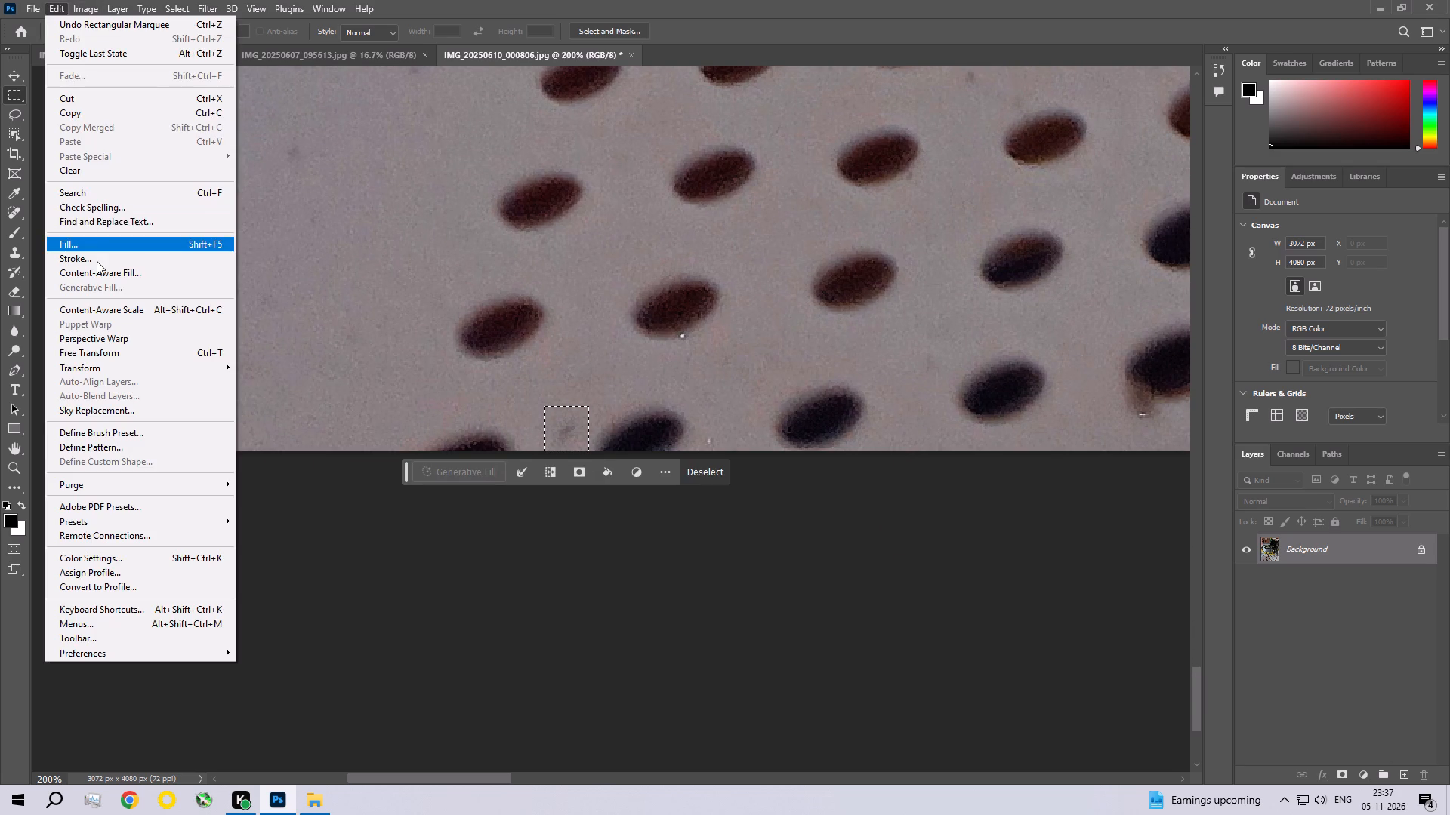
{"action": "left_click", "coordinate": [100, 247]}
{"action": "left_click", "coordinate": [835, 204]}
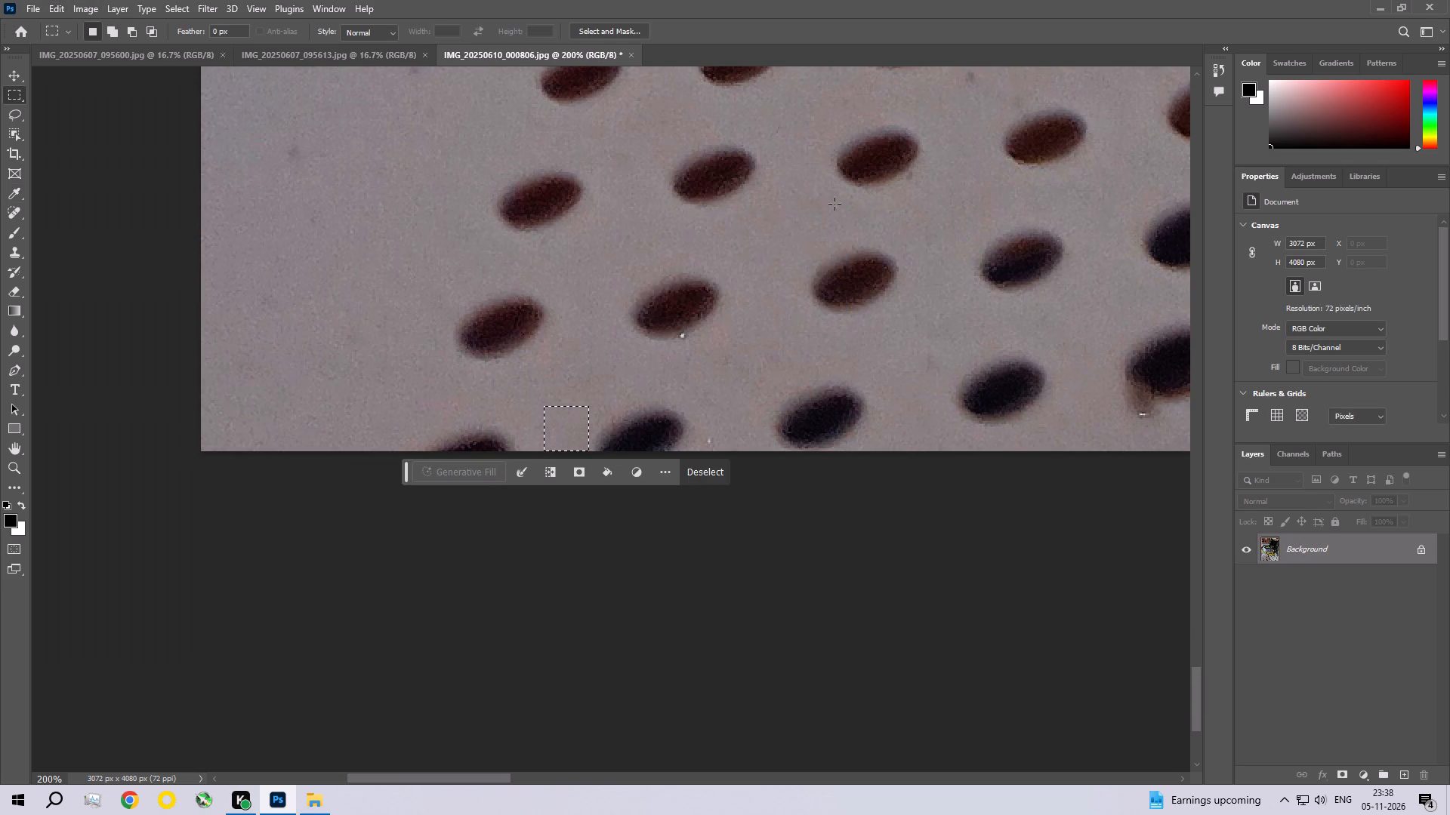
{"action": "key", "text": "ctrl+s"}
{"action": "key", "text": "ctrl+d"}
{"action": "left_click", "coordinate": [823, 221]}
{"action": "key", "text": "ctrl+d"}
Content-Aware fill the small brown speck on the floor between the small holes a few rows above the bottom edge, then deselect.
{"action": "key", "text": "space"}
{"action": "key", "text": "space"}
{"action": "key", "text": "space"}
{"action": "key", "text": "space"}
{"action": "key", "text": "space"}
{"action": "key", "text": "space"}
{"action": "key", "text": "space"}
{"action": "key", "text": "space"}
{"action": "key", "text": "space"}
{"action": "key", "text": "space"}
{"action": "key", "text": "space"}
{"action": "key", "text": "space"}
{"action": "key", "text": "space"}
{"action": "key", "text": "space"}
{"action": "key", "text": "space"}
{"action": "key", "text": "space"}
{"action": "left_click_drag", "start_coordinate": [786, 190], "coordinate": [558, 343]}
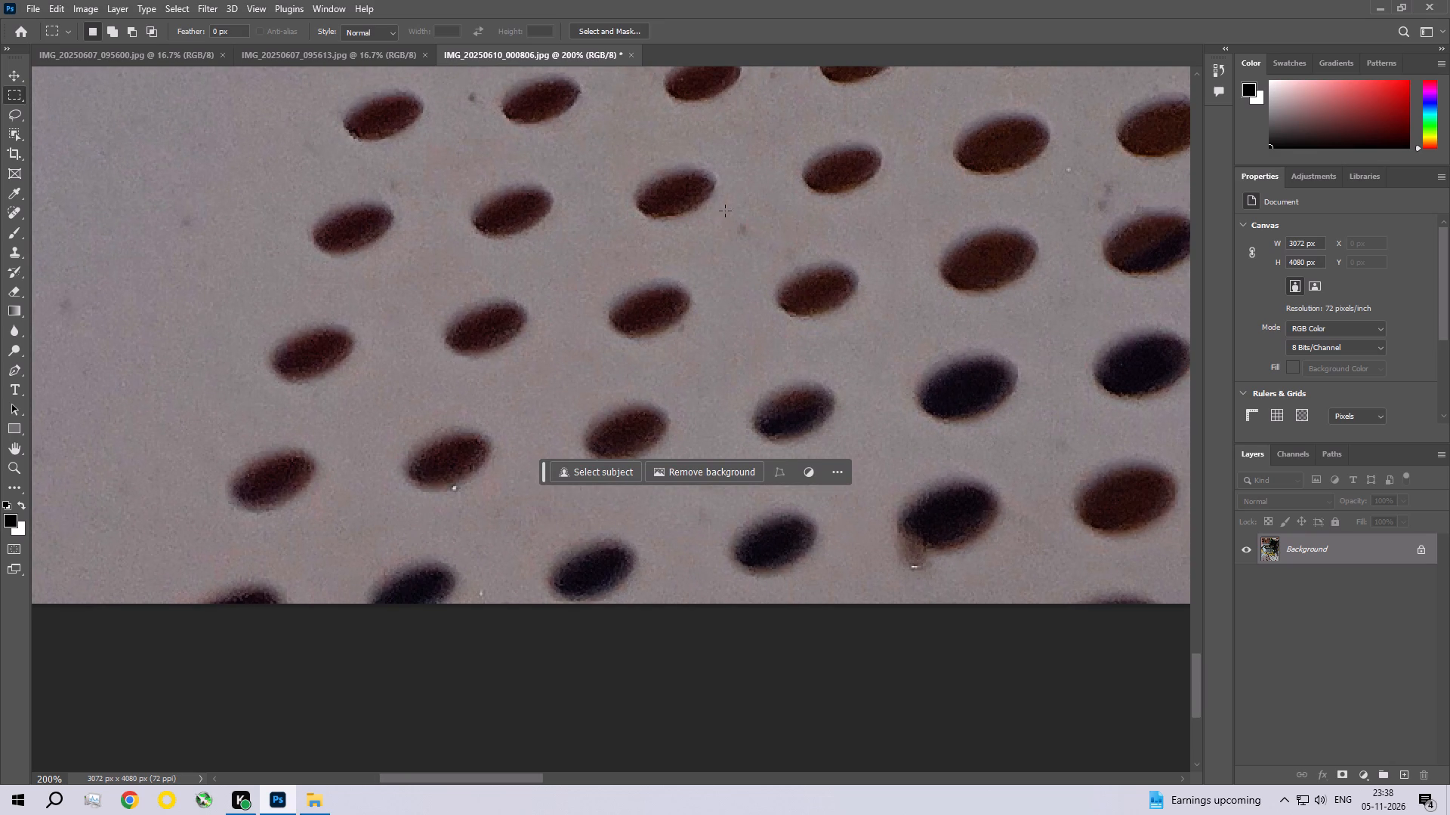
{"action": "left_click_drag", "start_coordinate": [730, 211], "coordinate": [767, 241]}
{"action": "left_click", "coordinate": [64, 0]}
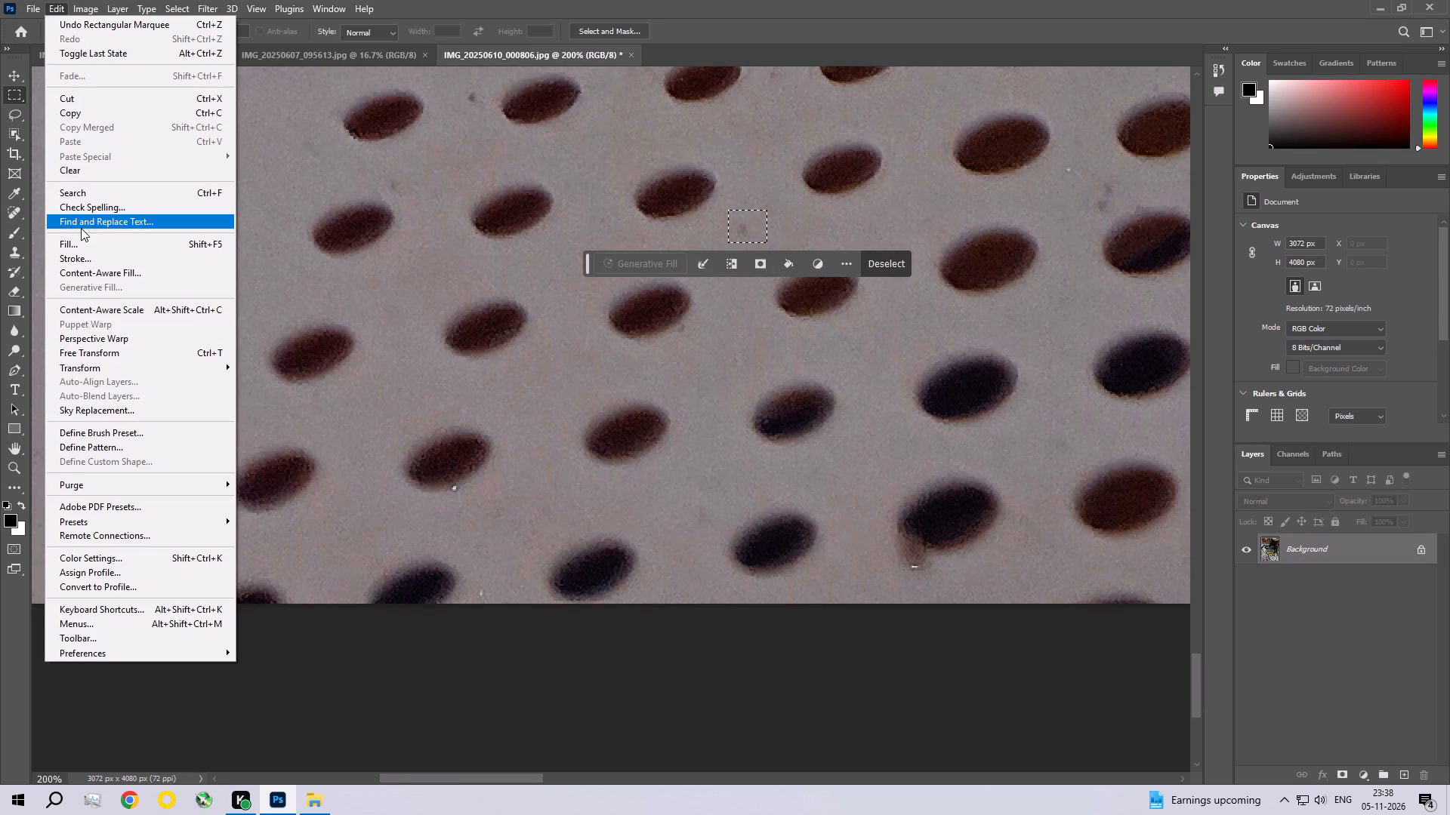
{"action": "left_click", "coordinate": [81, 246]}
{"action": "left_click", "coordinate": [831, 201]}
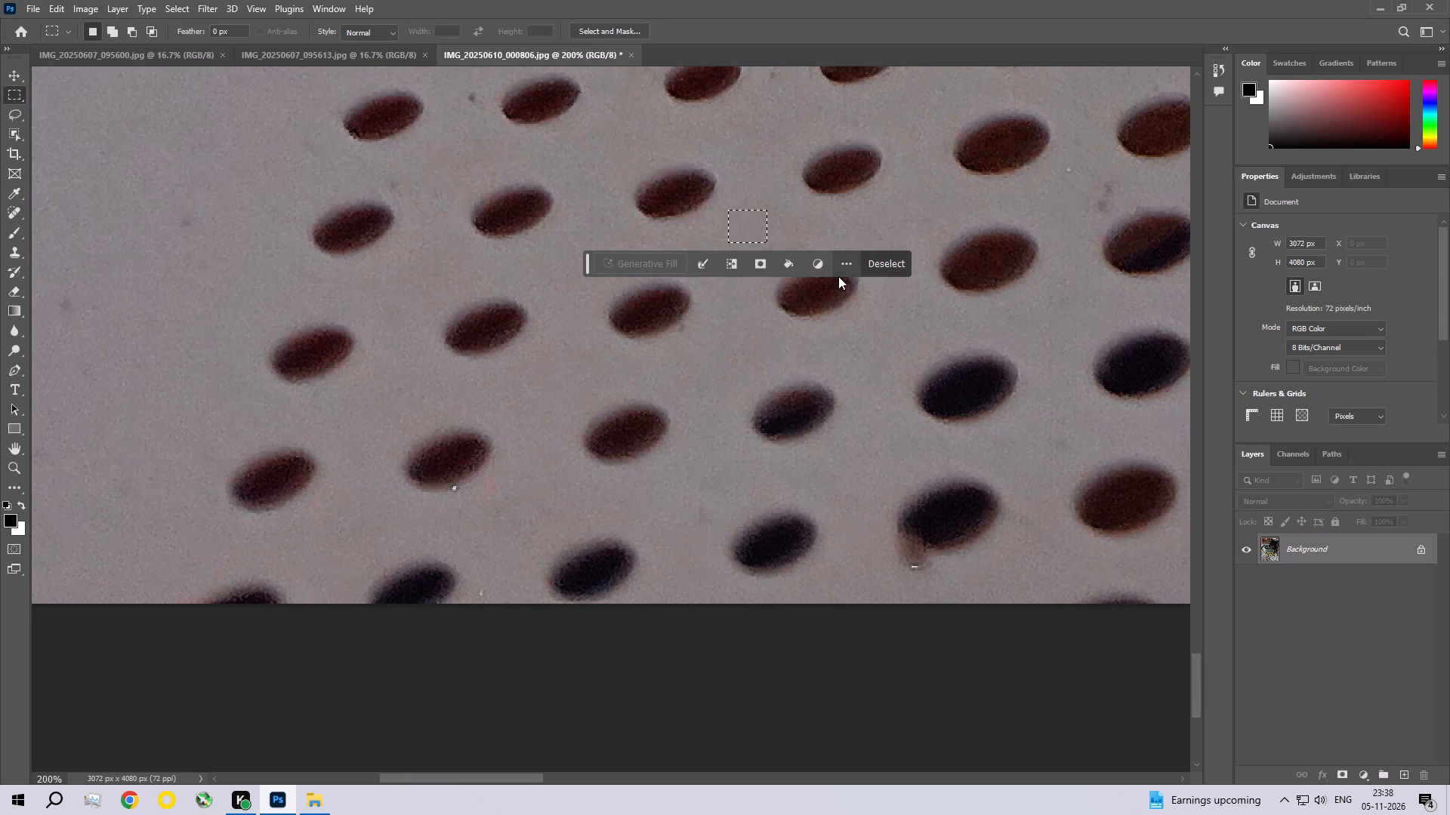
{"action": "key", "text": "ctrl+d"}
Content-Aware fill the white speck and the purplish smudge on the floor just above the half-shadowed hole nearer the bottom edge.
{"action": "key", "text": "space"}
{"action": "key", "text": "space"}
{"action": "key", "text": "space"}
{"action": "key", "text": "space"}
{"action": "key", "text": "space"}
{"action": "key", "text": "space"}
{"action": "key", "text": "space"}
{"action": "key", "text": "space"}
{"action": "key", "text": "space"}
{"action": "key", "text": "space"}
{"action": "key", "text": "space"}
{"action": "key", "text": "space"}
{"action": "key", "text": "space"}
{"action": "key", "text": "space"}
{"action": "key", "text": "space"}
{"action": "key", "text": "space"}
{"action": "key", "text": "space"}
{"action": "key", "text": "space"}
{"action": "key", "text": "space"}
{"action": "key", "text": "space"}
{"action": "left_click_drag", "start_coordinate": [878, 338], "coordinate": [423, 415]}
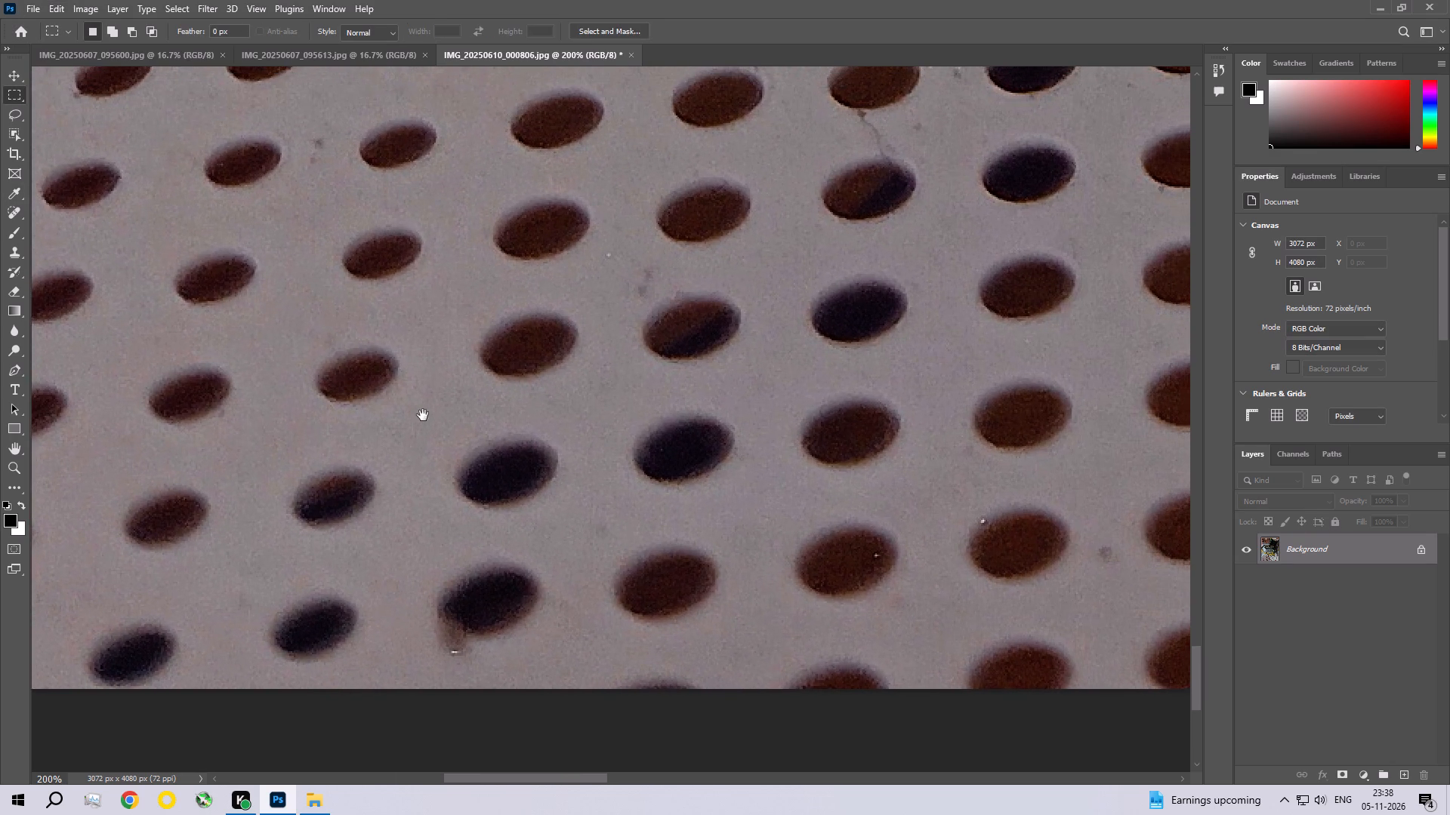
{"action": "left_click", "coordinate": [595, 281], "text": "ctrl"}
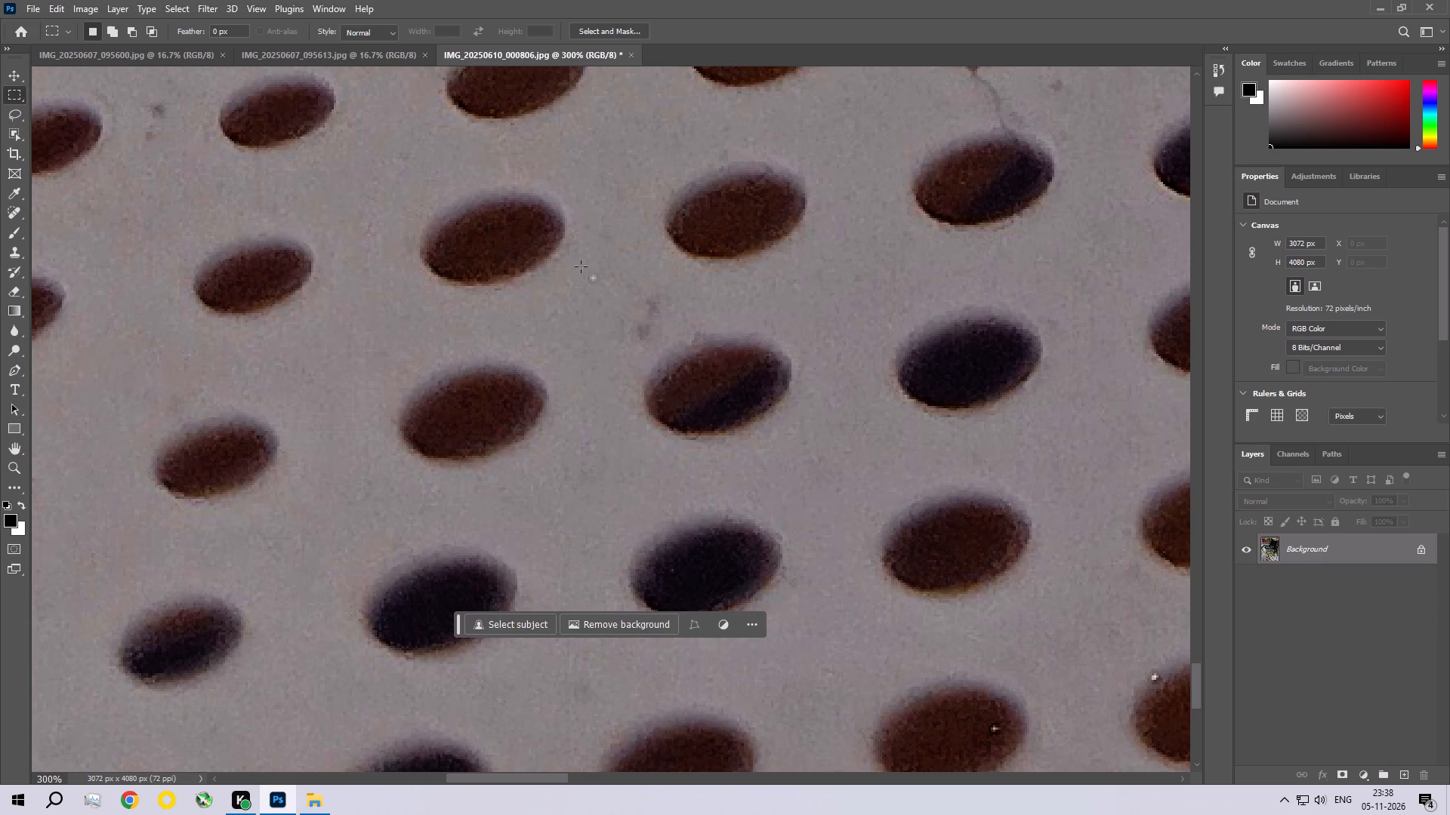
{"action": "left_click_drag", "start_coordinate": [581, 266], "coordinate": [661, 348]}
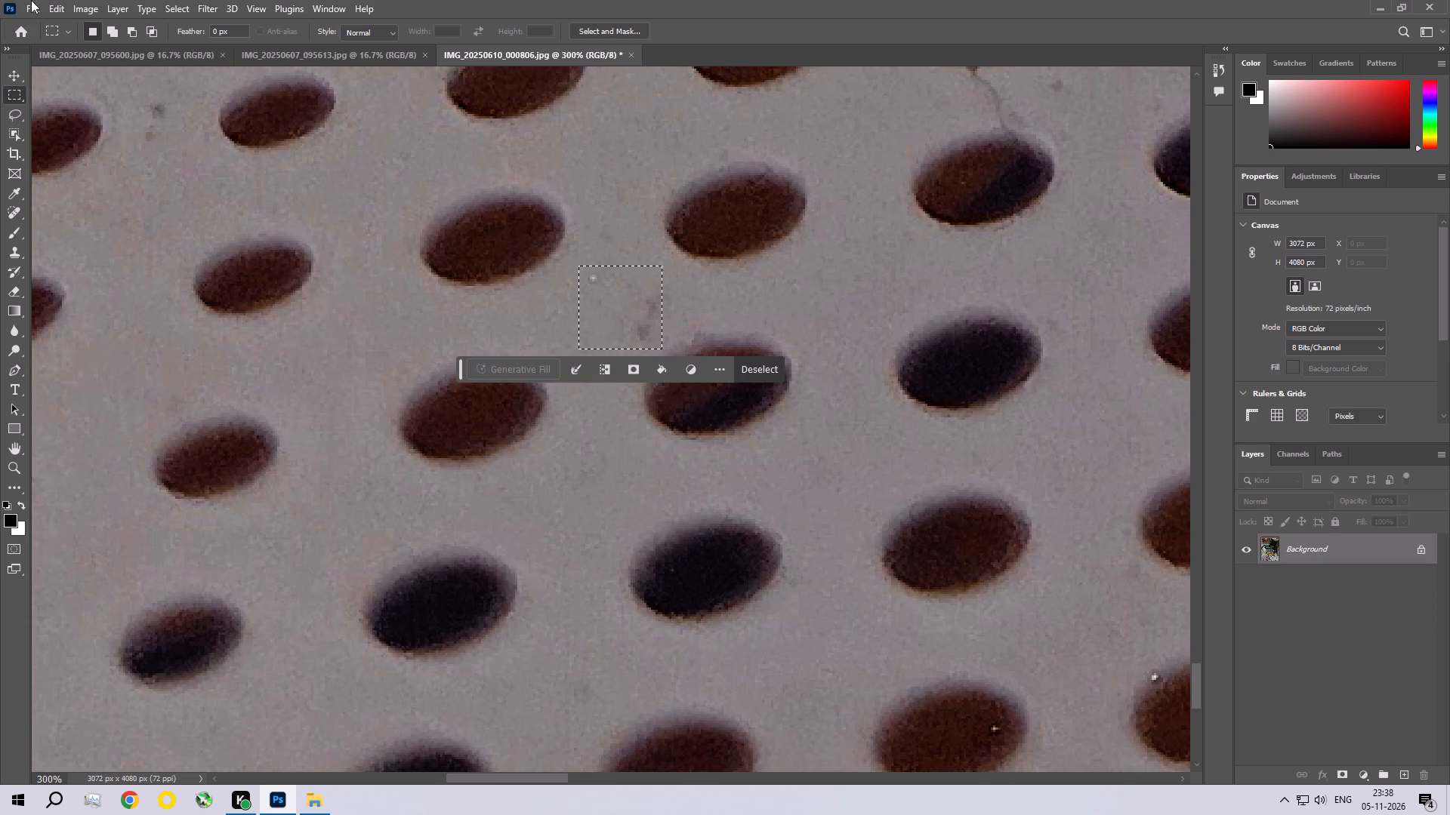
{"action": "left_click", "coordinate": [63, 5]}
{"action": "left_click", "coordinate": [90, 243]}
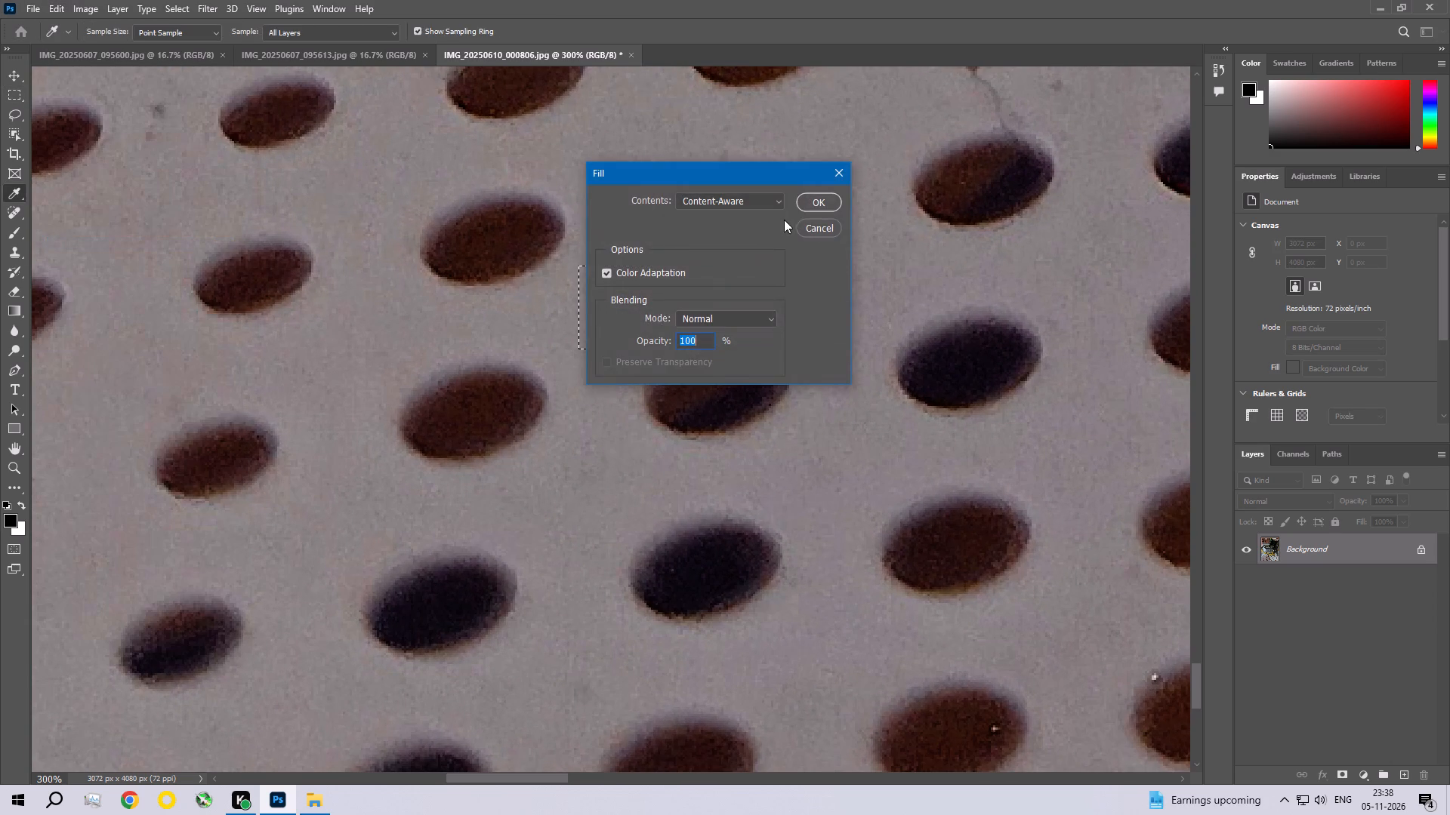
{"action": "left_click", "coordinate": [805, 202]}
Content-Aware fill the cluster of specks between the hole above the hairline crack and the dark hole beside it, then deselect.
{"action": "key", "text": "space"}
{"action": "key", "text": "space"}
{"action": "key", "text": "space"}
{"action": "key", "text": "space"}
{"action": "key", "text": "space"}
{"action": "key", "text": "space"}
{"action": "key", "text": "space"}
{"action": "key", "text": "space"}
{"action": "key", "text": "space"}
{"action": "key", "text": "space"}
{"action": "key", "text": "space"}
{"action": "key", "text": "space"}
{"action": "key", "text": "space"}
{"action": "key", "text": "space"}
{"action": "key", "text": "space"}
{"action": "key", "text": "space"}
{"action": "key", "text": "space"}
{"action": "key", "text": "space"}
{"action": "key", "text": "space"}
{"action": "key", "text": "space"}
{"action": "left_click_drag", "start_coordinate": [806, 151], "coordinate": [569, 399]}
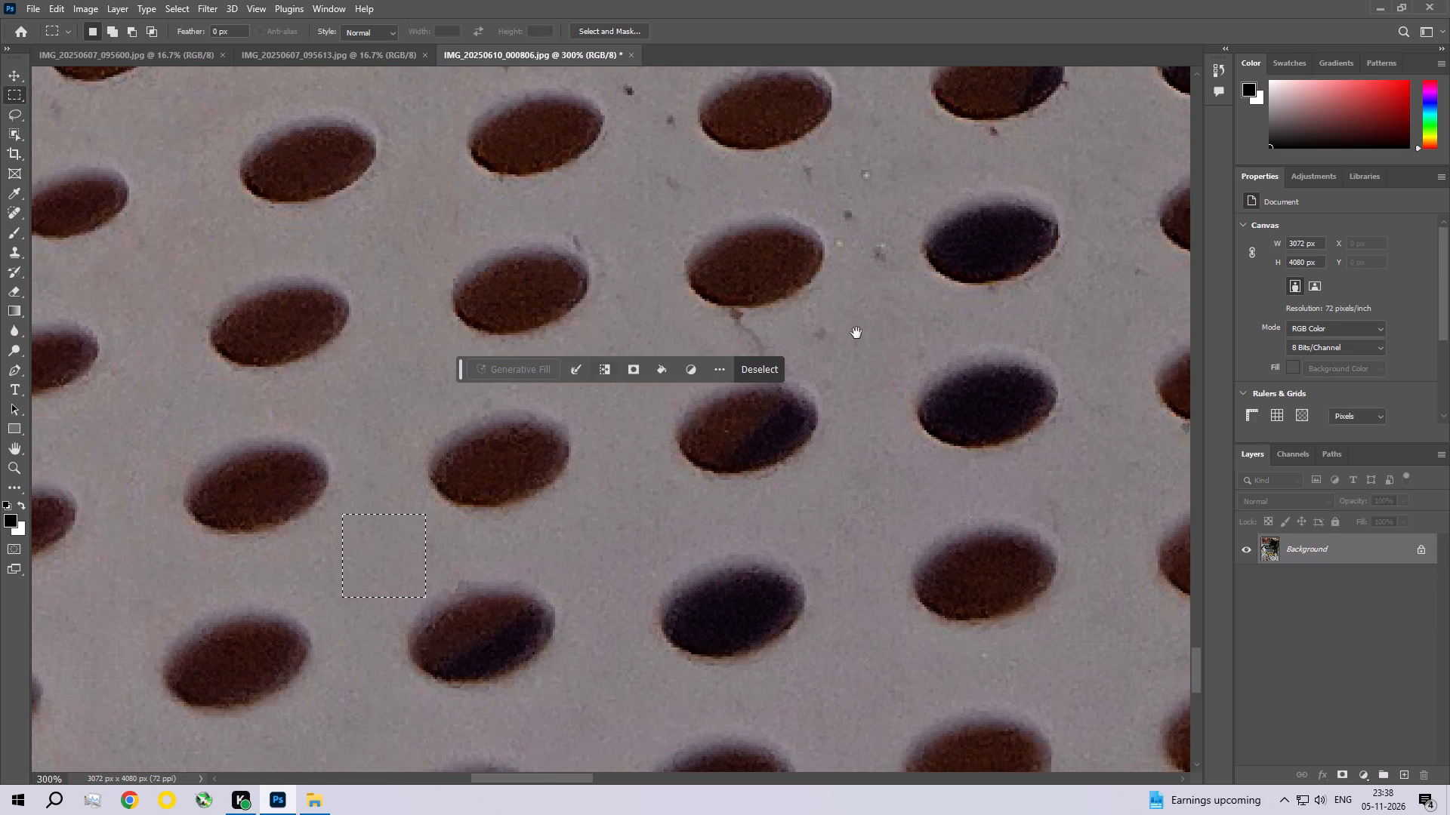
{"action": "left_click_drag", "start_coordinate": [832, 195], "coordinate": [889, 272]}
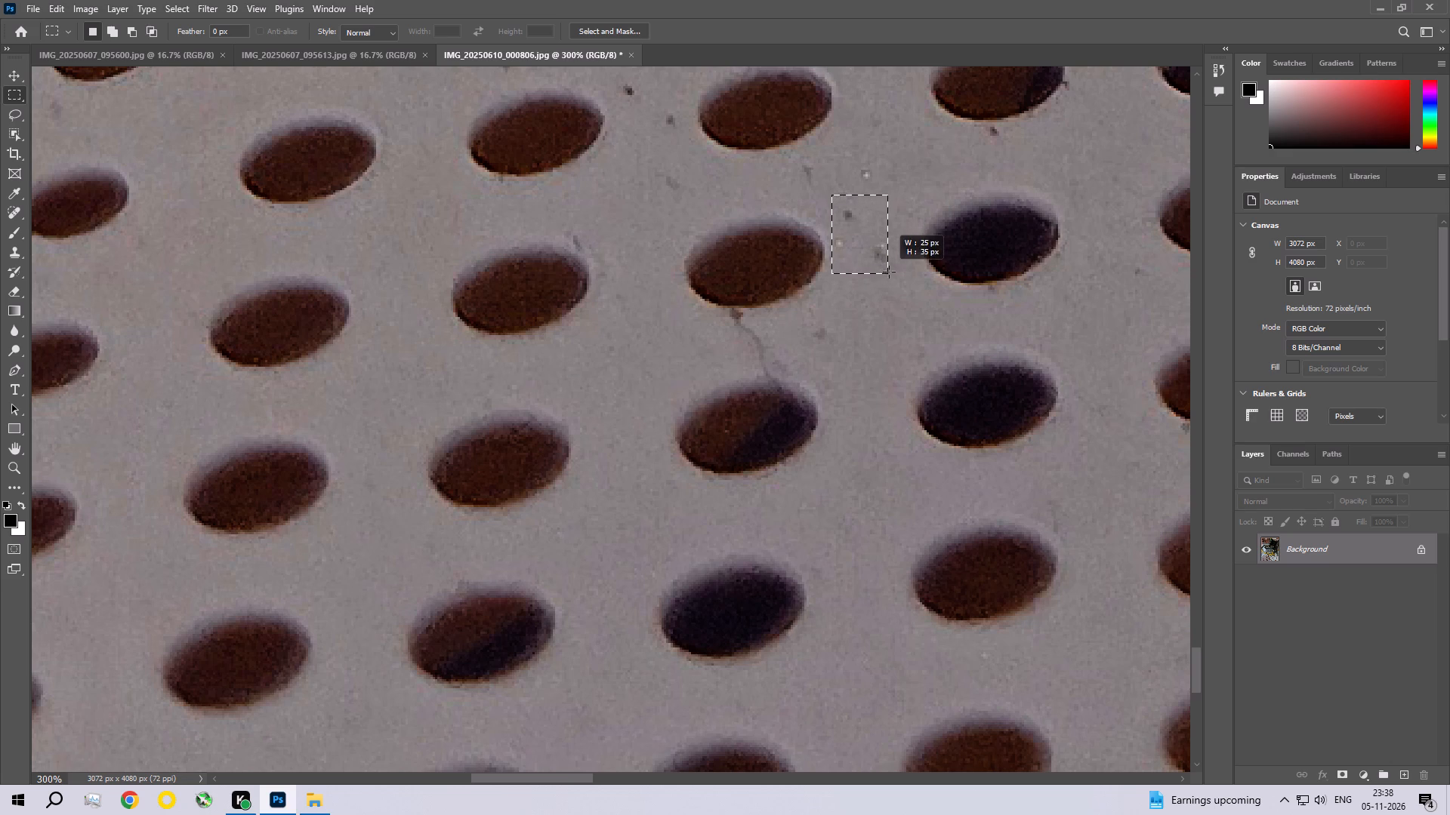
{"action": "left_click_drag", "start_coordinate": [889, 272], "coordinate": [893, 273]}
{"action": "left_click", "coordinate": [64, 0]}
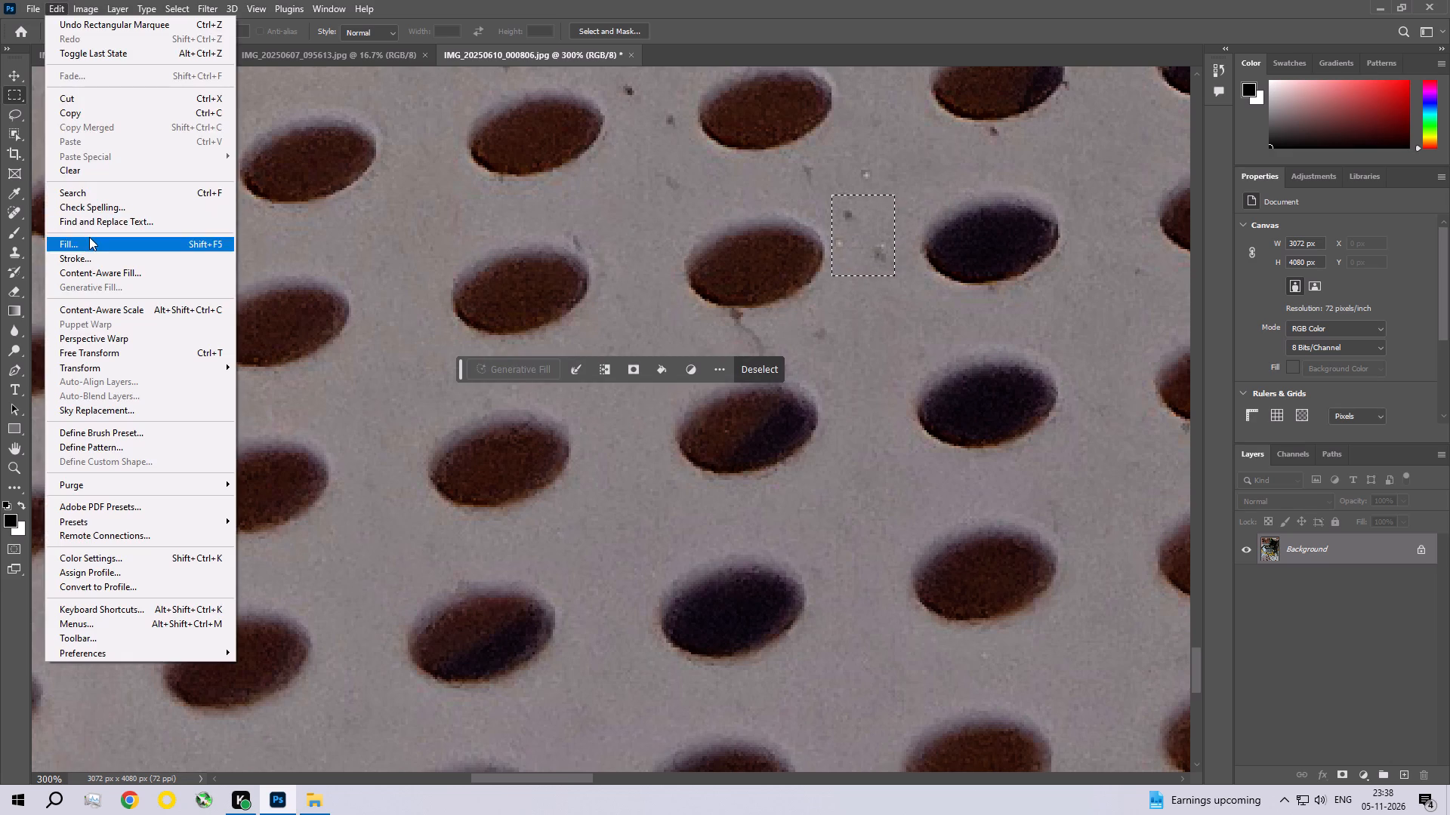
{"action": "left_click", "coordinate": [89, 238]}
{"action": "left_click", "coordinate": [805, 198]}
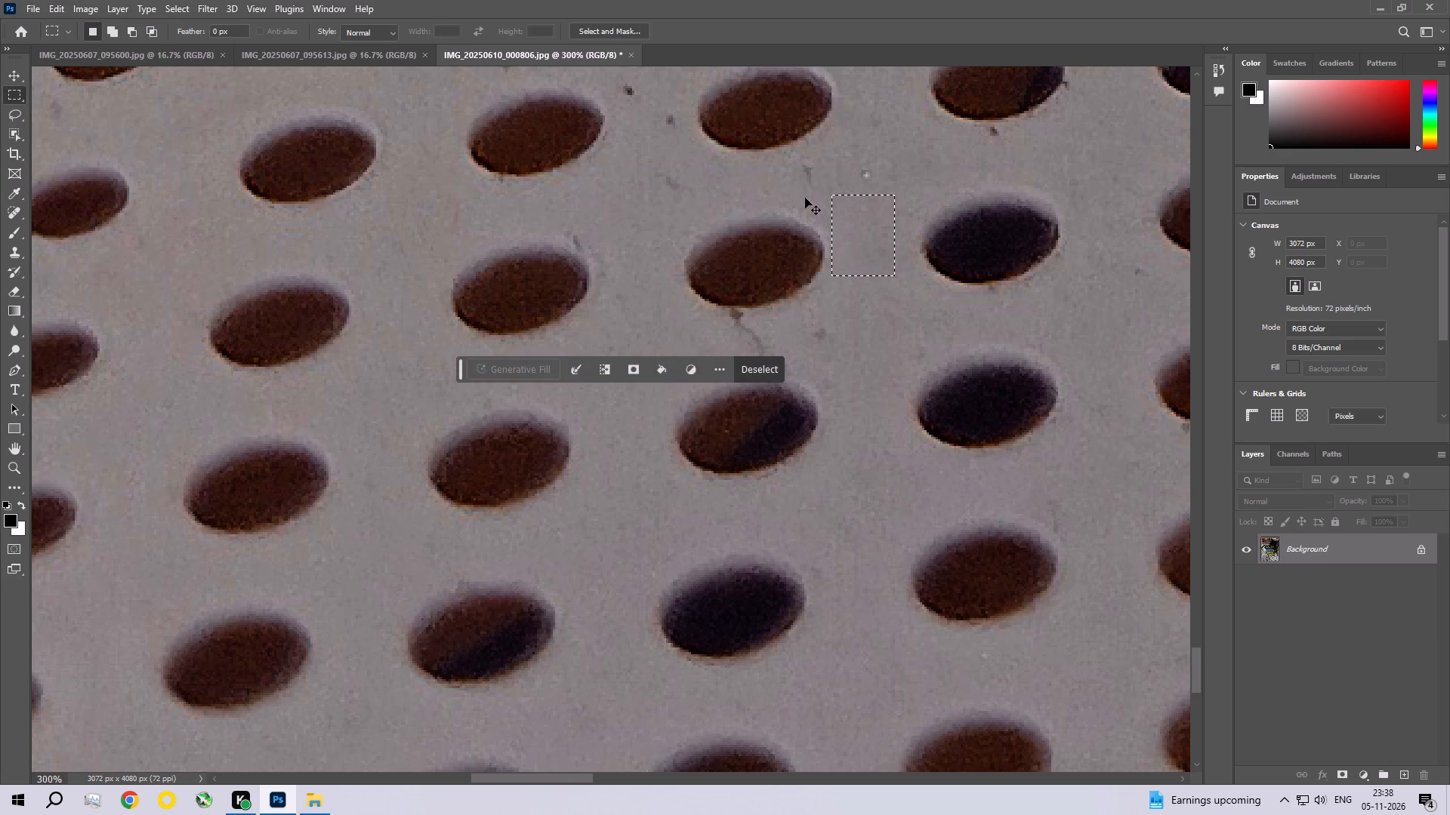
{"action": "key", "text": "ctrl+d"}
Content-Aware fill the small white speck just above the patch cleaned beside the dark hole, then deselect.
{"action": "left_click_drag", "start_coordinate": [851, 158], "coordinate": [888, 205]}
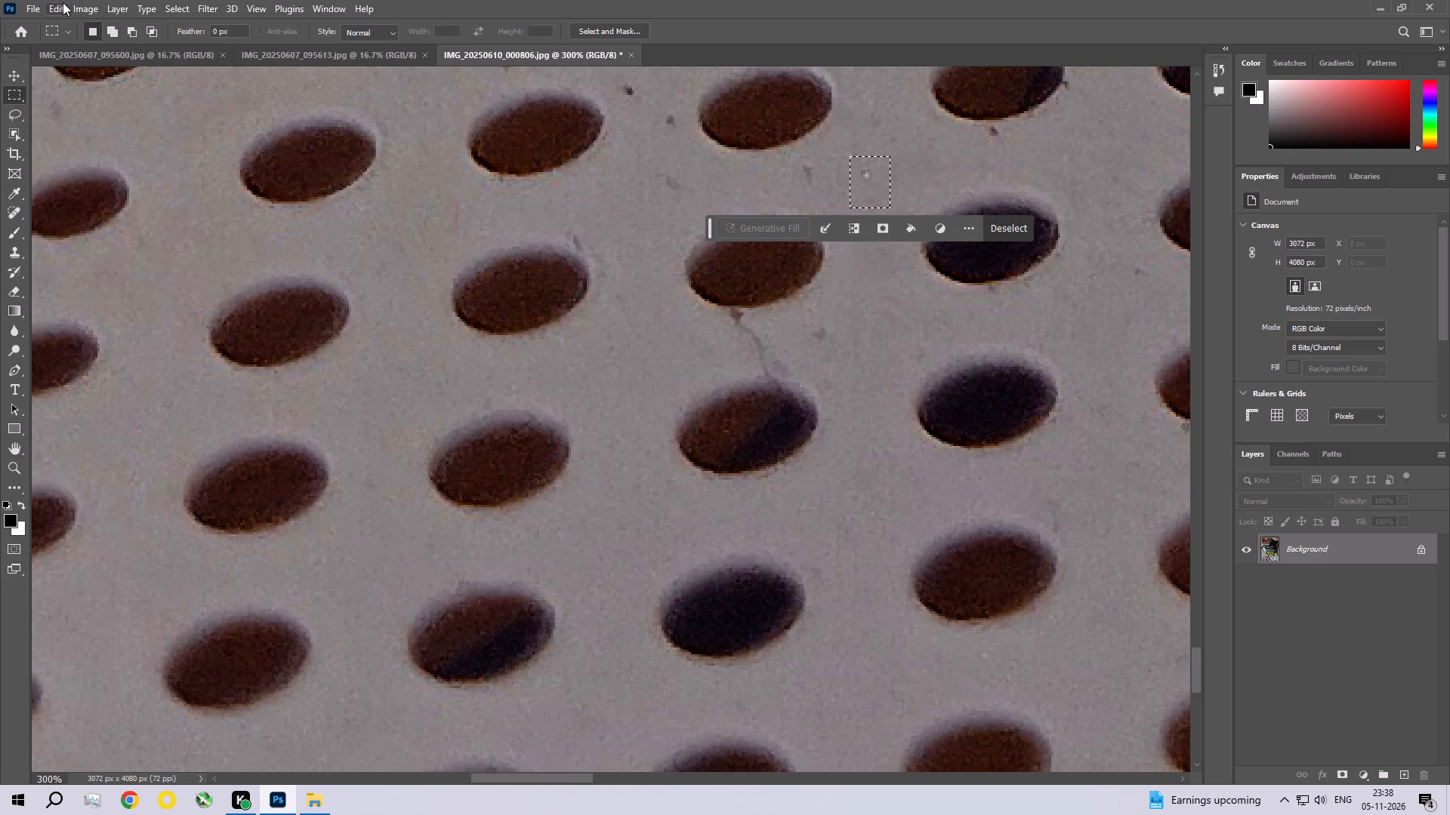
{"action": "left_click", "coordinate": [63, 2]}
{"action": "left_click", "coordinate": [70, 235]}
{"action": "left_click", "coordinate": [76, 239]}
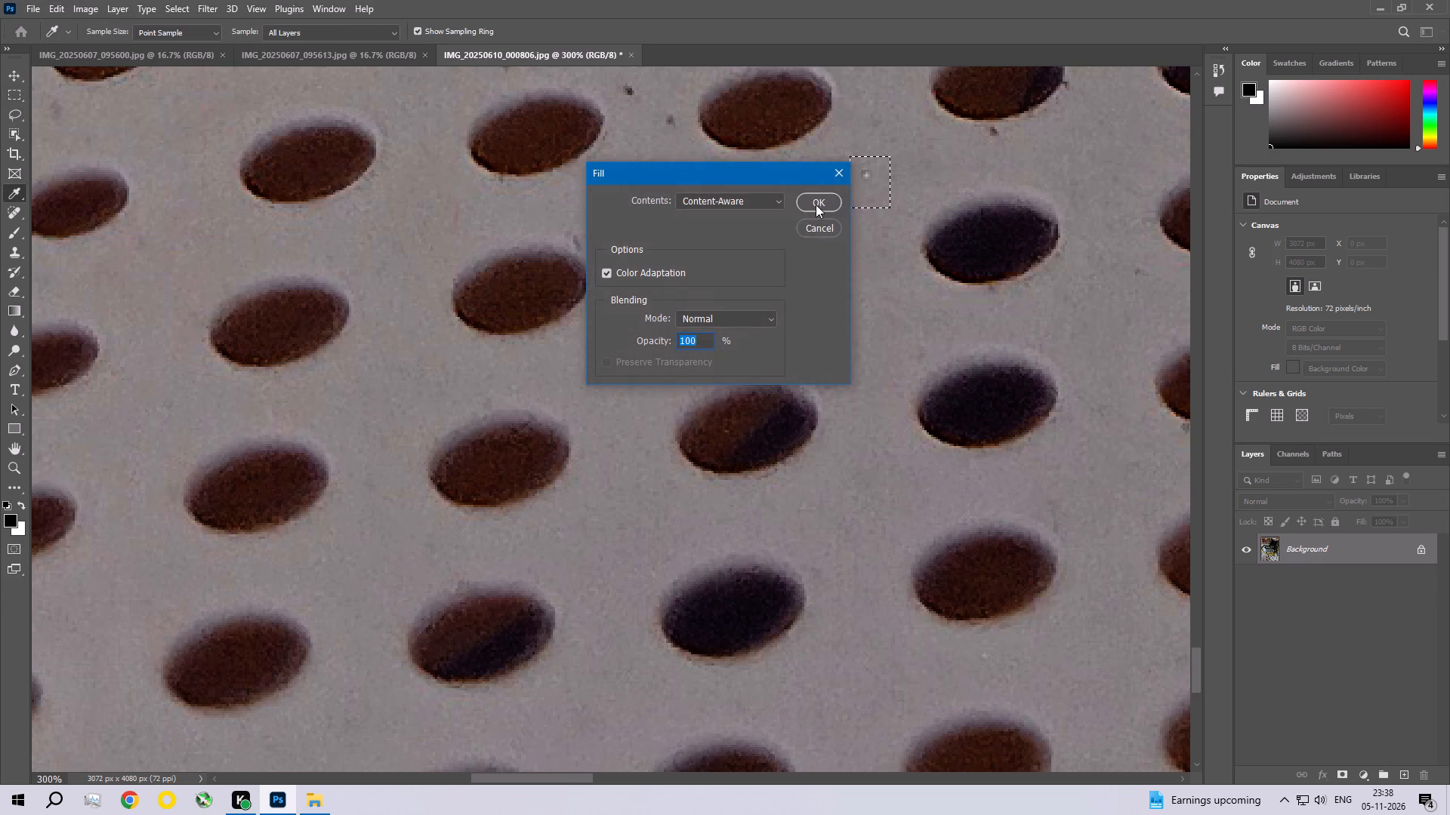
{"action": "left_click", "coordinate": [816, 195]}
{"action": "key", "text": "ctrl+d"}
Content-Aware fill the dark brown speck between the two neighbouring holes one row above the crack's upper hole, then deselect.
{"action": "key", "text": "space"}
{"action": "key", "text": "space"}
{"action": "key", "text": "space"}
{"action": "key", "text": "space"}
{"action": "key", "text": "space"}
{"action": "key", "text": "space"}
{"action": "key", "text": "space"}
{"action": "key", "text": "space"}
{"action": "key", "text": "space"}
{"action": "key", "text": "space"}
{"action": "key", "text": "space"}
{"action": "key", "text": "space"}
{"action": "key", "text": "space"}
{"action": "key", "text": "space"}
{"action": "key", "text": "space"}
{"action": "key", "text": "space"}
{"action": "key", "text": "space"}
{"action": "left_click_drag", "start_coordinate": [543, 211], "coordinate": [539, 398]}
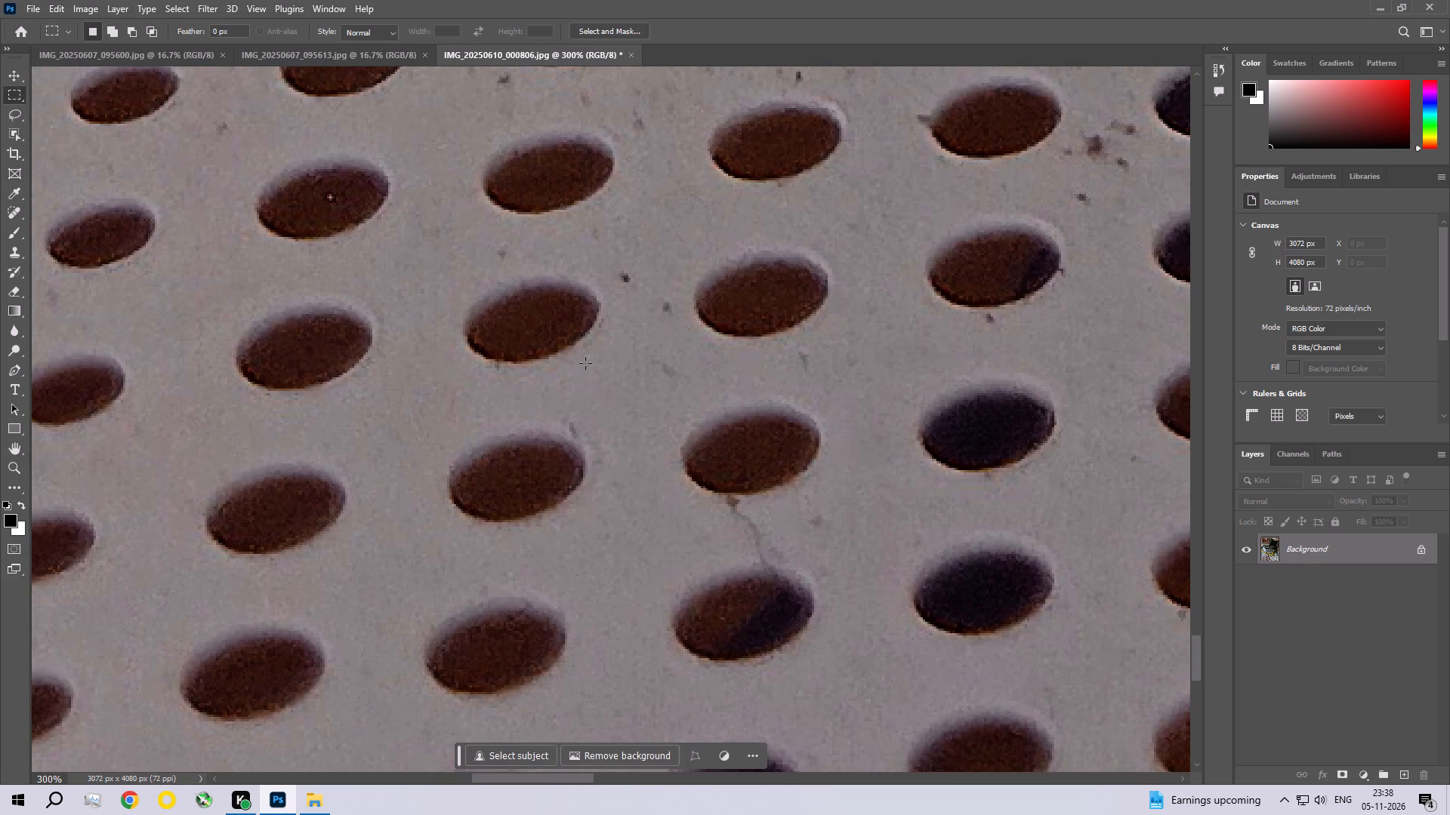
{"action": "left_click_drag", "start_coordinate": [605, 258], "coordinate": [650, 312]}
{"action": "left_click", "coordinate": [63, 4]}
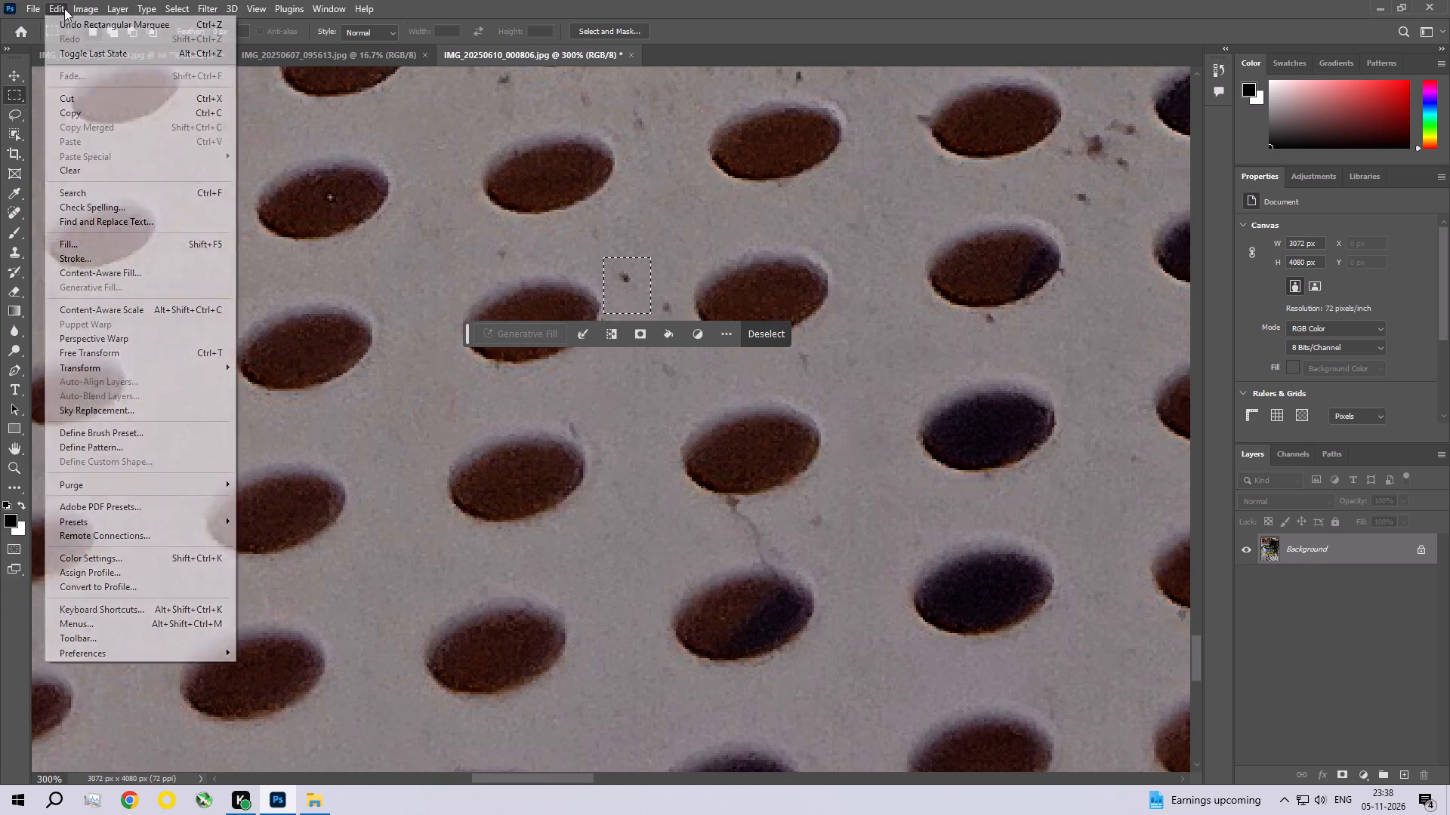
{"action": "left_click", "coordinate": [66, 247]}
{"action": "left_click", "coordinate": [805, 205]}
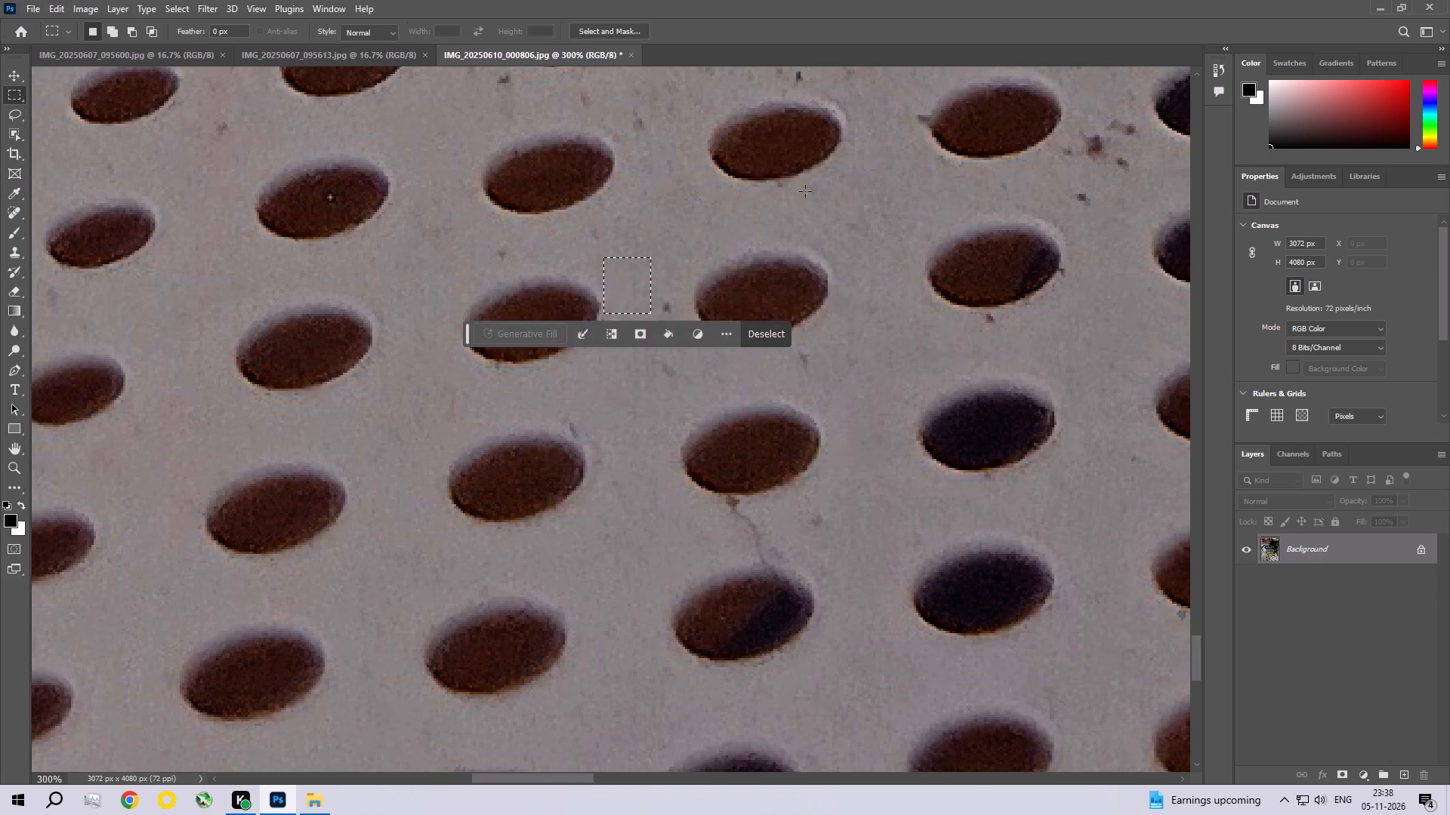
{"action": "key", "text": "ctrl+d"}
Content-Aware fill the faint grey spot in the same gap, close to the hole directly above the crack's upper hole.
{"action": "left_click_drag", "start_coordinate": [649, 284], "coordinate": [677, 317]}
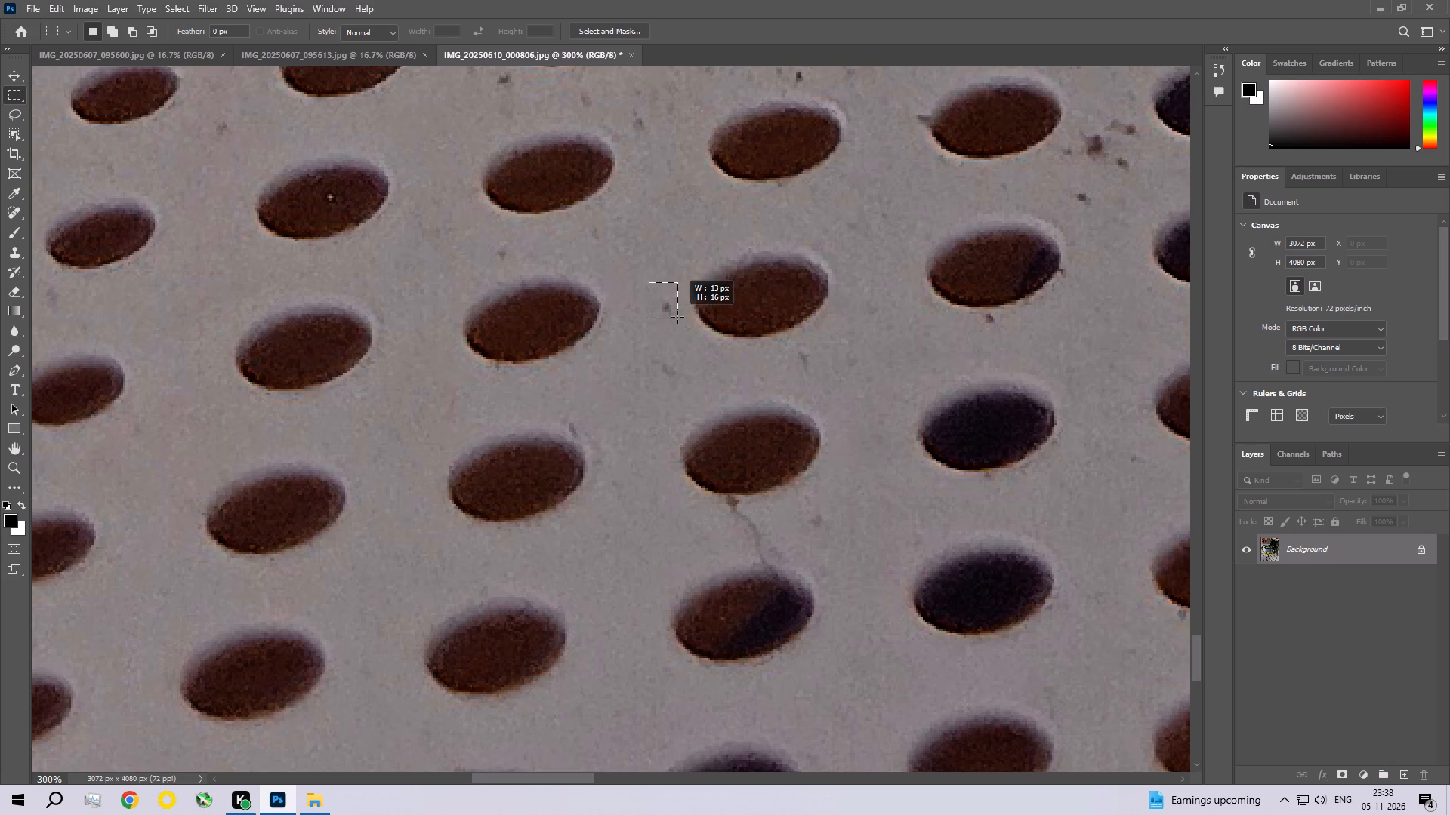
{"action": "left_click_drag", "start_coordinate": [677, 317], "coordinate": [677, 319]}
{"action": "left_click", "coordinate": [63, 2]}
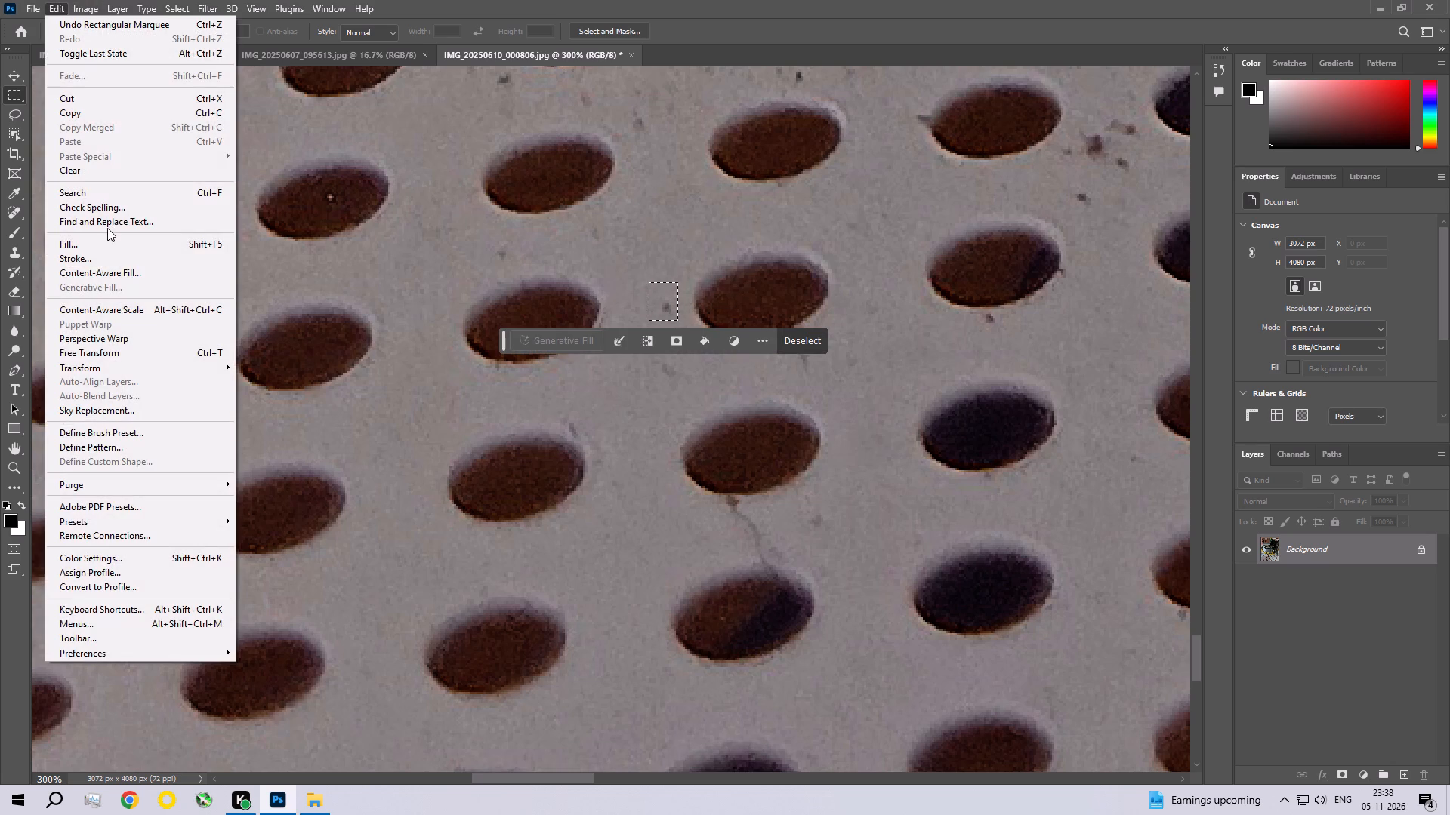
{"action": "left_click", "coordinate": [107, 242]}
{"action": "left_click", "coordinate": [834, 202]}
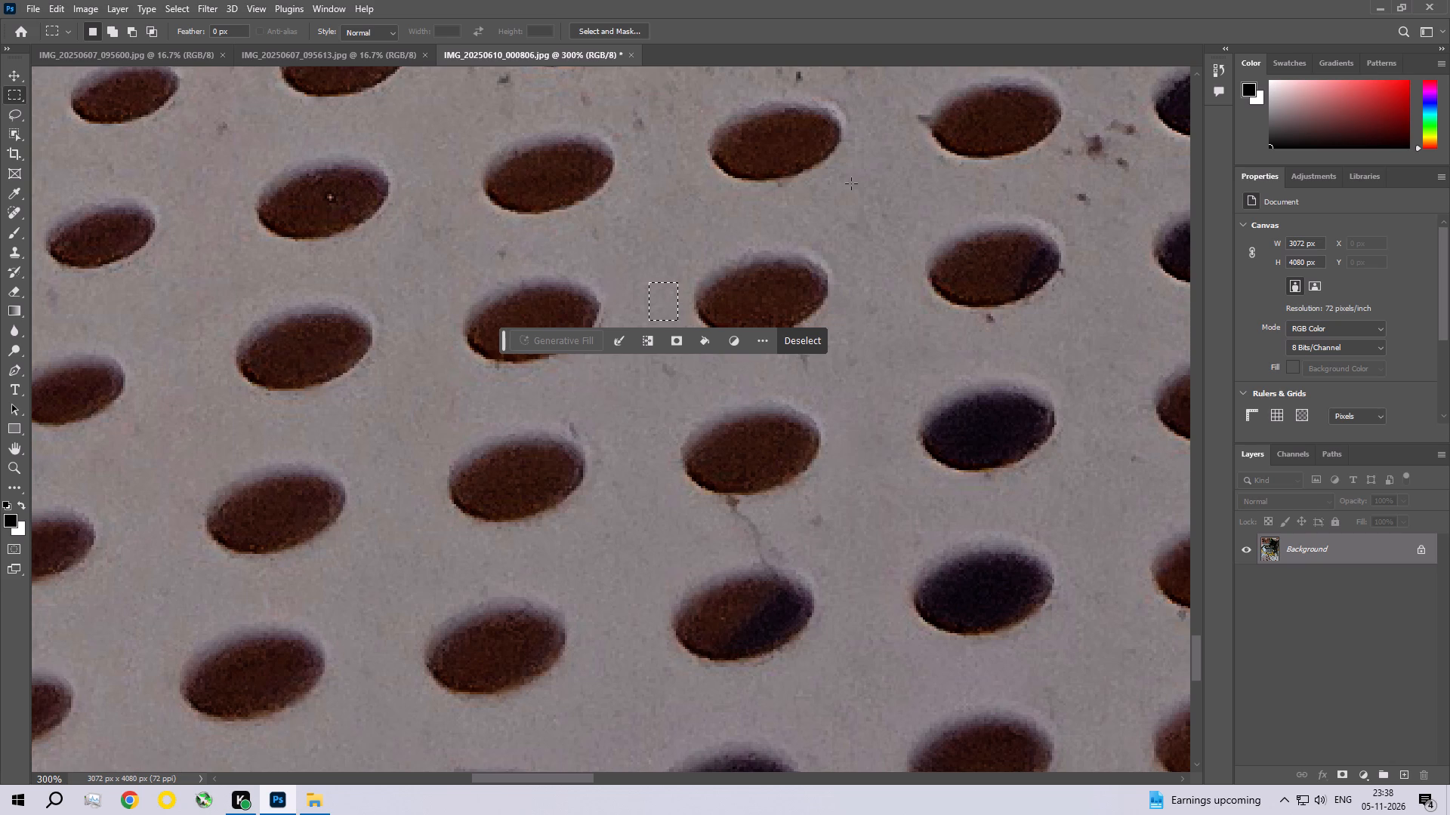
Move the floating contextual task bar off the photo to above the canvas and clear the remaining selection.
{"action": "key", "text": "ctrl+0"}
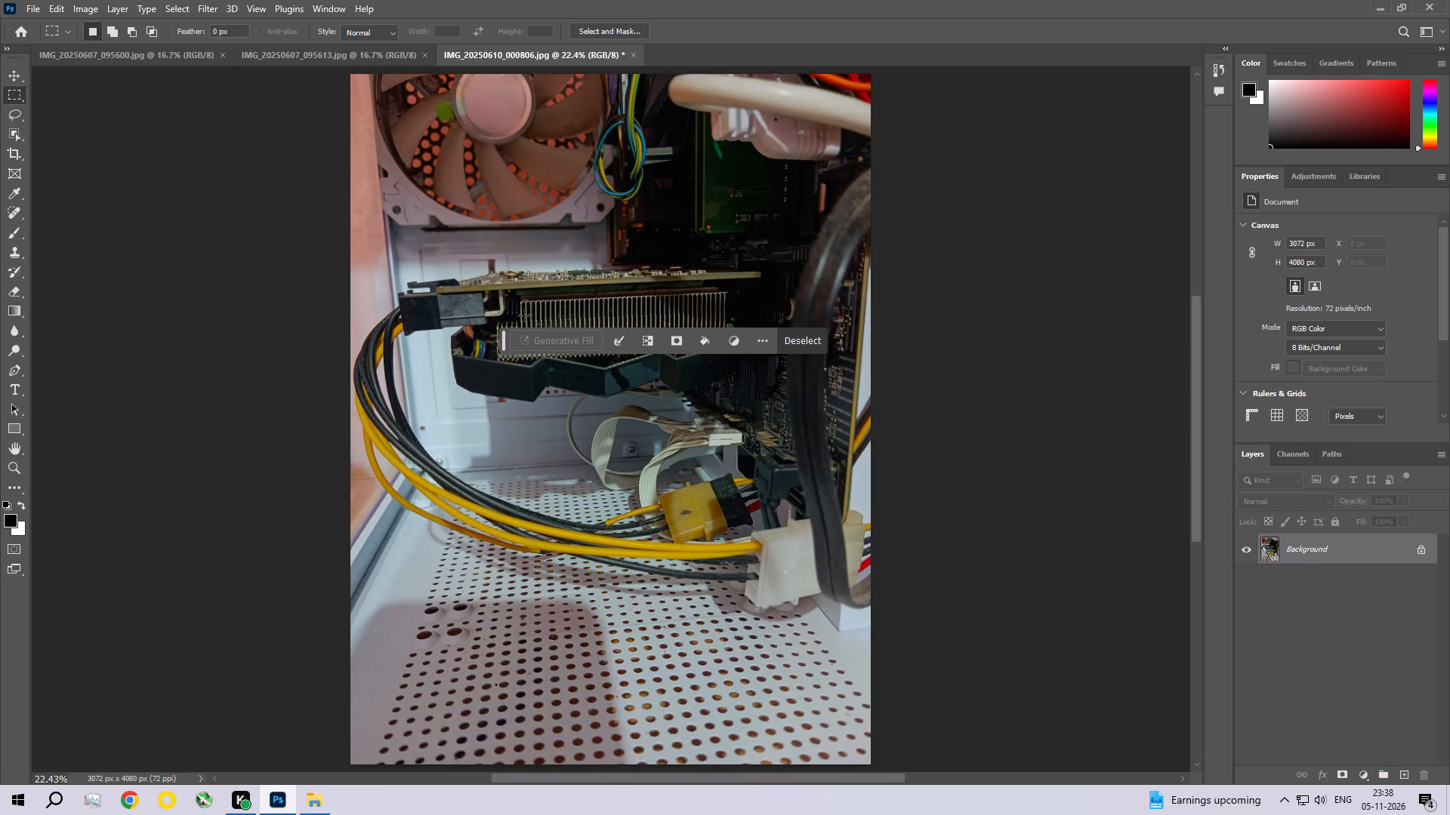
{"action": "left_click_drag", "start_coordinate": [506, 337], "coordinate": [918, 46]}
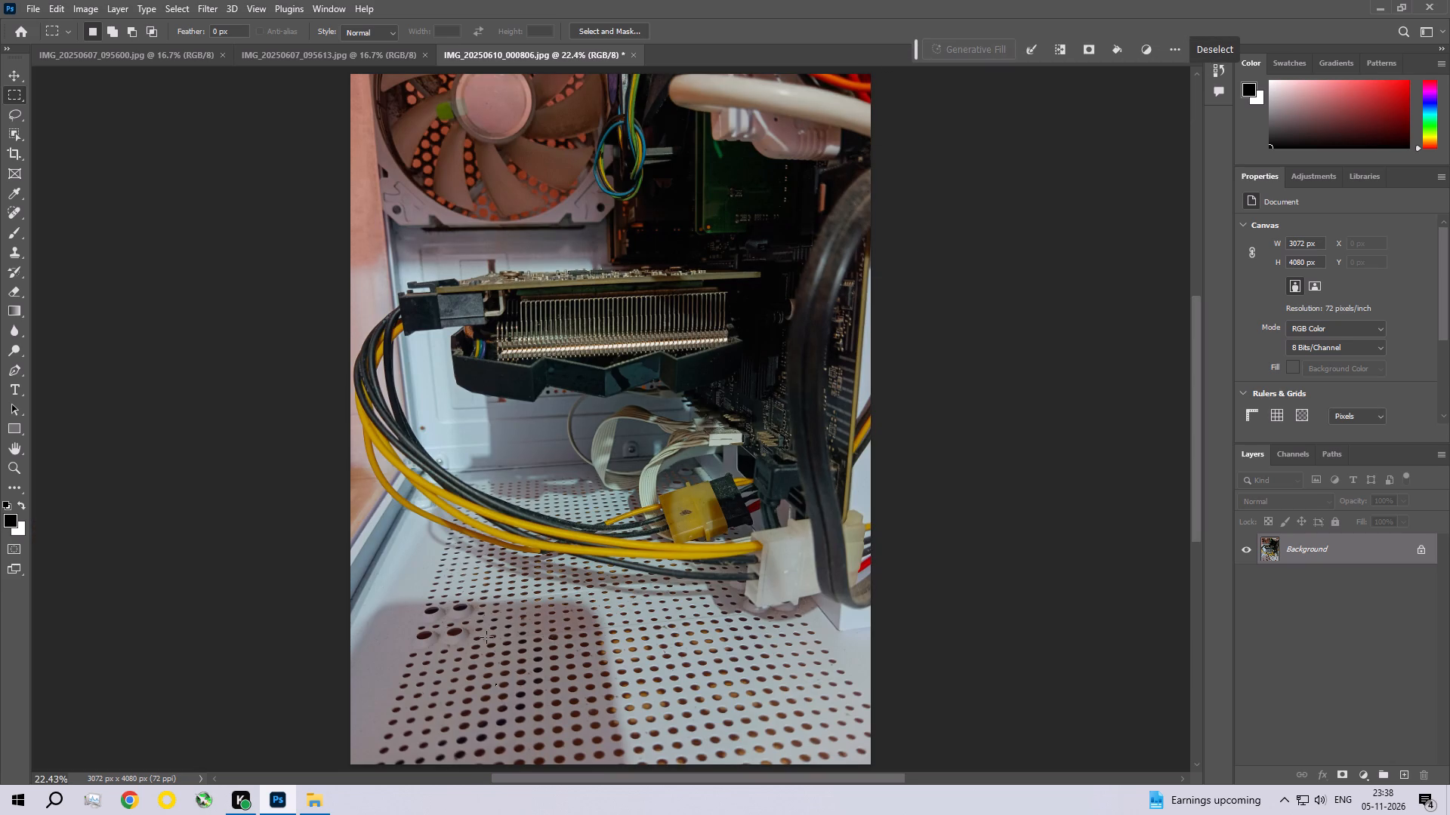
{"action": "key", "text": "ctrl+space"}
{"action": "key", "text": "ctrl+space"}
{"action": "key", "text": "ctrl+space"}
{"action": "key", "text": "ctrl+space"}
{"action": "key", "text": "ctrl+space"}
{"action": "key", "text": "ctrl+space"}
{"action": "key", "text": "ctrl+space"}
{"action": "key", "text": "ctrl+space"}
{"action": "key", "text": "ctrl+space"}
{"action": "key", "text": "ctrl+space"}
{"action": "key", "text": "ctrl+space"}
{"action": "key", "text": "ctrl+space"}
{"action": "key", "text": "ctrl+space"}
{"action": "key", "text": "ctrl+space"}
{"action": "key", "text": "ctrl+space"}
{"action": "key", "text": "ctrl+space"}
{"action": "key", "text": "ctrl+space"}
{"action": "key", "text": "ctrl+space"}
{"action": "key", "text": "ctrl+space"}
{"action": "key", "text": "ctrl+space"}
{"action": "double_click", "coordinate": [503, 649], "text": "ctrl"}
{"action": "left_click", "coordinate": [503, 649], "text": "ctrl"}
{"action": "key", "text": "ctrl+d"}
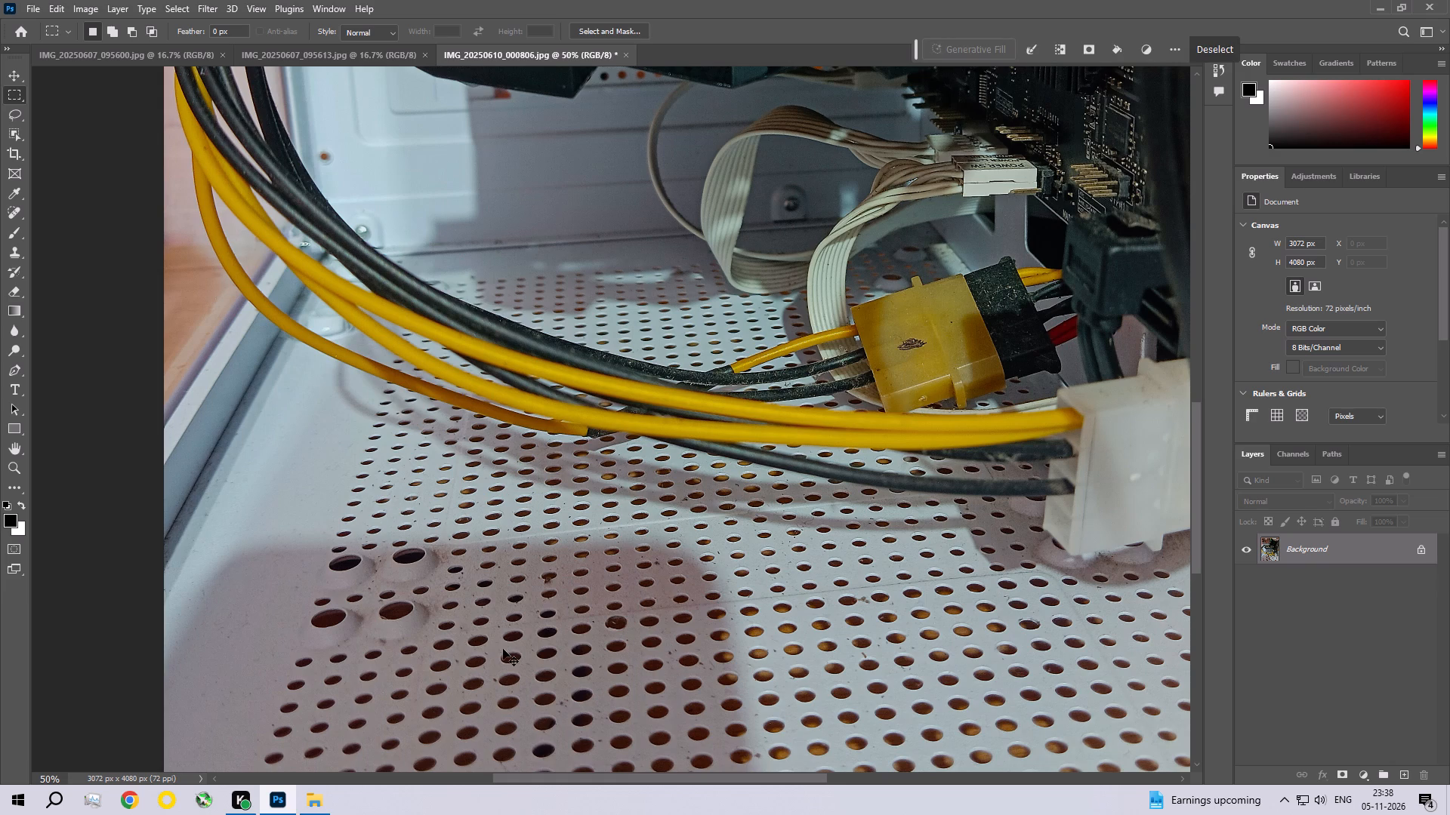
Content-Aware fill a rectangular area of specks on the bare, shadowed metal beside the edge of the perforated rows, then deselect.
{"action": "key", "text": "ctrl+space"}
{"action": "key", "text": "ctrl+space"}
{"action": "key", "text": "ctrl+space"}
{"action": "key", "text": "ctrl+space"}
{"action": "key", "text": "ctrl+space"}
{"action": "key", "text": "ctrl+space"}
{"action": "key", "text": "ctrl+space"}
{"action": "key", "text": "ctrl+space"}
{"action": "key", "text": "ctrl+space"}
{"action": "key", "text": "ctrl+space"}
{"action": "key", "text": "ctrl+space"}
{"action": "key", "text": "ctrl+space"}
{"action": "key", "text": "ctrl+space"}
{"action": "key", "text": "ctrl+space"}
{"action": "key", "text": "ctrl+space"}
{"action": "key", "text": "ctrl+space"}
{"action": "key", "text": "ctrl+space"}
{"action": "key", "text": "ctrl+space"}
{"action": "key", "text": "ctrl+space"}
{"action": "key", "text": "ctrl+space"}
{"action": "left_click", "coordinate": [292, 532], "text": "ctrl"}
{"action": "left_click_drag", "start_coordinate": [528, 663], "coordinate": [724, 452]}
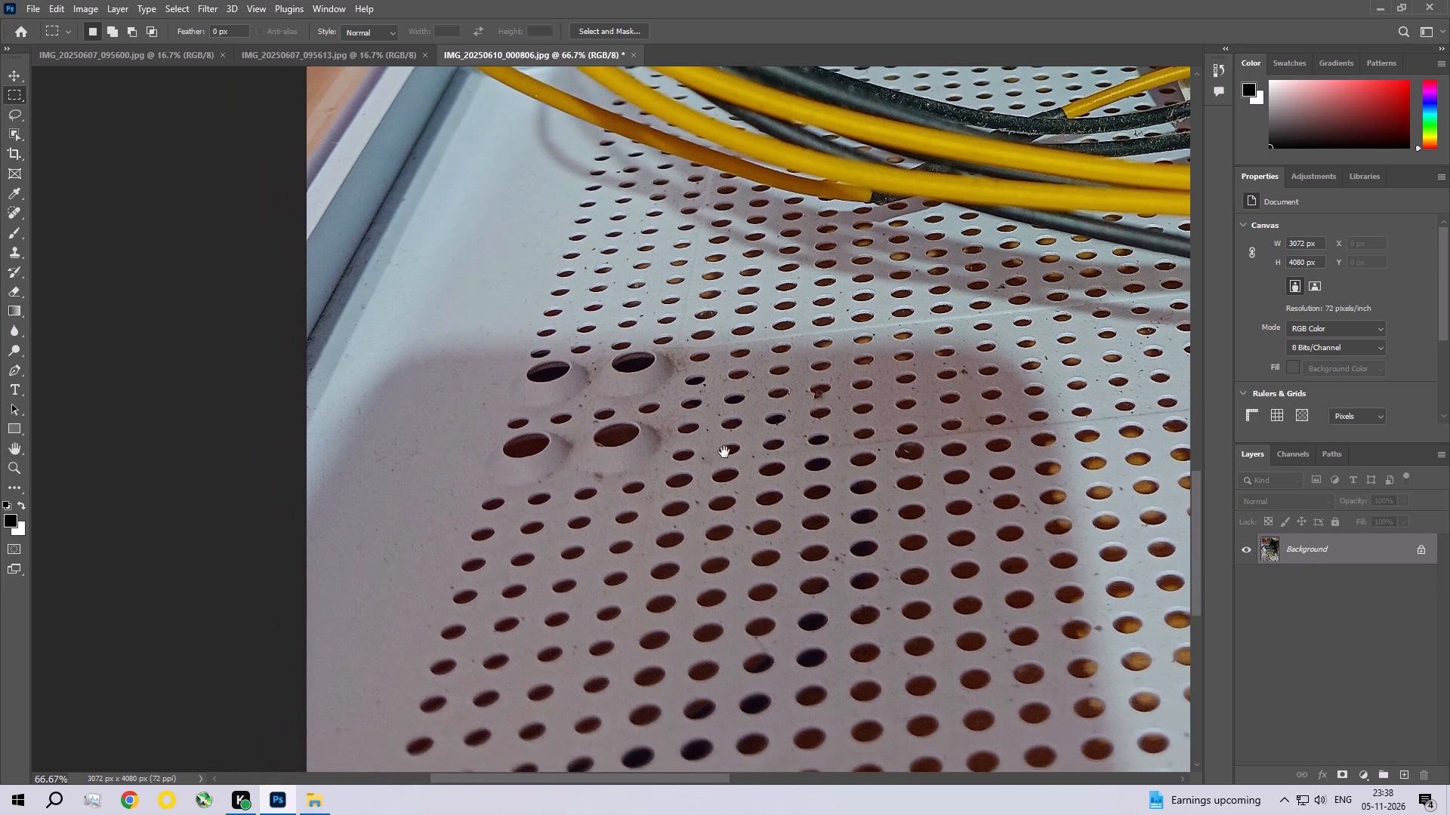
{"action": "left_click_drag", "start_coordinate": [724, 452], "coordinate": [730, 446]}
{"action": "left_click", "coordinate": [437, 574], "text": "ctrl"}
{"action": "left_click", "coordinate": [437, 574], "text": "ctrl"}
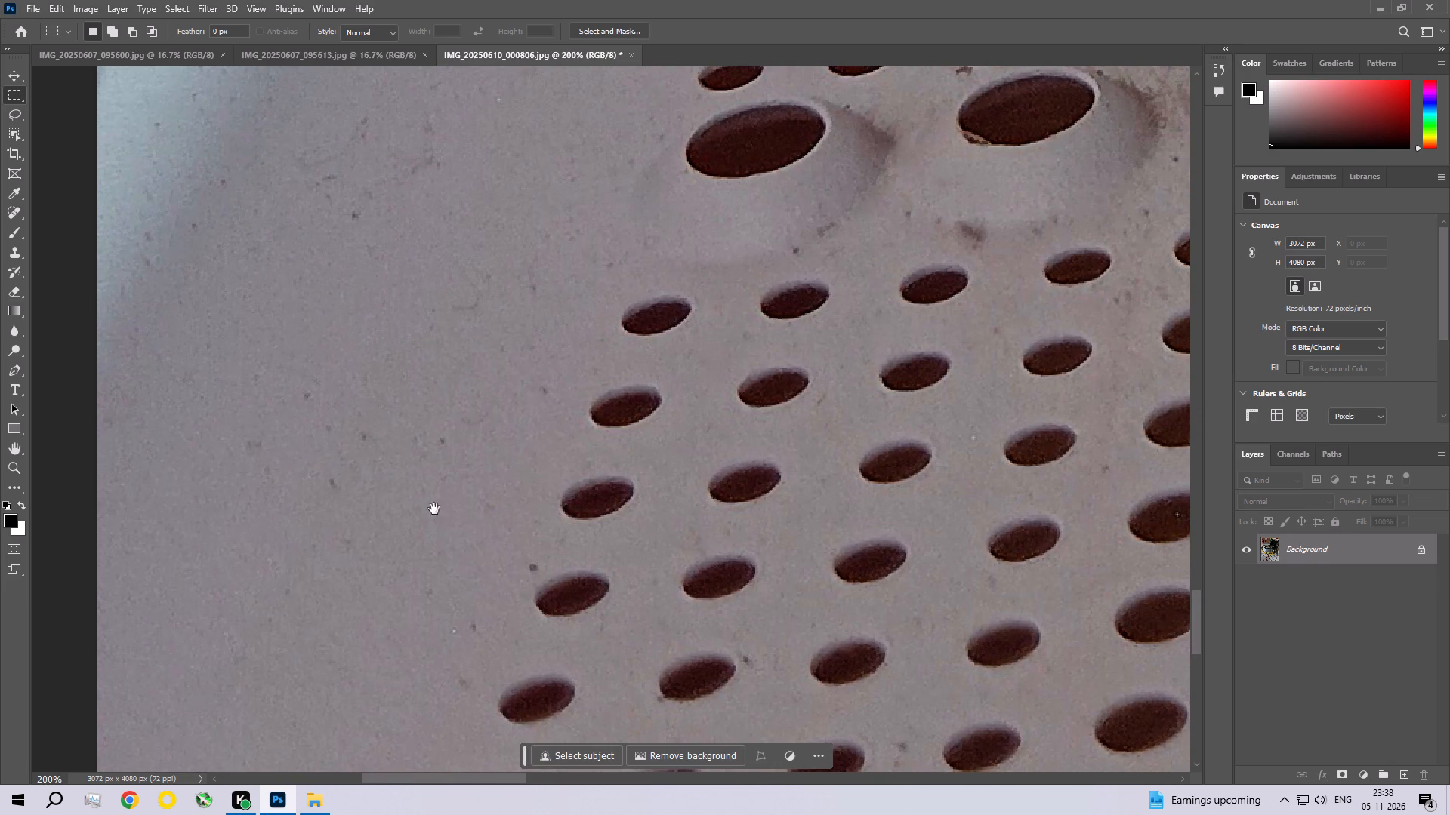
{"action": "left_click_drag", "start_coordinate": [243, 345], "coordinate": [446, 634]}
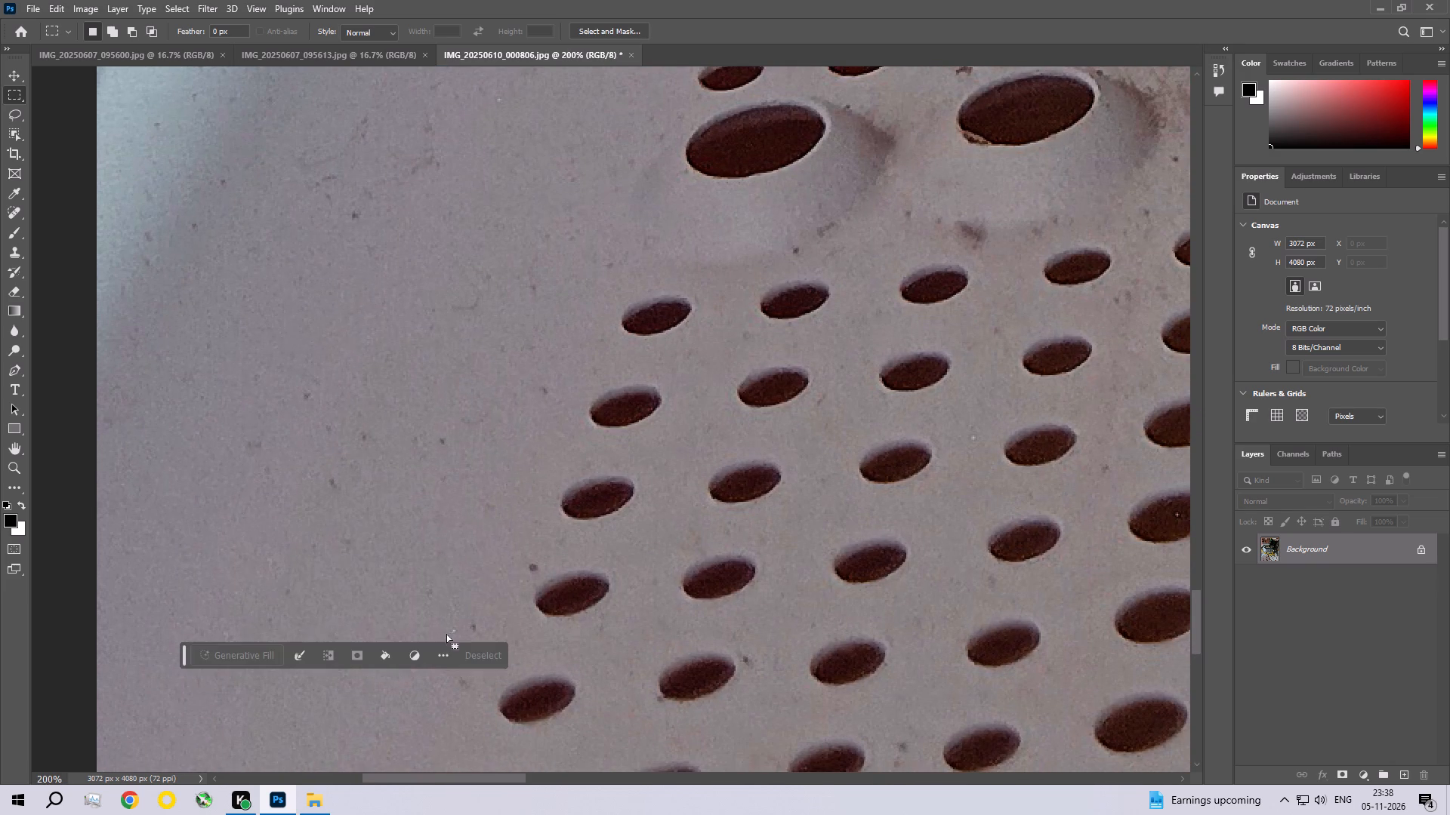
{"action": "left_click", "coordinate": [48, 3]}
{"action": "left_click", "coordinate": [93, 243]}
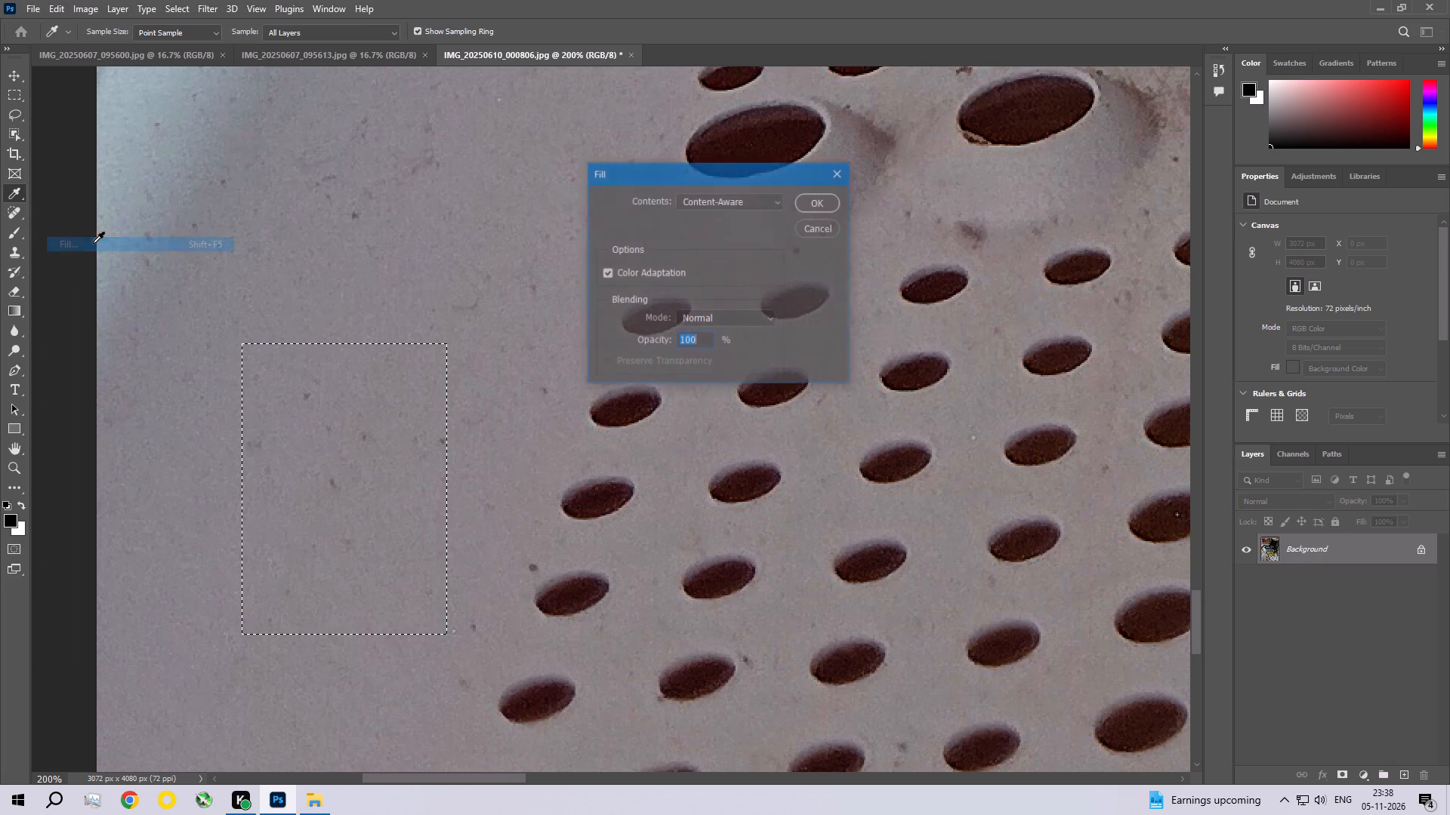
{"action": "left_click", "coordinate": [835, 198]}
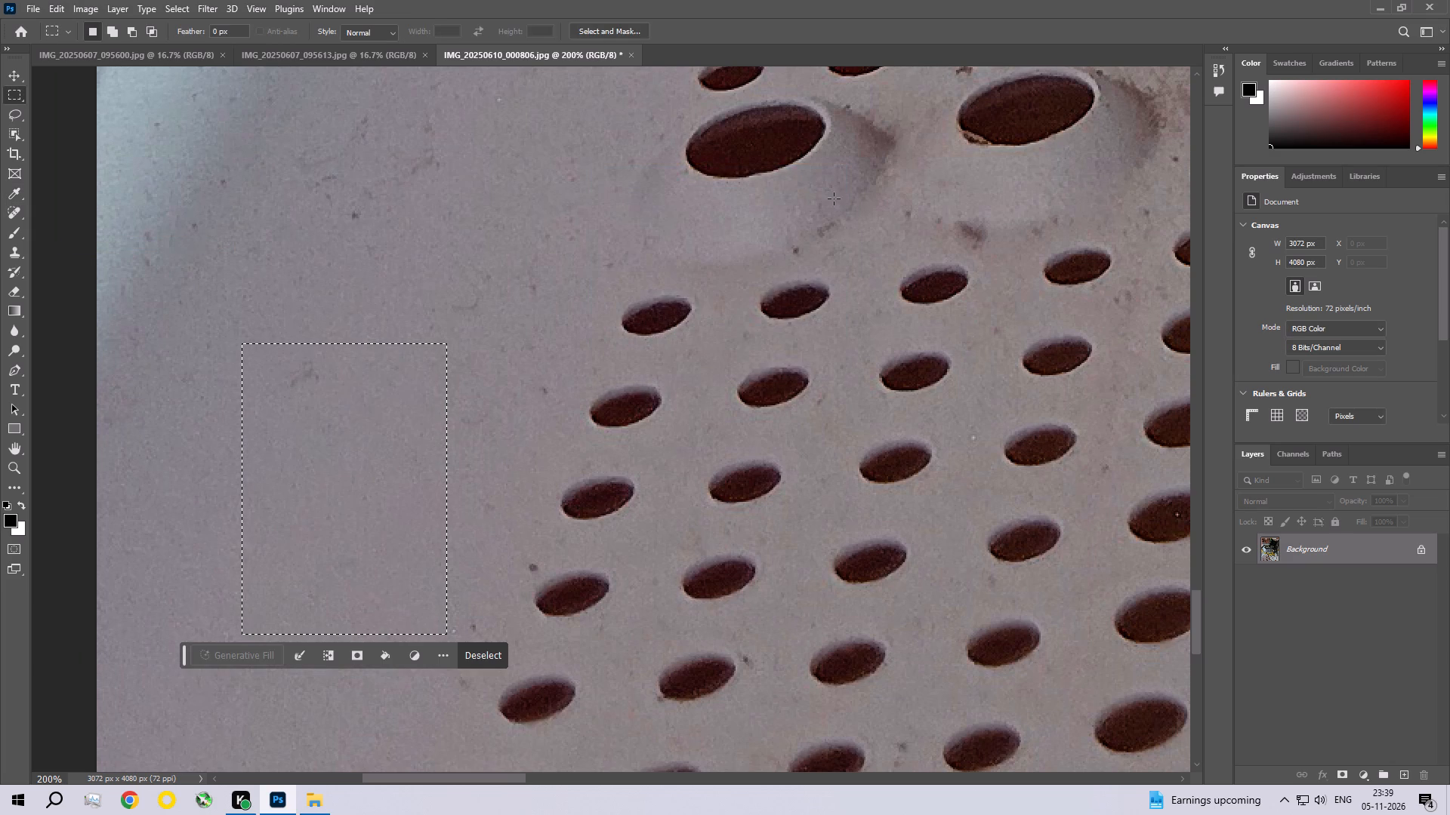
{"action": "key", "text": "ctrl+d"}
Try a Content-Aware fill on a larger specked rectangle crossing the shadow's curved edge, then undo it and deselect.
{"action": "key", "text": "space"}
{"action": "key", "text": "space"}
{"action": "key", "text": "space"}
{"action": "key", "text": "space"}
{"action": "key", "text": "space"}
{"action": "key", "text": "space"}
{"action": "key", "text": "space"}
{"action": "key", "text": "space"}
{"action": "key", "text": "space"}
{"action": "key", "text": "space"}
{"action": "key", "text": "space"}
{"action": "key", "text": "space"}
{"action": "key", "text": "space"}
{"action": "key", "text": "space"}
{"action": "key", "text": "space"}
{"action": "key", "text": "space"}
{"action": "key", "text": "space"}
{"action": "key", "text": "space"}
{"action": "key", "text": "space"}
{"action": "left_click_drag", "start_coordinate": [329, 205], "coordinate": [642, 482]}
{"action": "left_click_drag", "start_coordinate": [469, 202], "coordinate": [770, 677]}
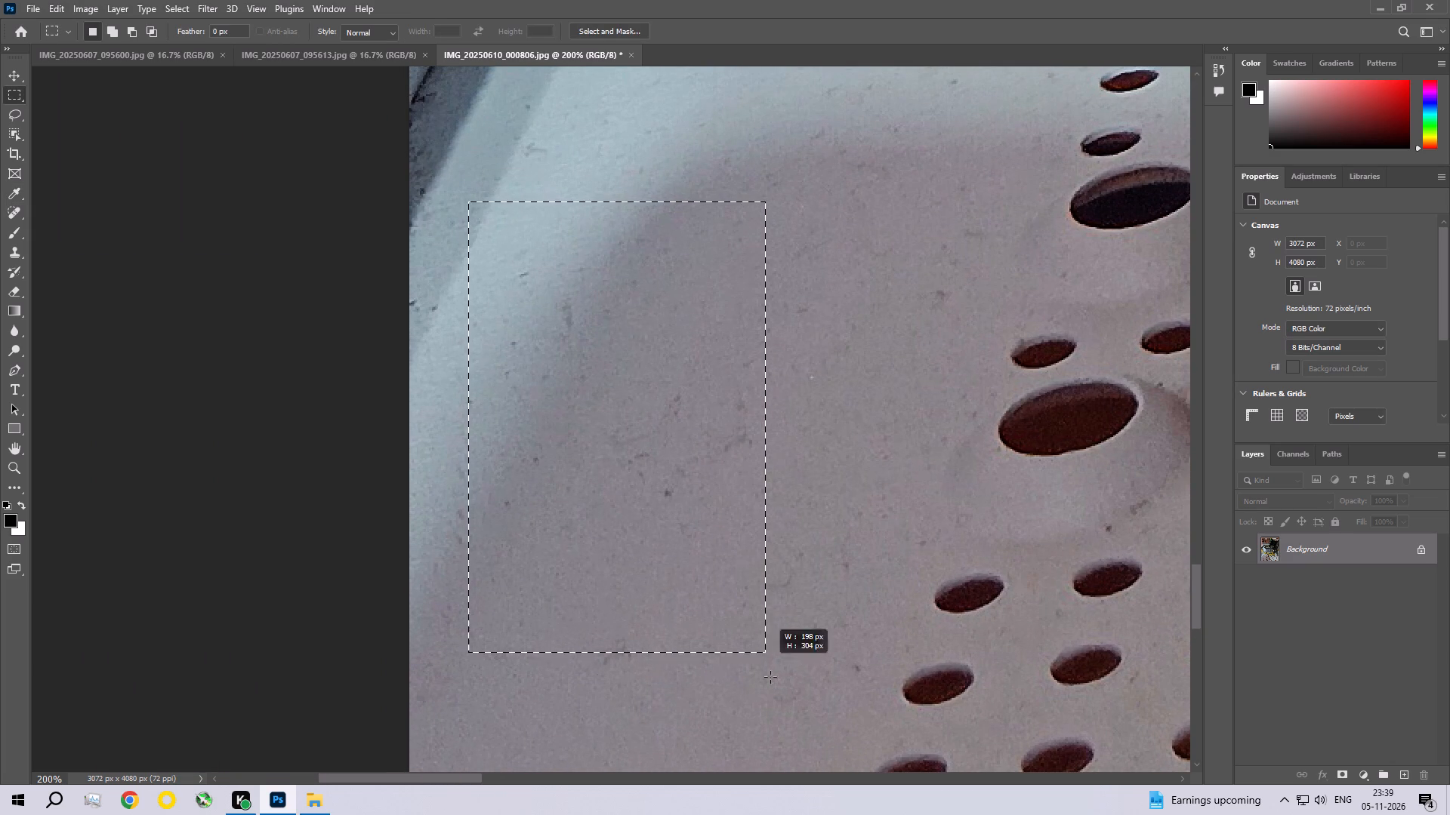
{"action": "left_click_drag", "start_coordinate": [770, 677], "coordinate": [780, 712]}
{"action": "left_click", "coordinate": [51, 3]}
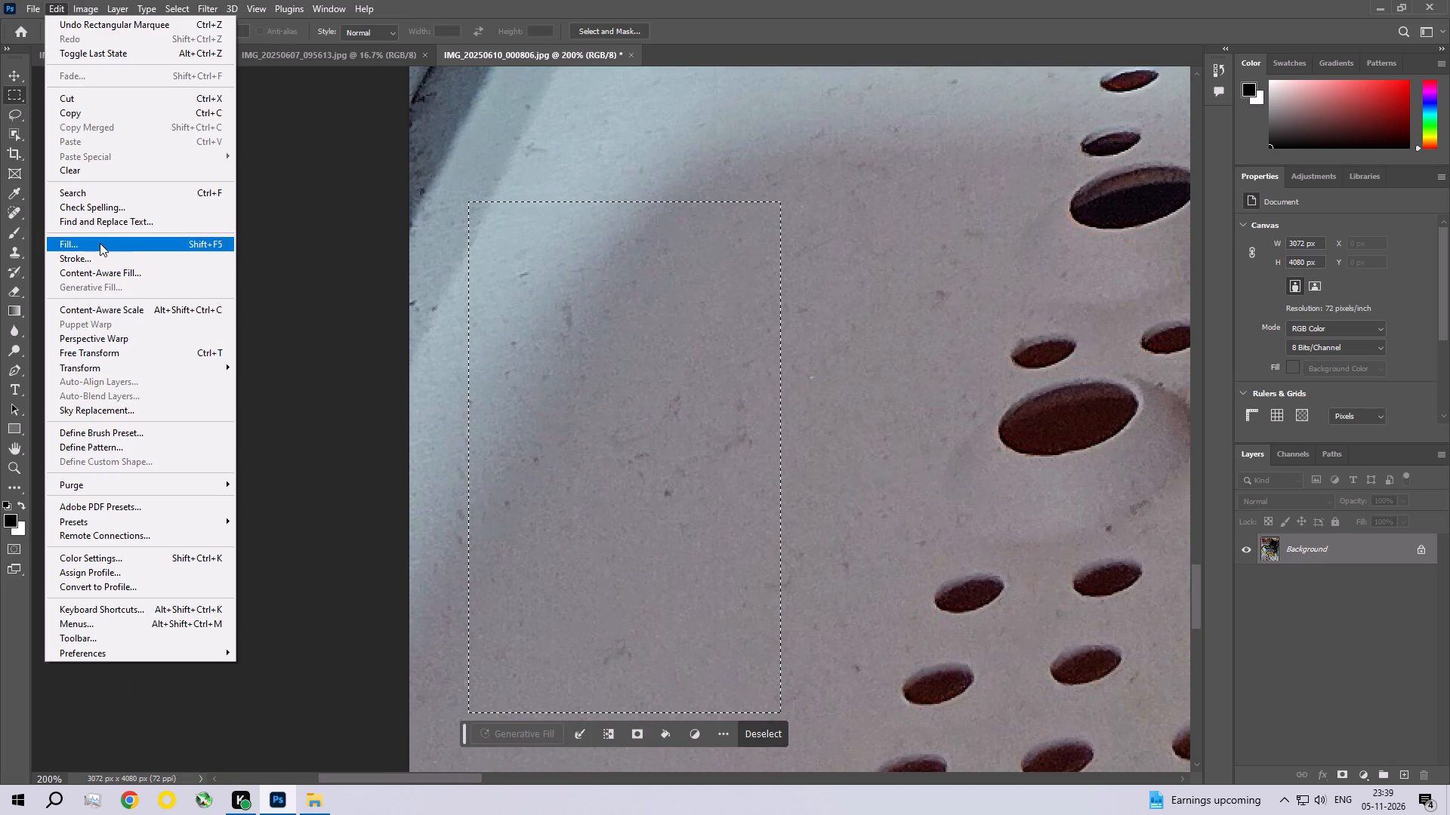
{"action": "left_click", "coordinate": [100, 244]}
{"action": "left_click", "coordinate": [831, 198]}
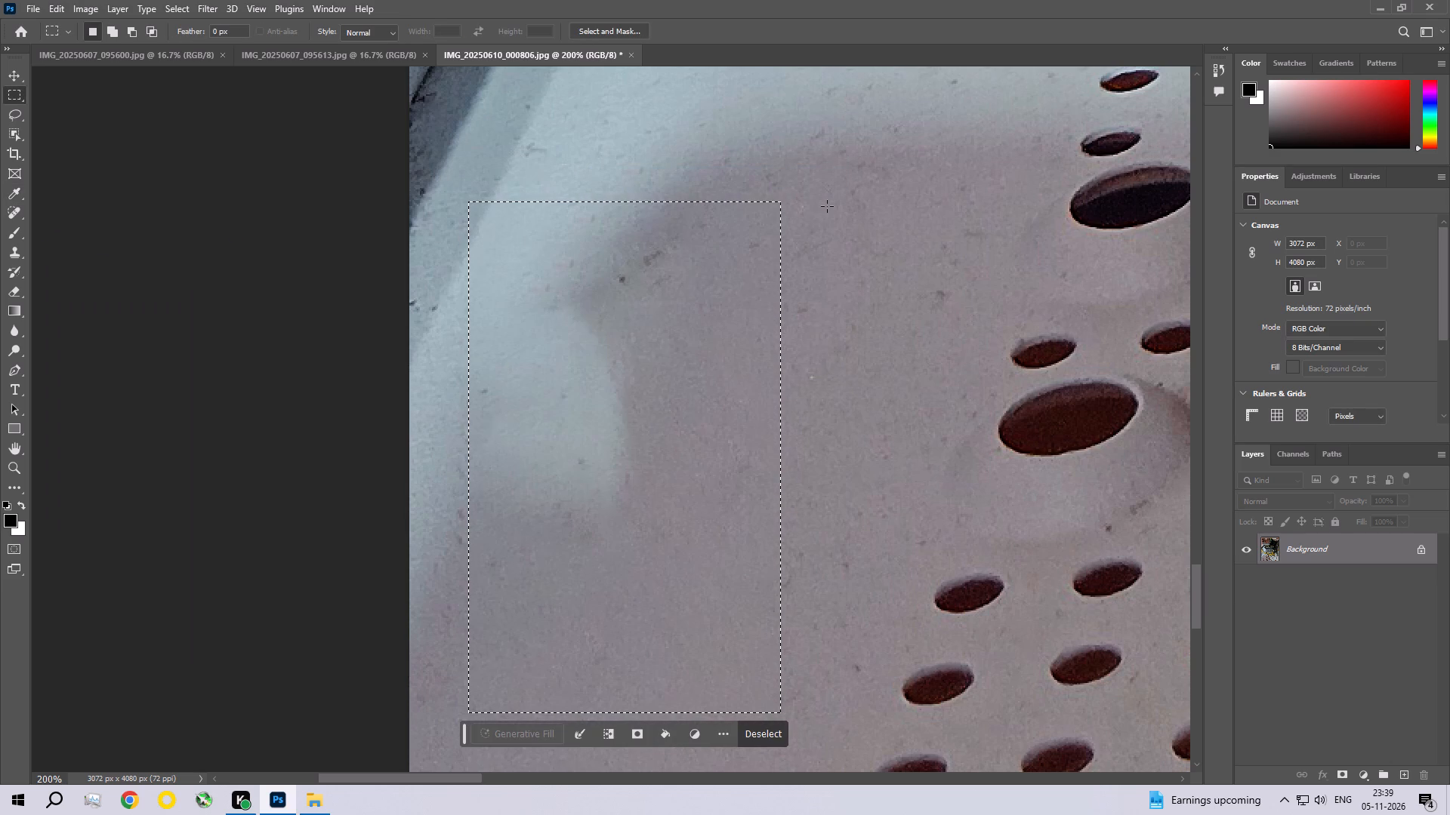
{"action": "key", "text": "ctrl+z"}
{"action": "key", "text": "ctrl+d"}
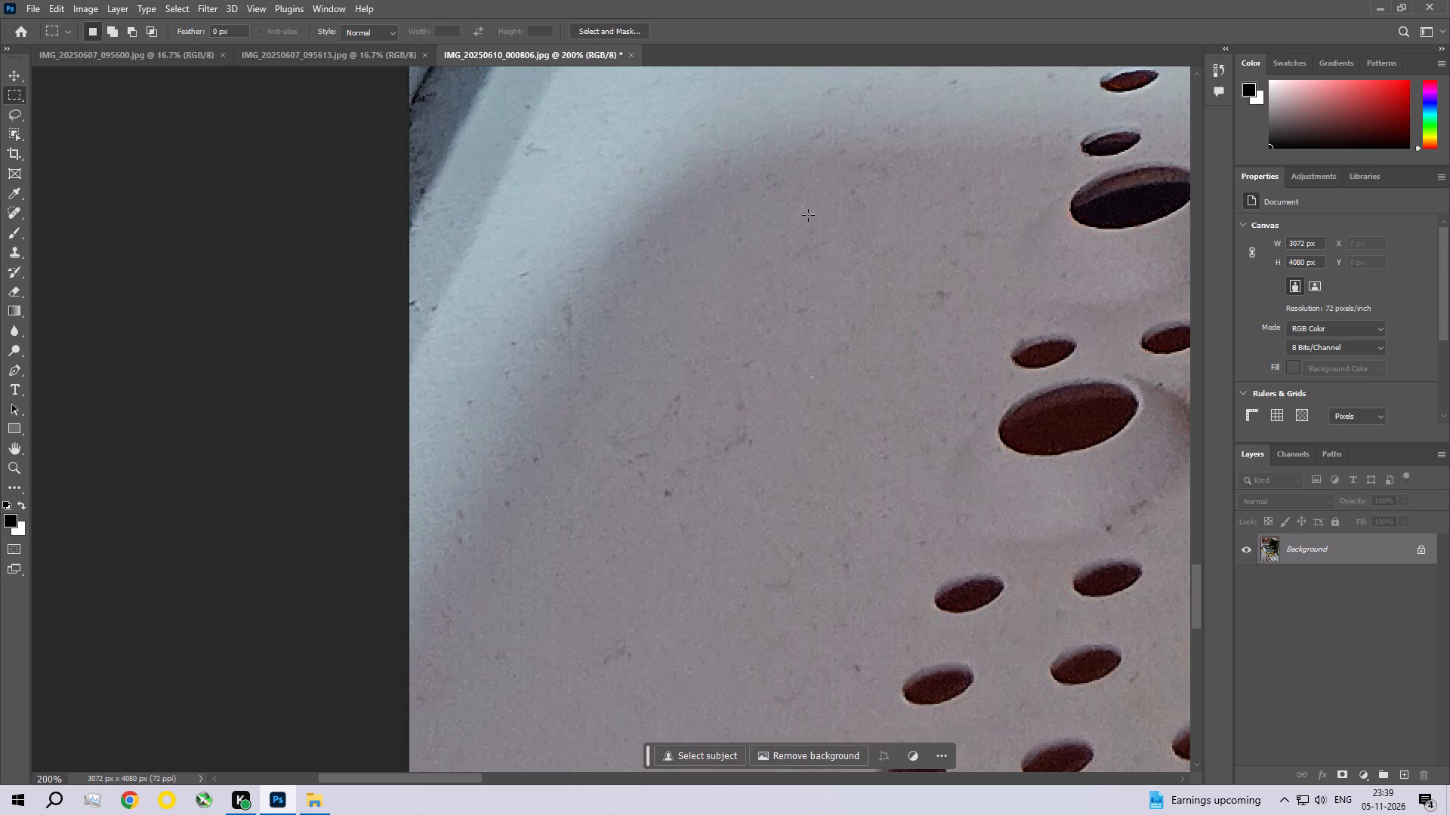
Content-Aware fill the dark specks between the two upper raised screw holes, then deselect.
{"action": "key", "text": "space"}
{"action": "key", "text": "space"}
{"action": "key", "text": "space"}
{"action": "key", "text": "space"}
{"action": "key", "text": "space"}
{"action": "key", "text": "space"}
{"action": "key", "text": "space"}
{"action": "key", "text": "space"}
{"action": "key", "text": "space"}
{"action": "key", "text": "space"}
{"action": "key", "text": "space"}
{"action": "key", "text": "space"}
{"action": "key", "text": "space"}
{"action": "key", "text": "space"}
{"action": "key", "text": "space"}
{"action": "key", "text": "space"}
{"action": "key", "text": "space"}
{"action": "key", "text": "space"}
{"action": "key", "text": "space"}
{"action": "key", "text": "space"}
{"action": "left_click_drag", "start_coordinate": [810, 182], "coordinate": [525, 434]}
{"action": "left_click_drag", "start_coordinate": [656, 316], "coordinate": [483, 232]}
{"action": "left_click_drag", "start_coordinate": [578, 455], "coordinate": [560, 413]}
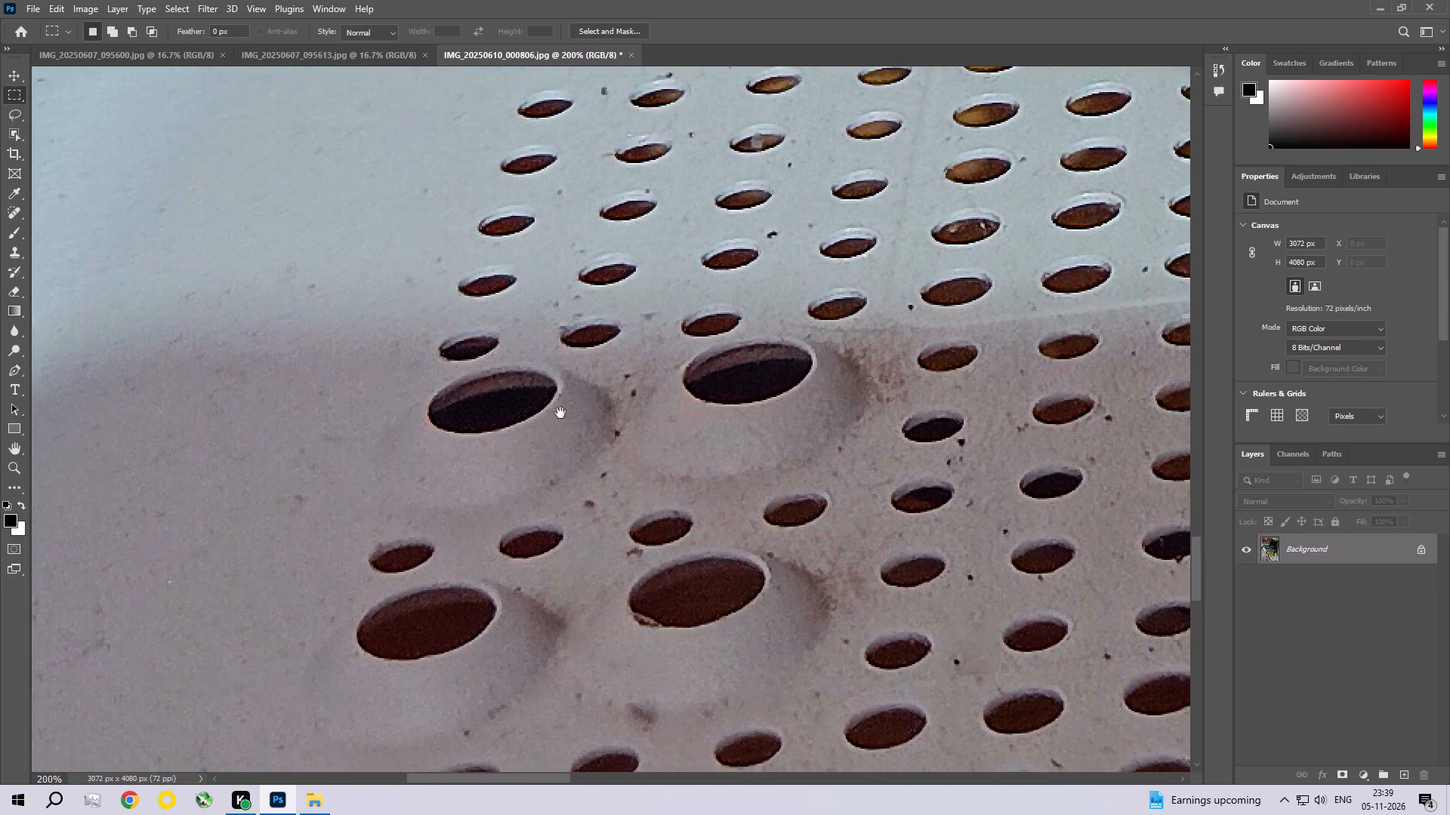
{"action": "left_click_drag", "start_coordinate": [560, 413], "coordinate": [557, 409]}
{"action": "left_click_drag", "start_coordinate": [567, 311], "coordinate": [605, 374]}
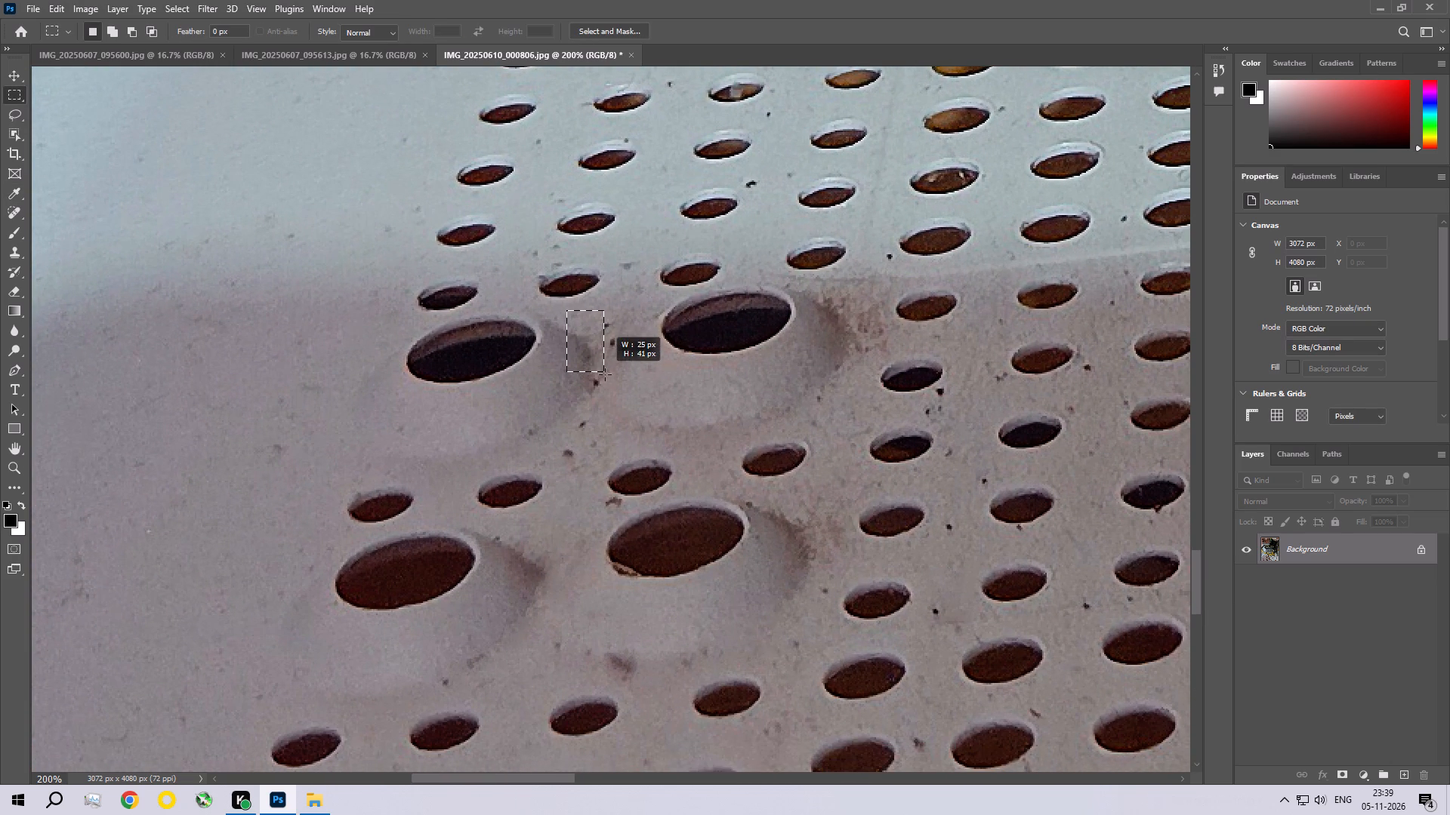
{"action": "left_click_drag", "start_coordinate": [605, 374], "coordinate": [622, 394]}
{"action": "left_click", "coordinate": [51, 8]}
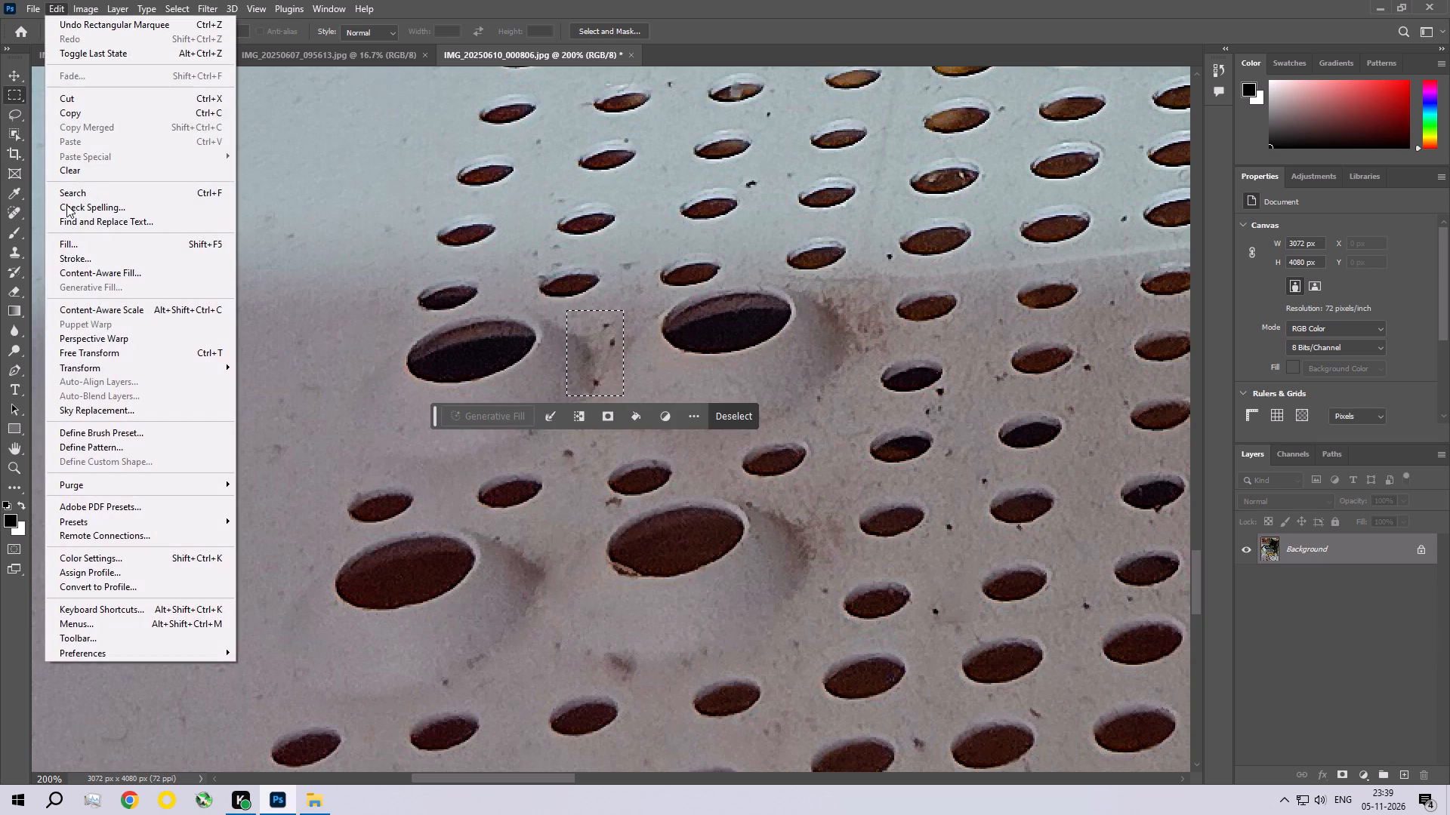
{"action": "left_click", "coordinate": [73, 248]}
{"action": "left_click", "coordinate": [813, 205]}
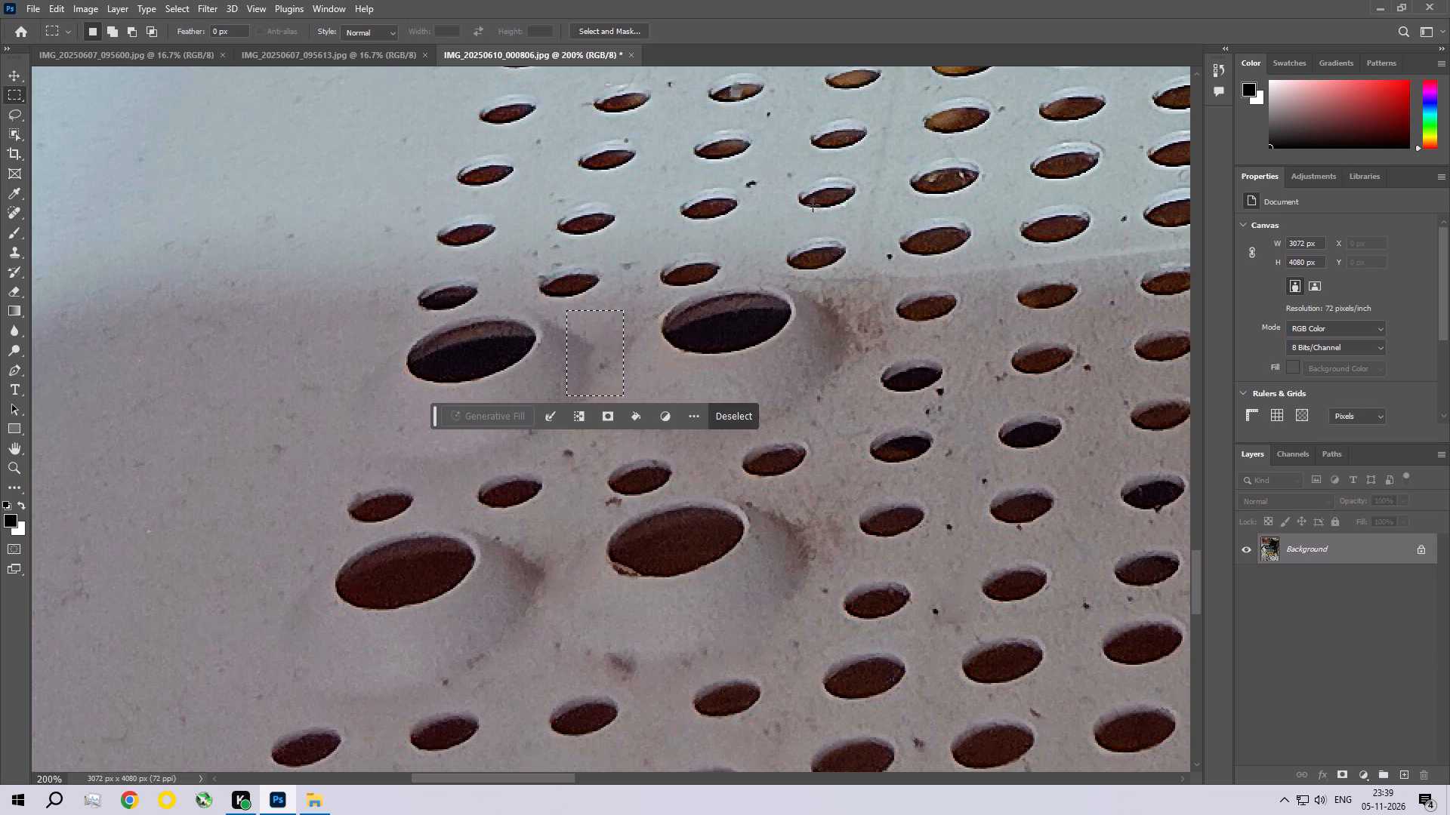
{"action": "key", "text": "ctrl+d"}
Content-Aware fill the small bright spot on the front face of the white connector, then deselect.
{"action": "key", "text": "space"}
{"action": "key", "text": "space"}
{"action": "key", "text": "space"}
{"action": "key", "text": "space"}
{"action": "key", "text": "space"}
{"action": "key", "text": "space"}
{"action": "key", "text": "space"}
{"action": "key", "text": "space"}
{"action": "key", "text": "space"}
{"action": "key", "text": "space"}
{"action": "key", "text": "space"}
{"action": "key", "text": "space"}
{"action": "key", "text": "space"}
{"action": "key", "text": "space"}
{"action": "left_click_drag", "start_coordinate": [743, 532], "coordinate": [719, 401]}
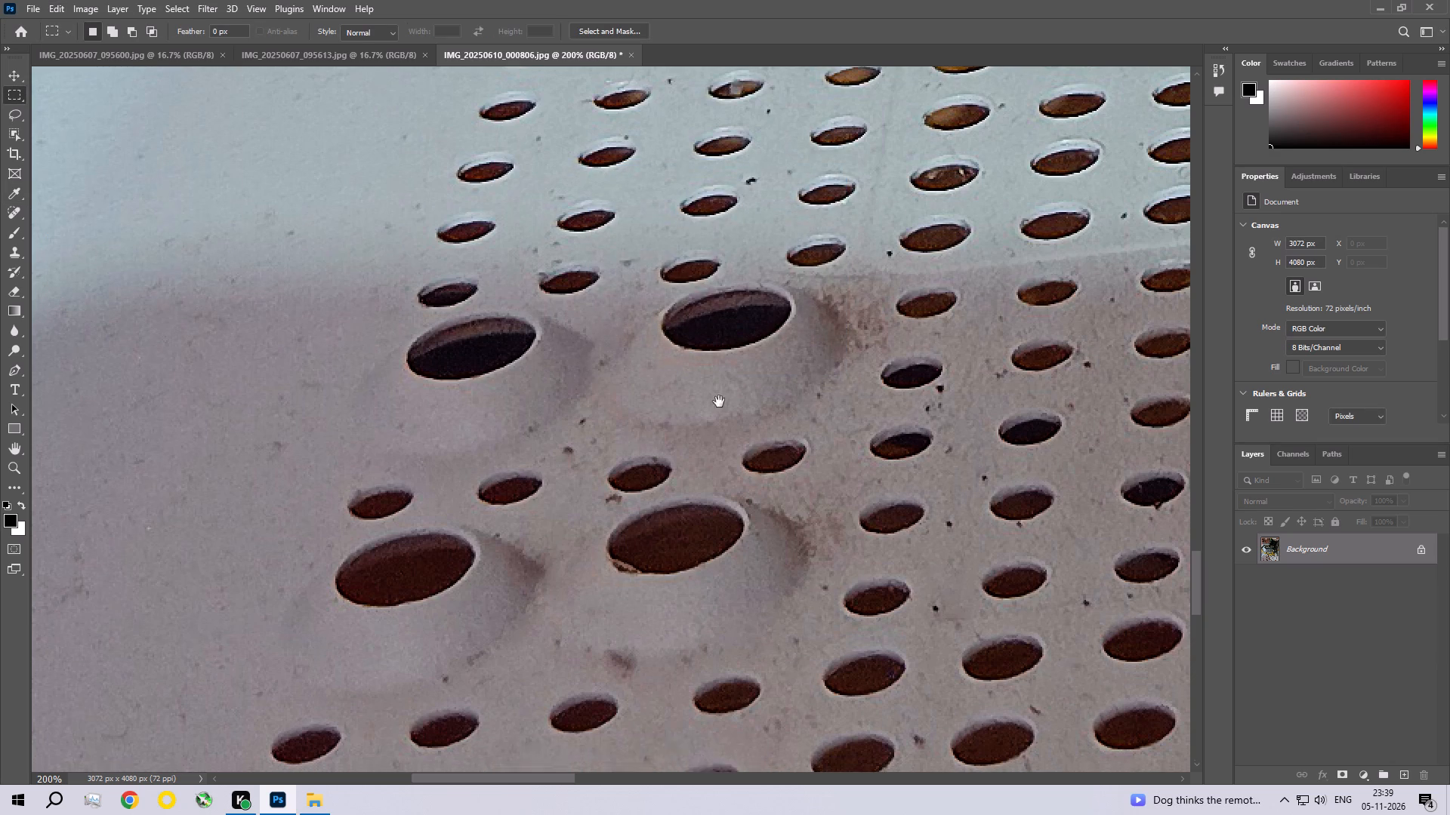
{"action": "left_click_drag", "start_coordinate": [719, 401], "coordinate": [727, 294]}
{"action": "key", "text": "ctrl+0"}
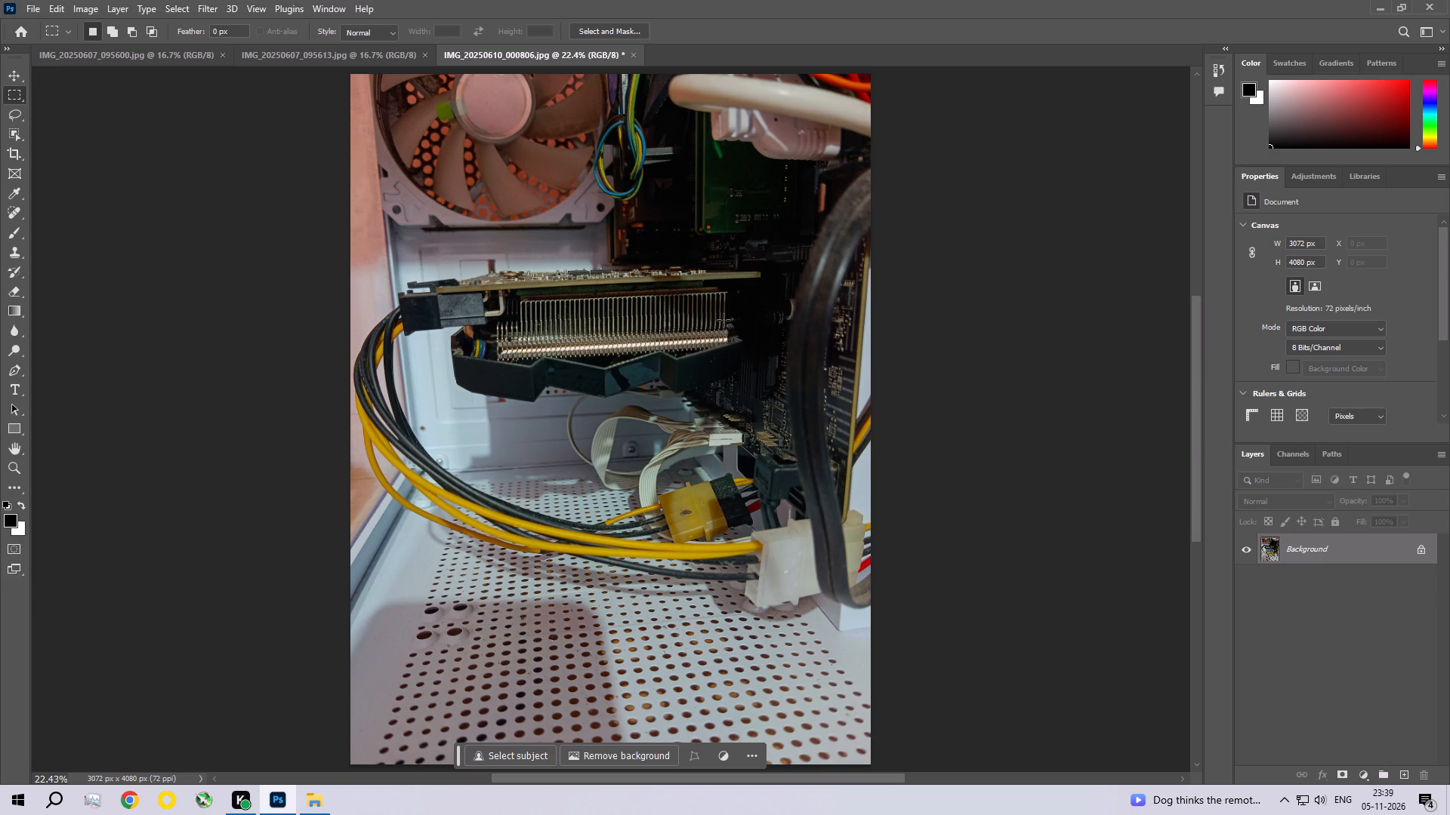
{"action": "key", "text": "ctrl+space"}
{"action": "key", "text": "ctrl+space"}
{"action": "key", "text": "ctrl+space"}
{"action": "key", "text": "ctrl+space"}
{"action": "key", "text": "ctrl+space"}
{"action": "key", "text": "ctrl+space"}
{"action": "key", "text": "ctrl+space"}
{"action": "key", "text": "ctrl+space"}
{"action": "key", "text": "ctrl+space"}
{"action": "key", "text": "ctrl+space"}
{"action": "key", "text": "ctrl+space"}
{"action": "key", "text": "ctrl+space"}
{"action": "key", "text": "ctrl+space"}
{"action": "key", "text": "ctrl+space"}
{"action": "key", "text": "ctrl+space"}
{"action": "key", "text": "ctrl+space"}
{"action": "key", "text": "ctrl+space"}
{"action": "key", "text": "ctrl+space"}
{"action": "key", "text": "ctrl+space"}
{"action": "key", "text": "ctrl+space"}
{"action": "triple_click", "coordinate": [794, 584], "text": "ctrl"}
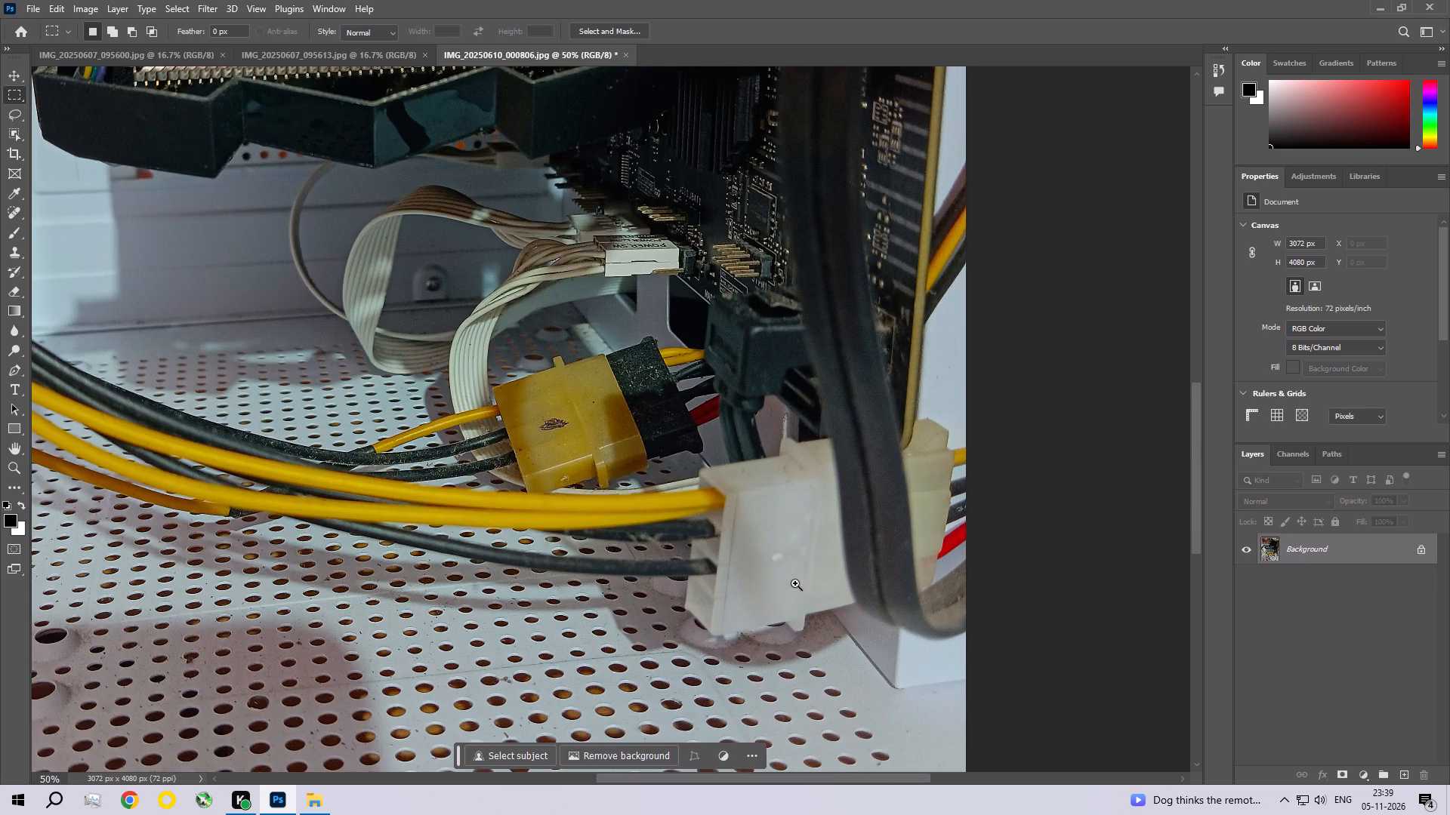
{"action": "double_click", "coordinate": [795, 583], "text": "ctrl"}
{"action": "left_click_drag", "start_coordinate": [748, 491], "coordinate": [773, 555]}
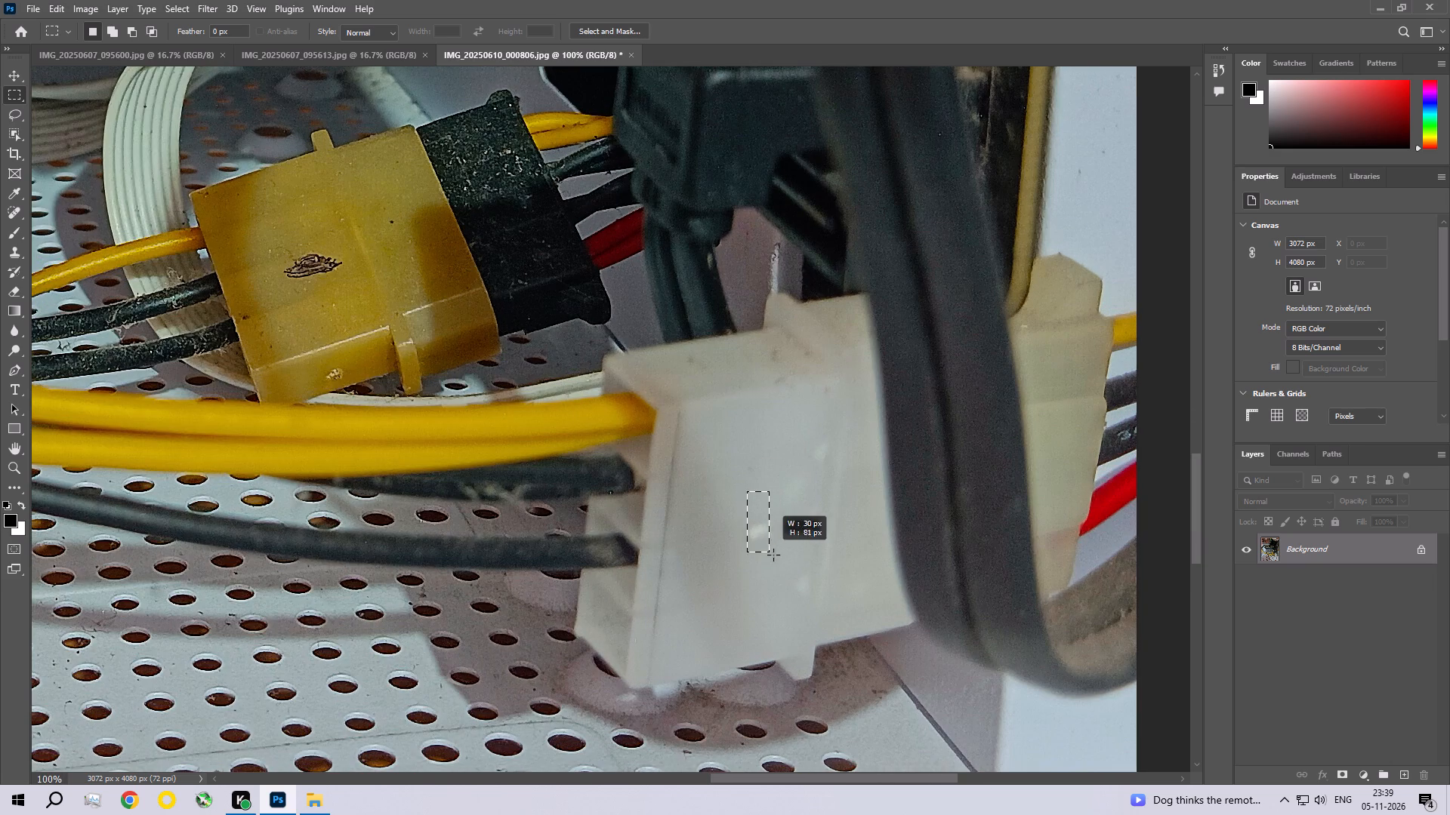
{"action": "left_click_drag", "start_coordinate": [773, 555], "coordinate": [778, 558]}
{"action": "left_click", "coordinate": [46, 5]}
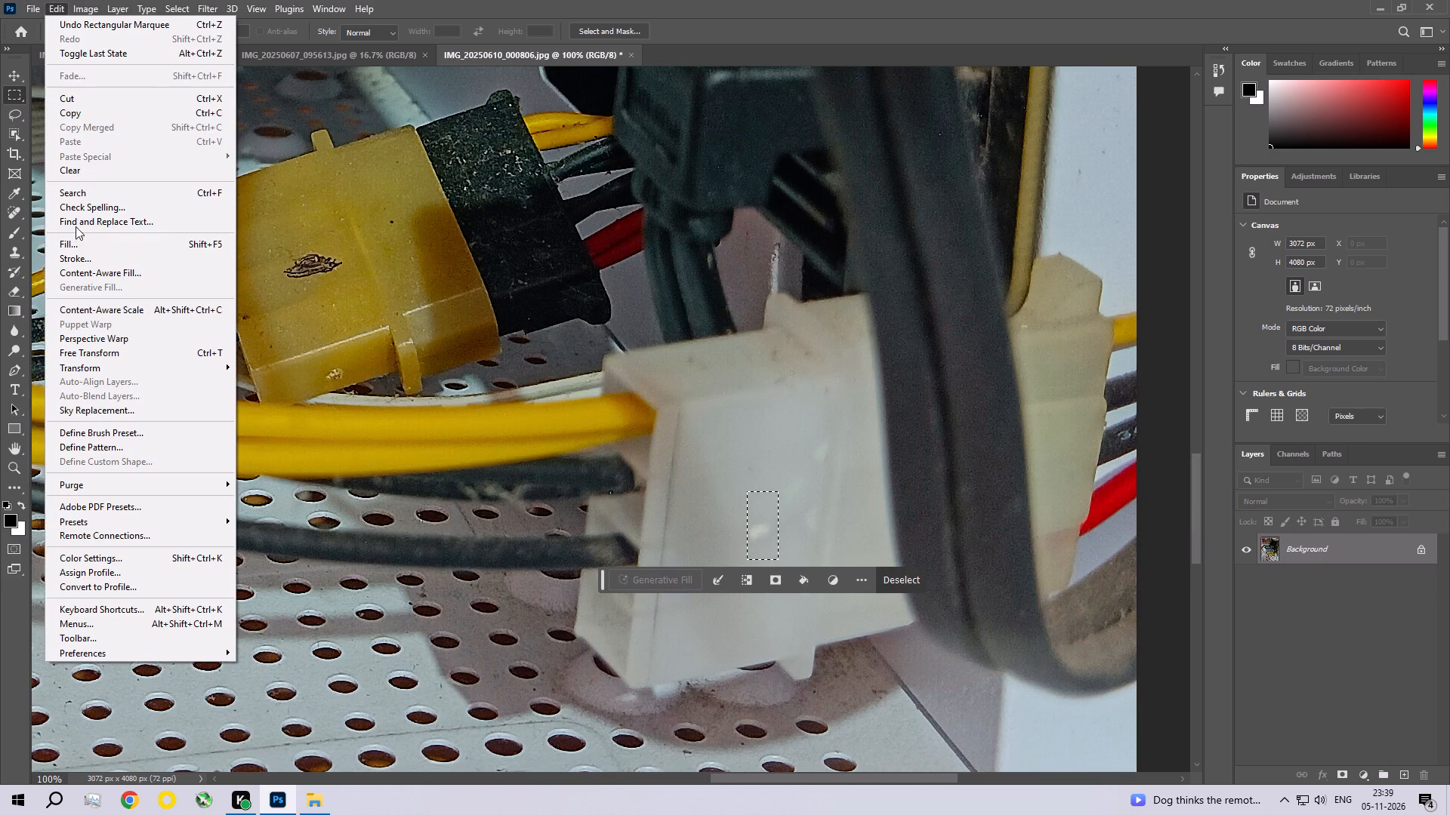
{"action": "left_click", "coordinate": [82, 251]}
{"action": "left_click", "coordinate": [813, 198]}
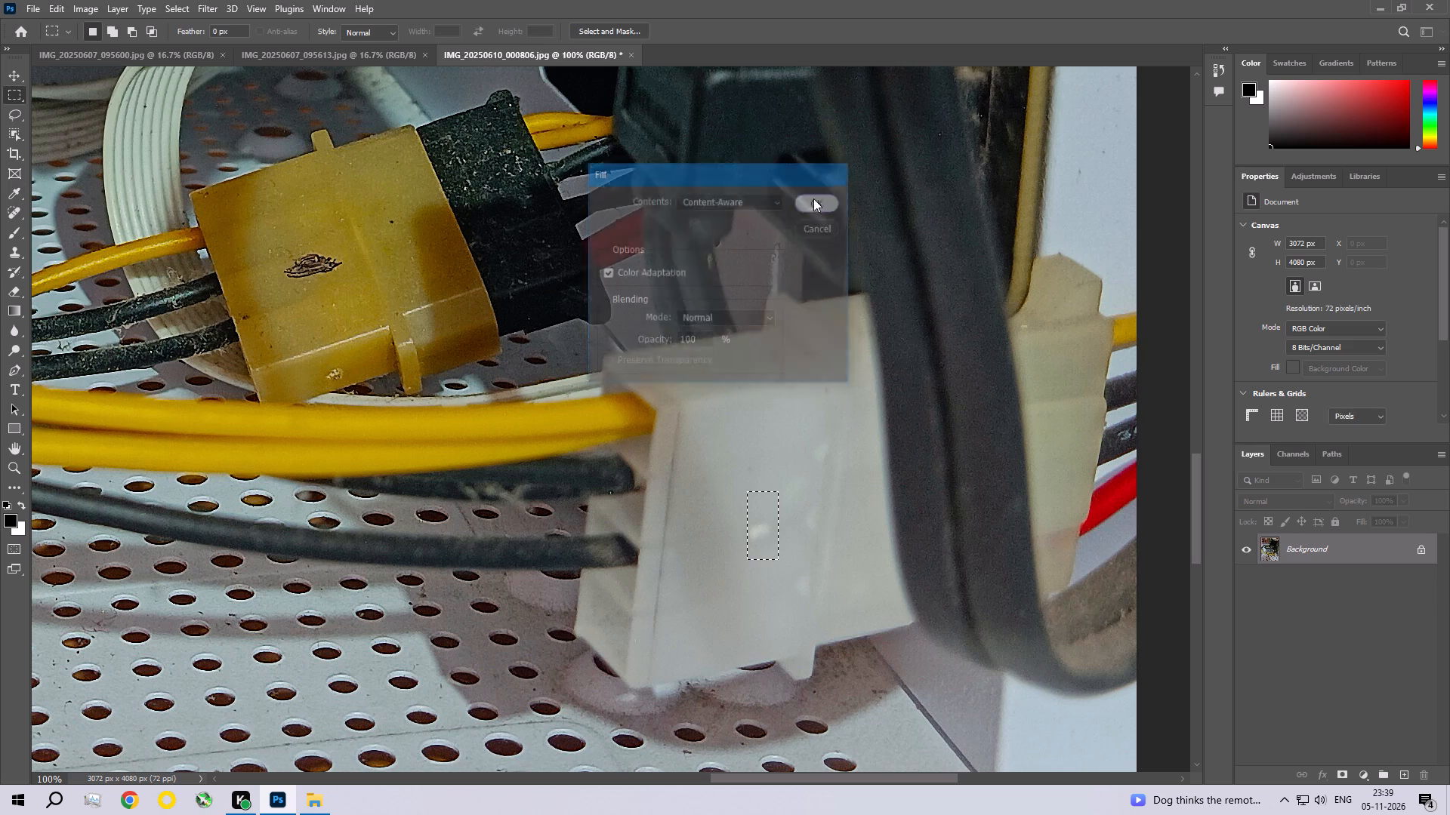
{"action": "key", "text": "ctrl+d"}
Content-Aware fill the dark scribbled mark on the yellow connector's face, then deselect.
{"action": "left_click_drag", "start_coordinate": [273, 244], "coordinate": [335, 288]}
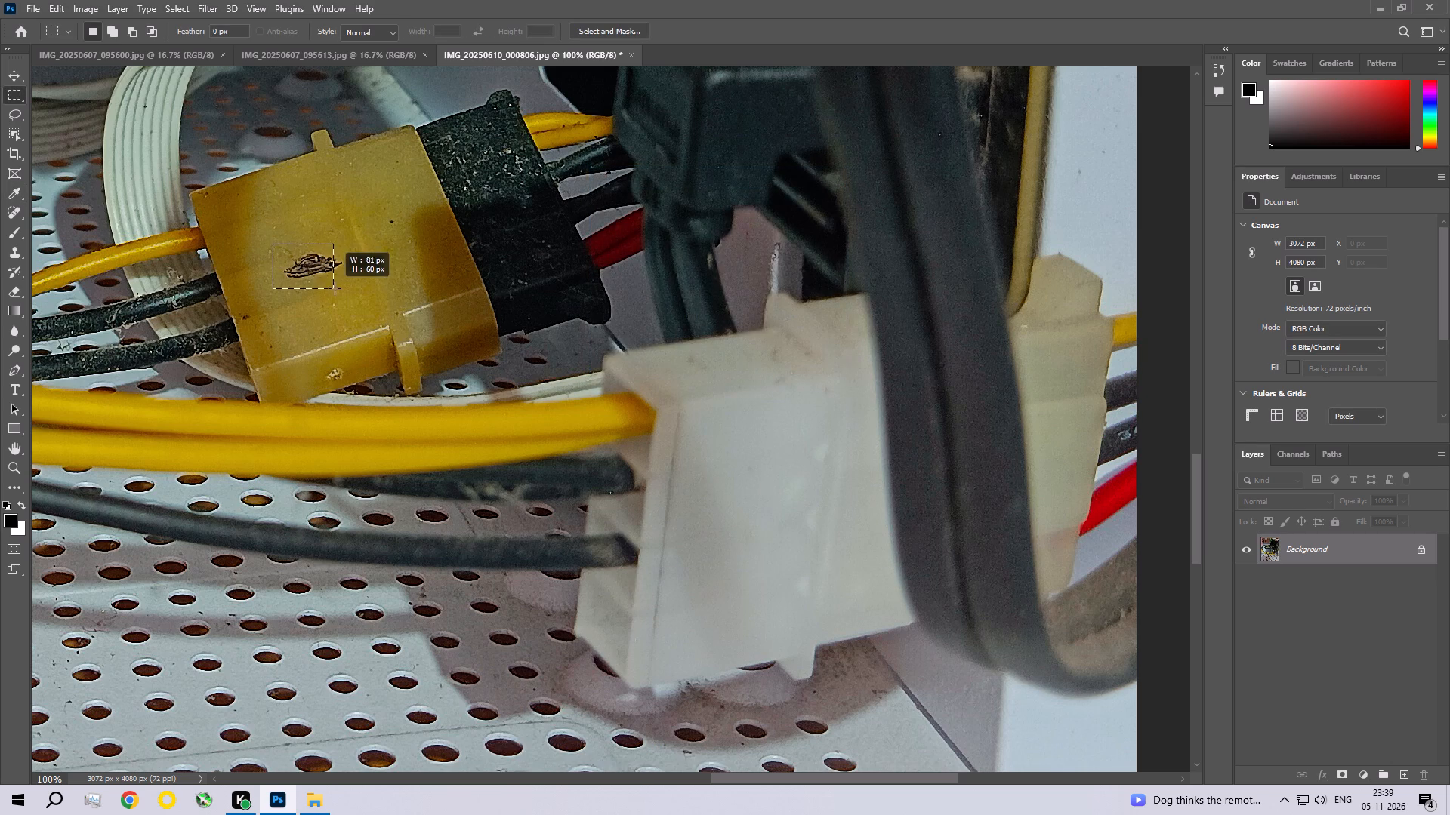
{"action": "left_click_drag", "start_coordinate": [335, 288], "coordinate": [349, 290]}
{"action": "left_click", "coordinate": [50, 2]}
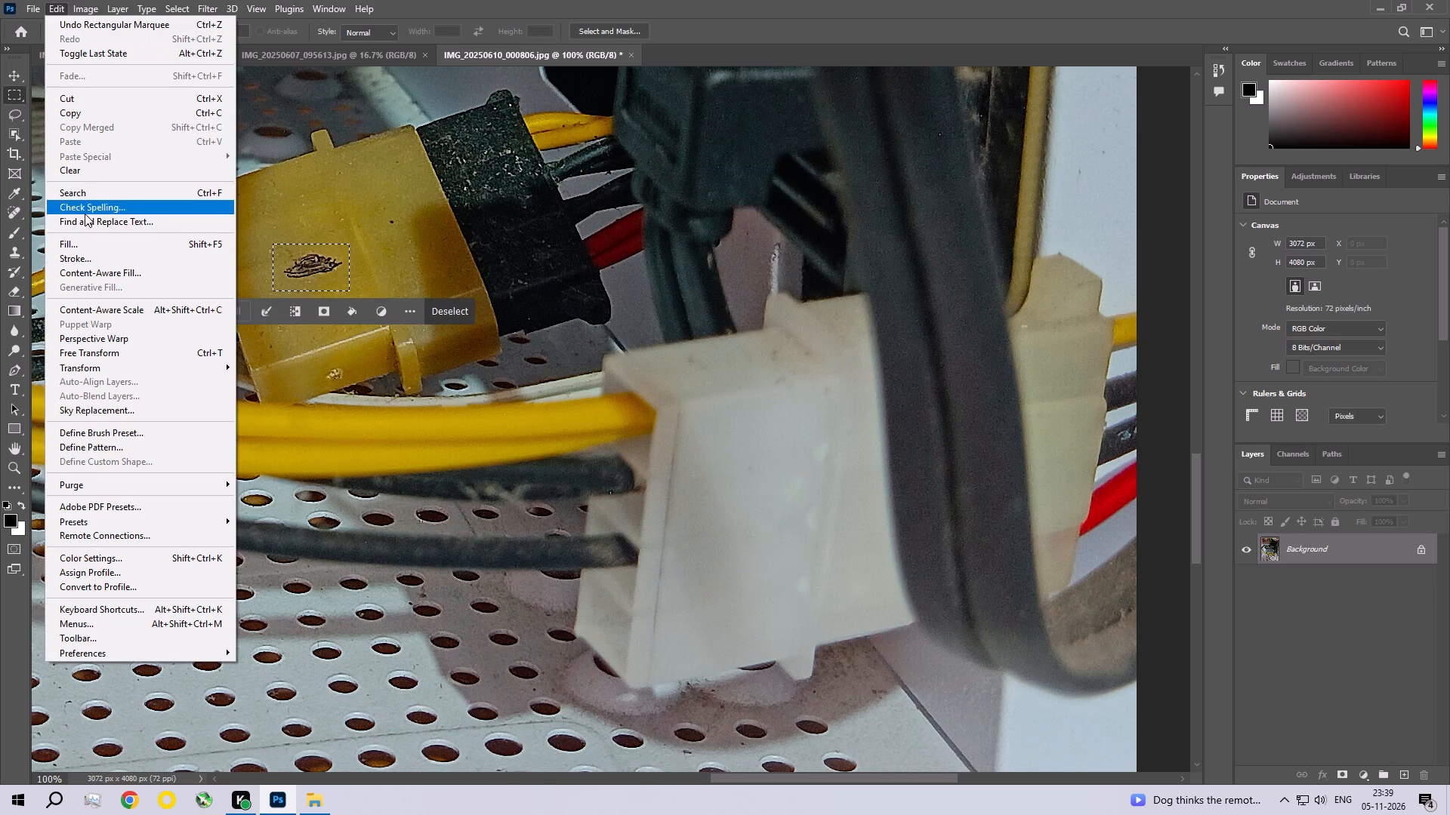
{"action": "left_click", "coordinate": [90, 251]}
{"action": "left_click", "coordinate": [813, 200]}
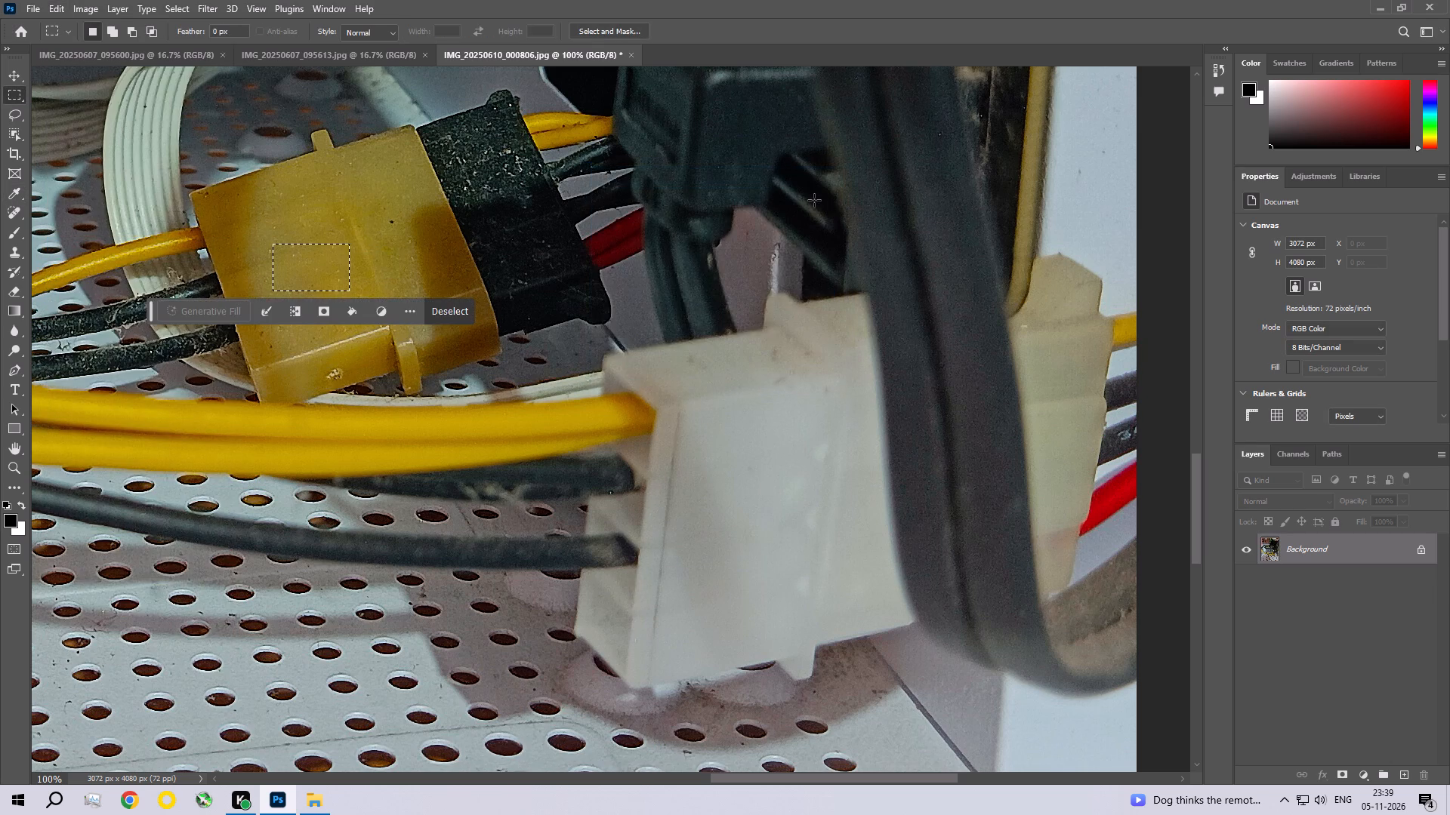
{"action": "key", "text": "ctrl+d"}
Inspect the photo from the yellow connector up past the heatsink to the fan and coiled cables for remaining blemishes.
{"action": "left_click_drag", "start_coordinate": [233, 214], "coordinate": [730, 326]}
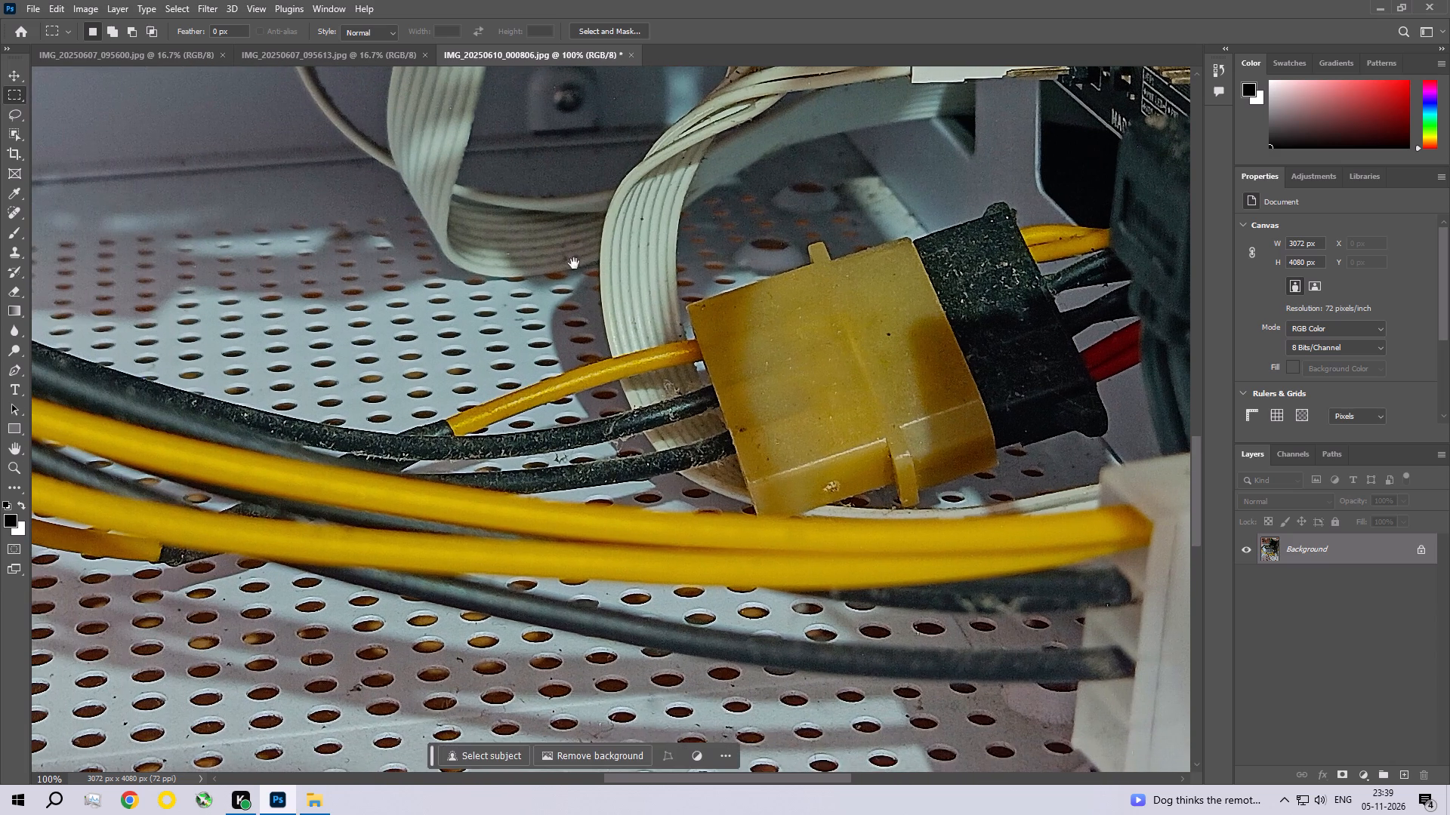
{"action": "left_click_drag", "start_coordinate": [557, 238], "coordinate": [562, 430]}
{"action": "left_click_drag", "start_coordinate": [562, 114], "coordinate": [563, 378]}
{"action": "left_click_drag", "start_coordinate": [562, 373], "coordinate": [566, 367]}
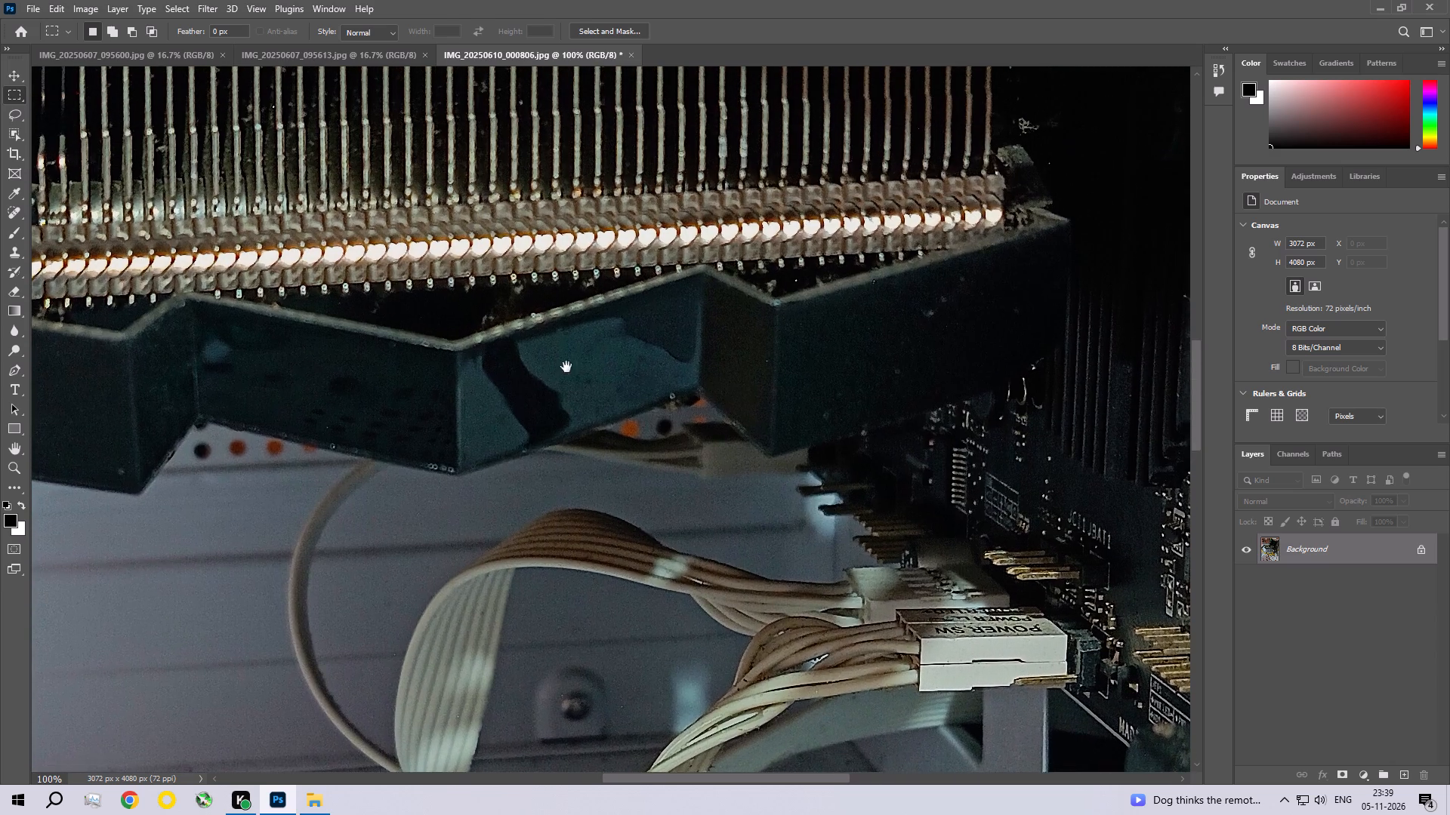
{"action": "left_click_drag", "start_coordinate": [566, 367], "coordinate": [572, 454]}
{"action": "left_click_drag", "start_coordinate": [573, 189], "coordinate": [584, 436]}
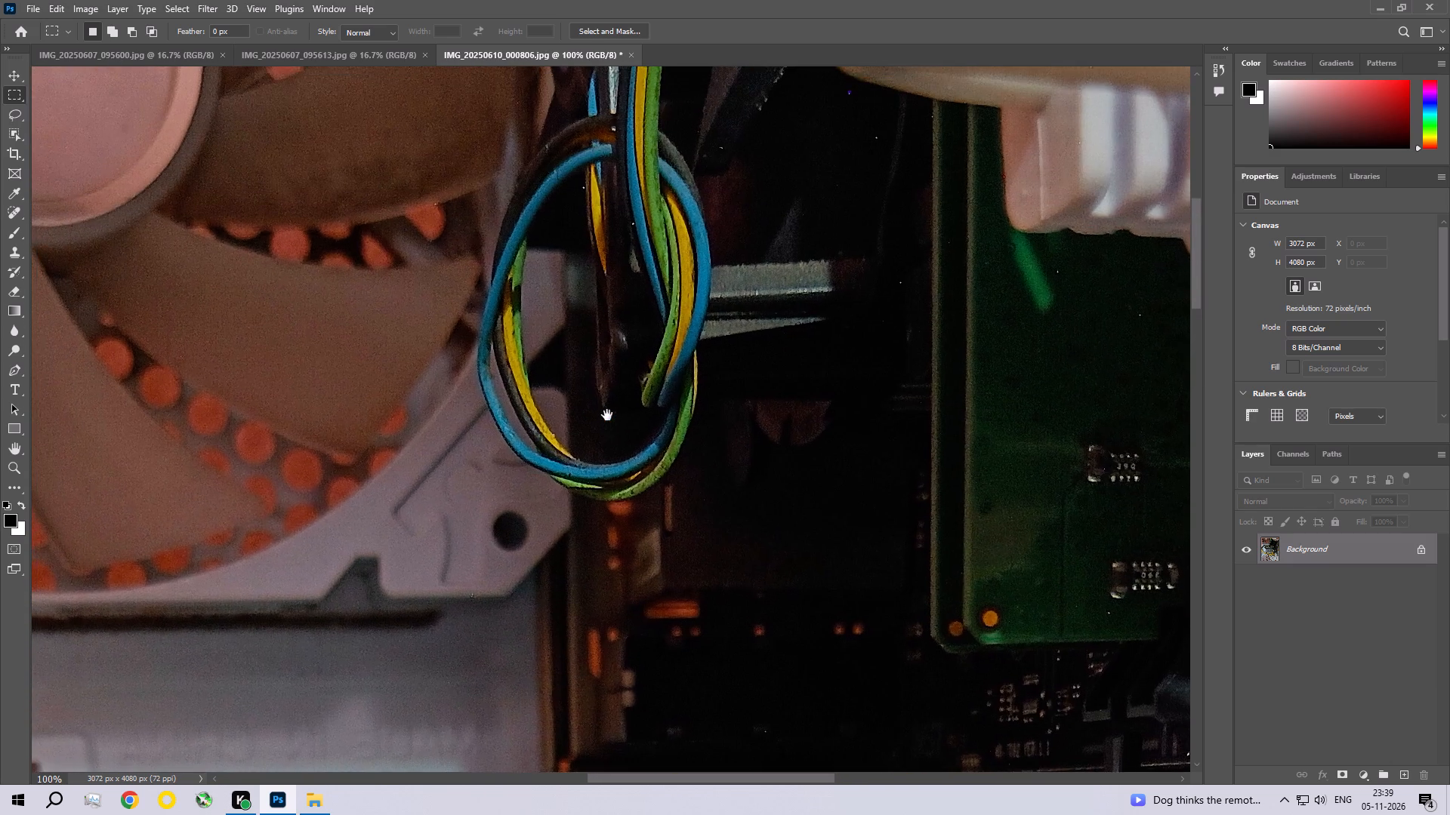
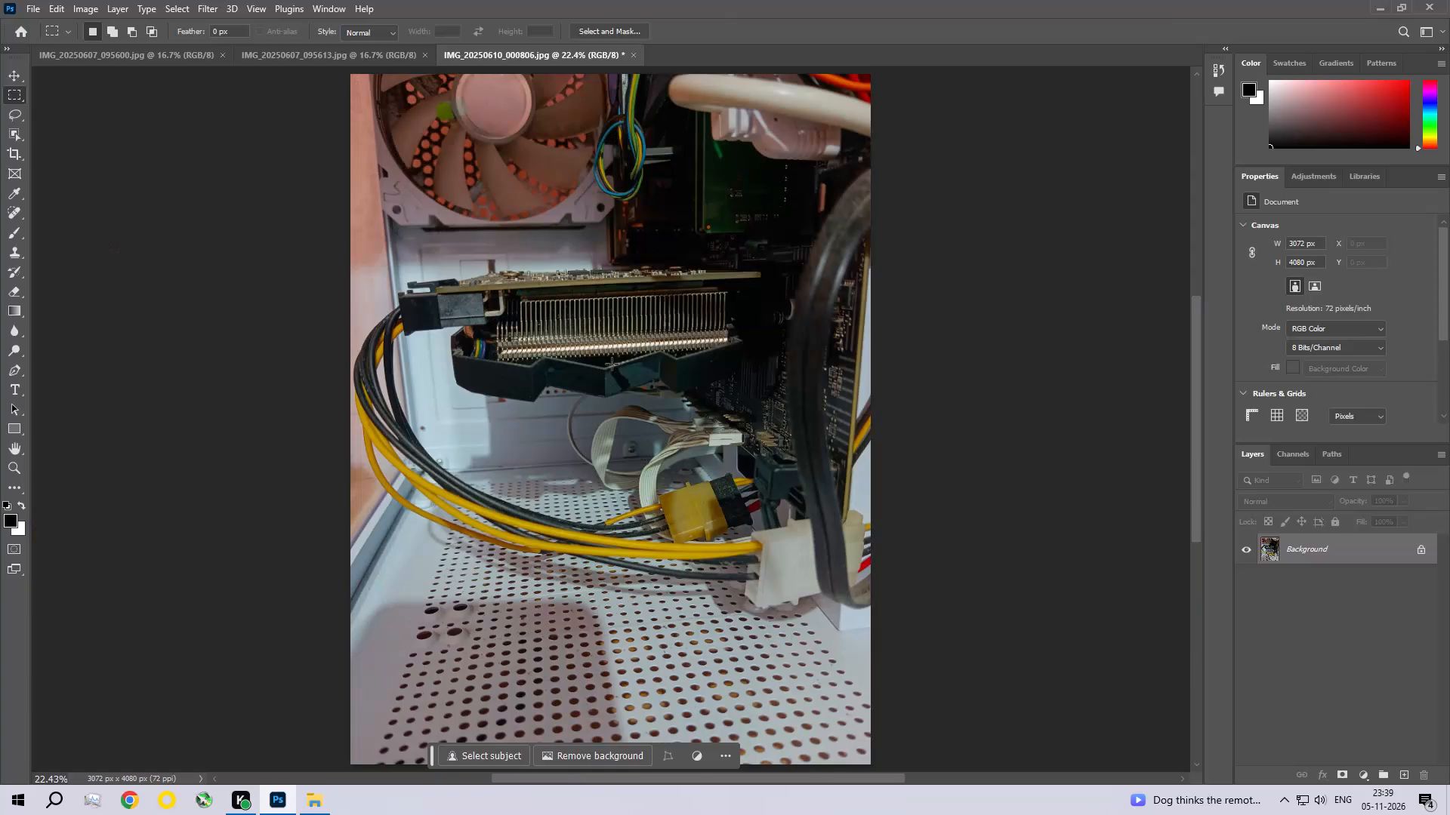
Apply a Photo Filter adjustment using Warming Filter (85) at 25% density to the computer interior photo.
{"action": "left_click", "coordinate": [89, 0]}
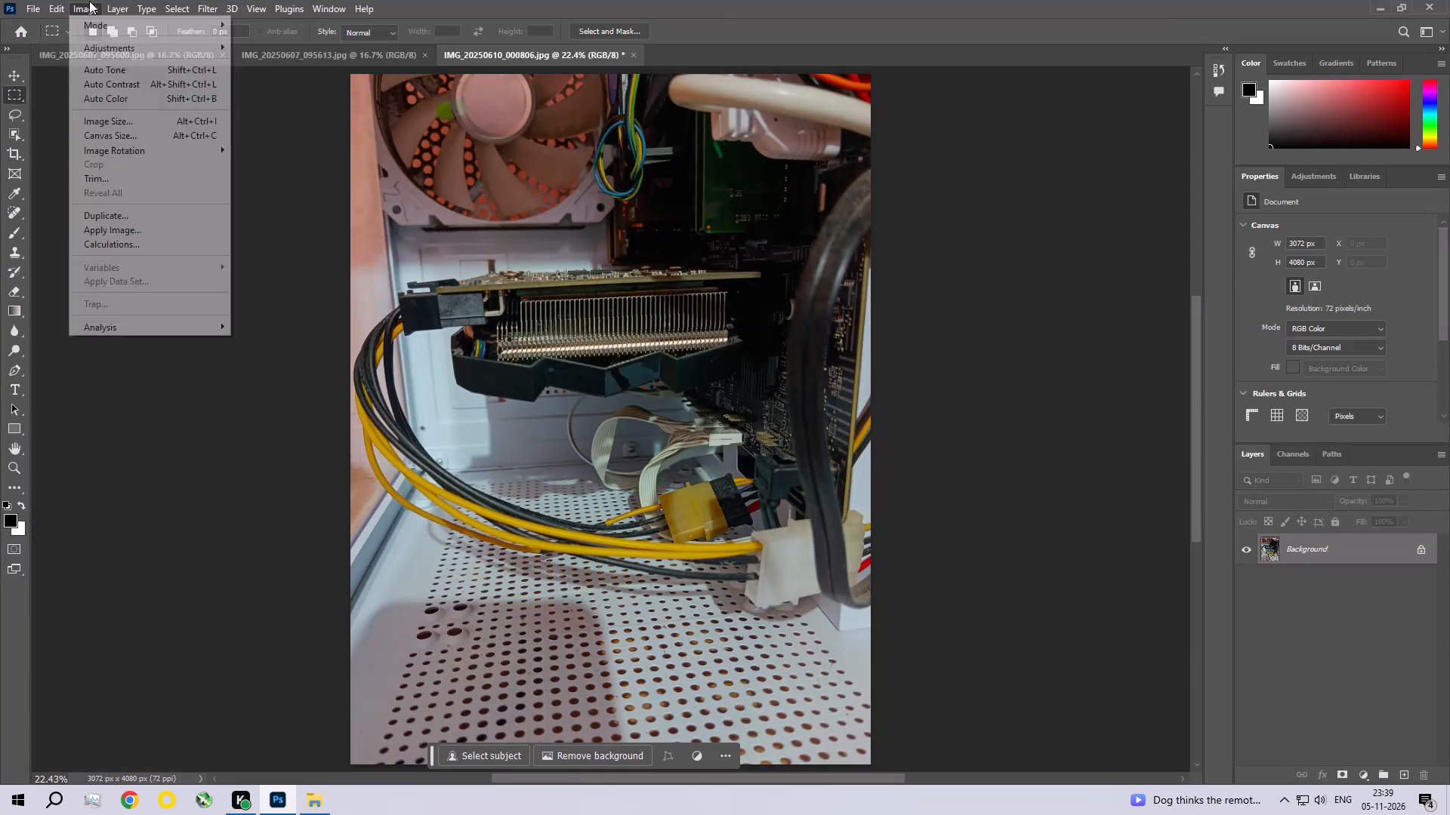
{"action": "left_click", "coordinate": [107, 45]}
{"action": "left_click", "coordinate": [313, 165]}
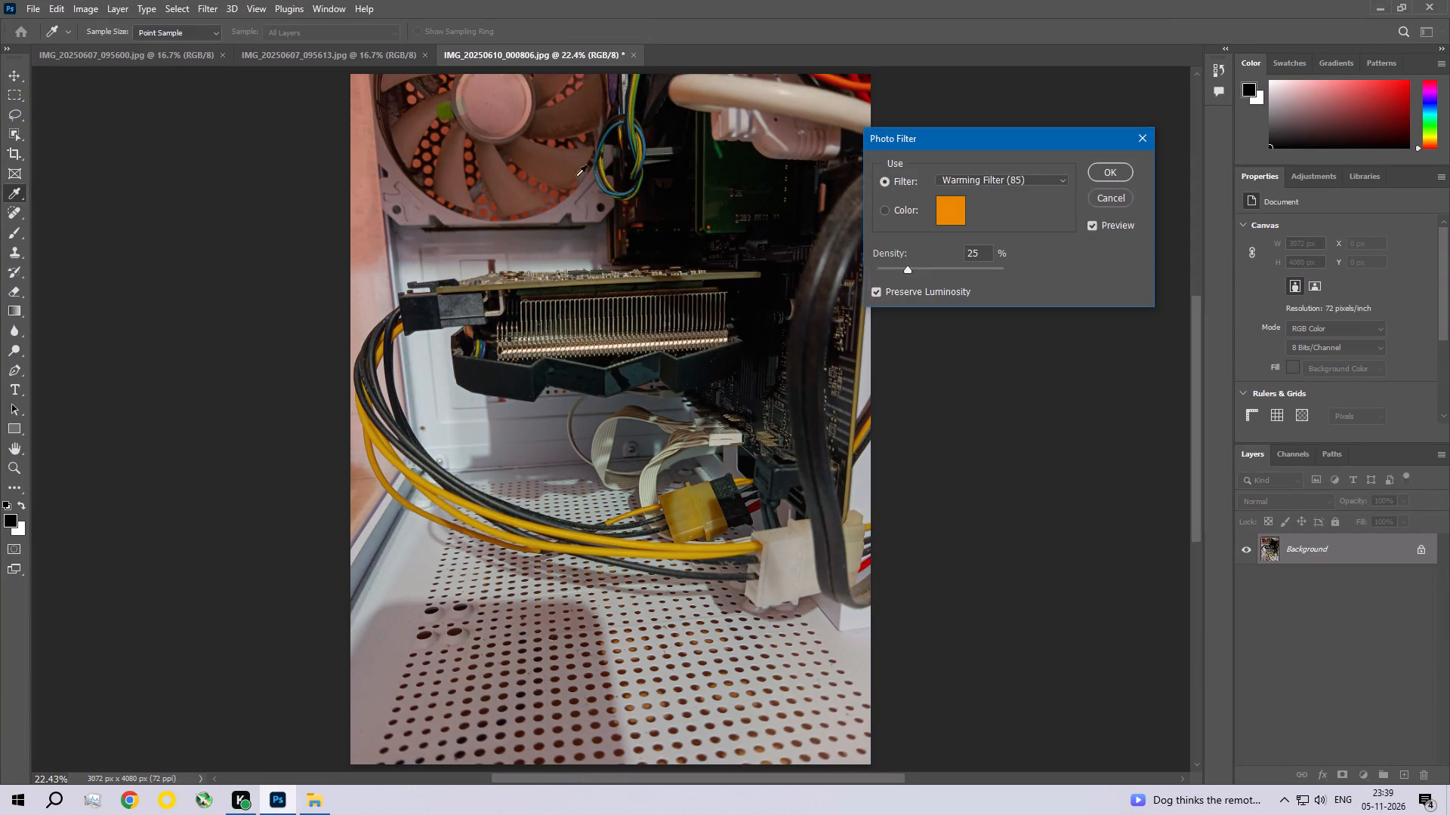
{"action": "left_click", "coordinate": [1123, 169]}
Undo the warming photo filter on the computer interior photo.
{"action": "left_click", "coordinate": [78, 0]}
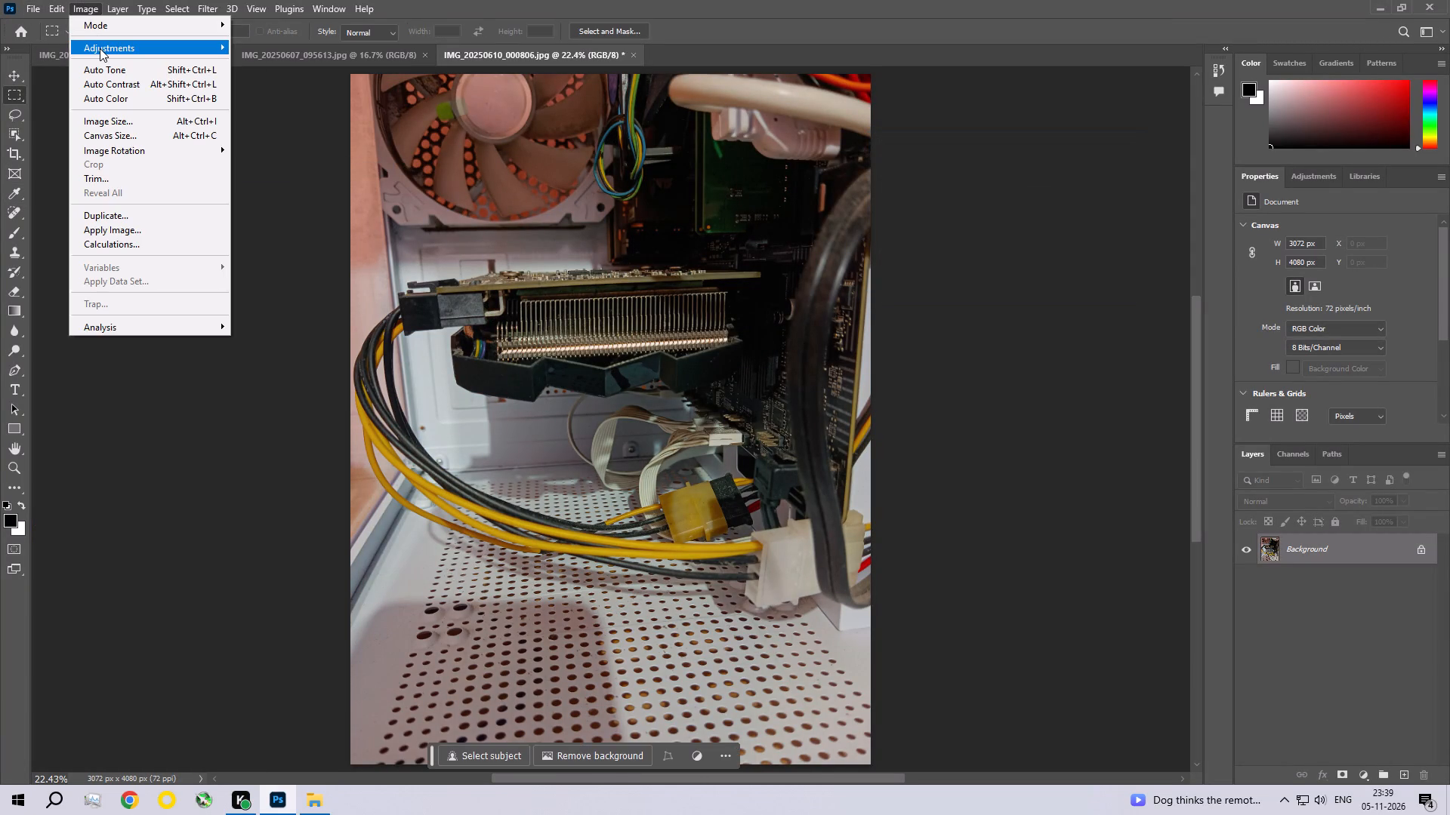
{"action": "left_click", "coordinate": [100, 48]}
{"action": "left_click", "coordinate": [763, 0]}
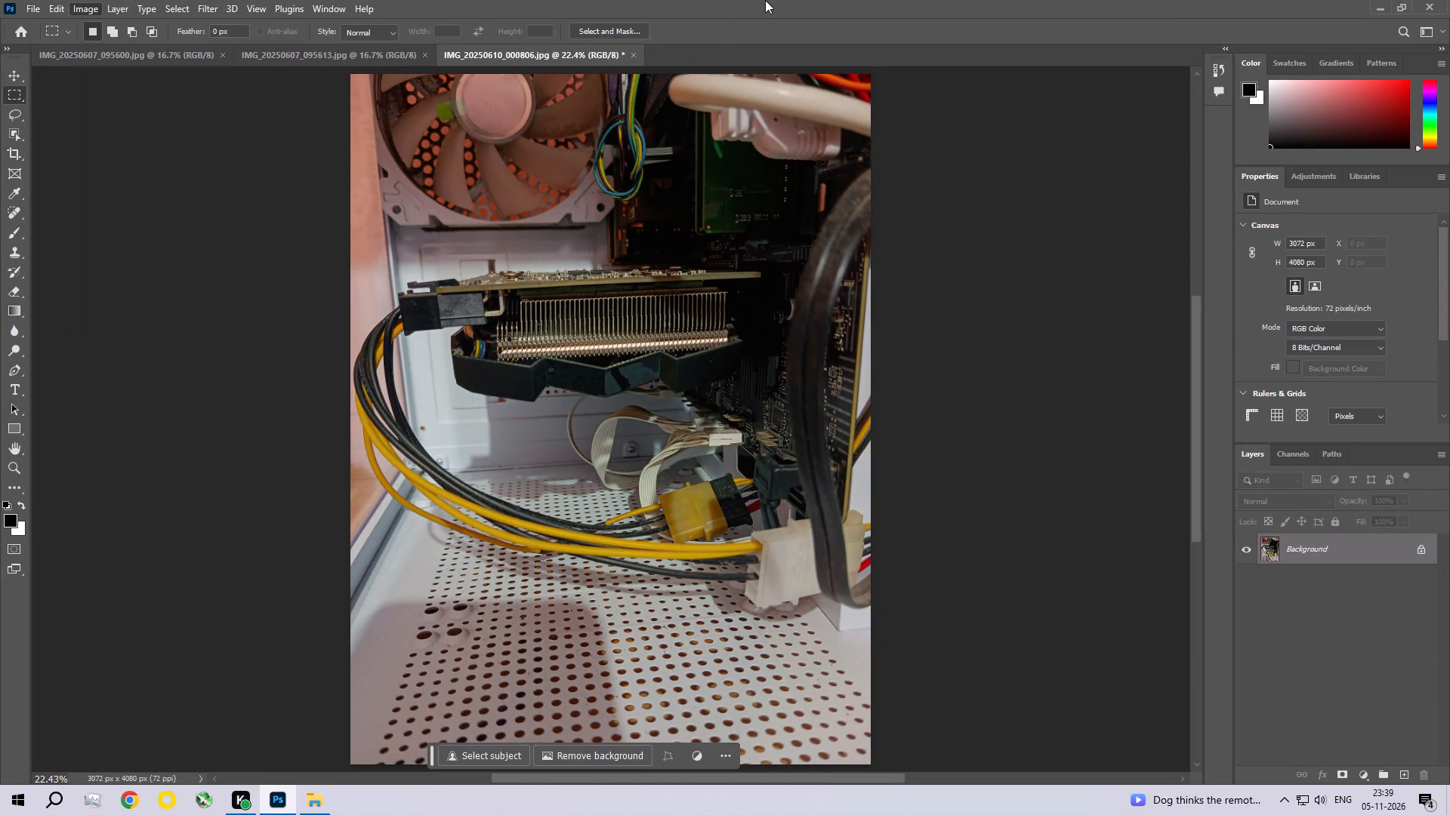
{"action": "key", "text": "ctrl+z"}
Apply an Exposure adjustment with the offset set to 0.0050 to the computer interior photo.
{"action": "left_click", "coordinate": [80, 0]}
{"action": "left_click", "coordinate": [92, 53]}
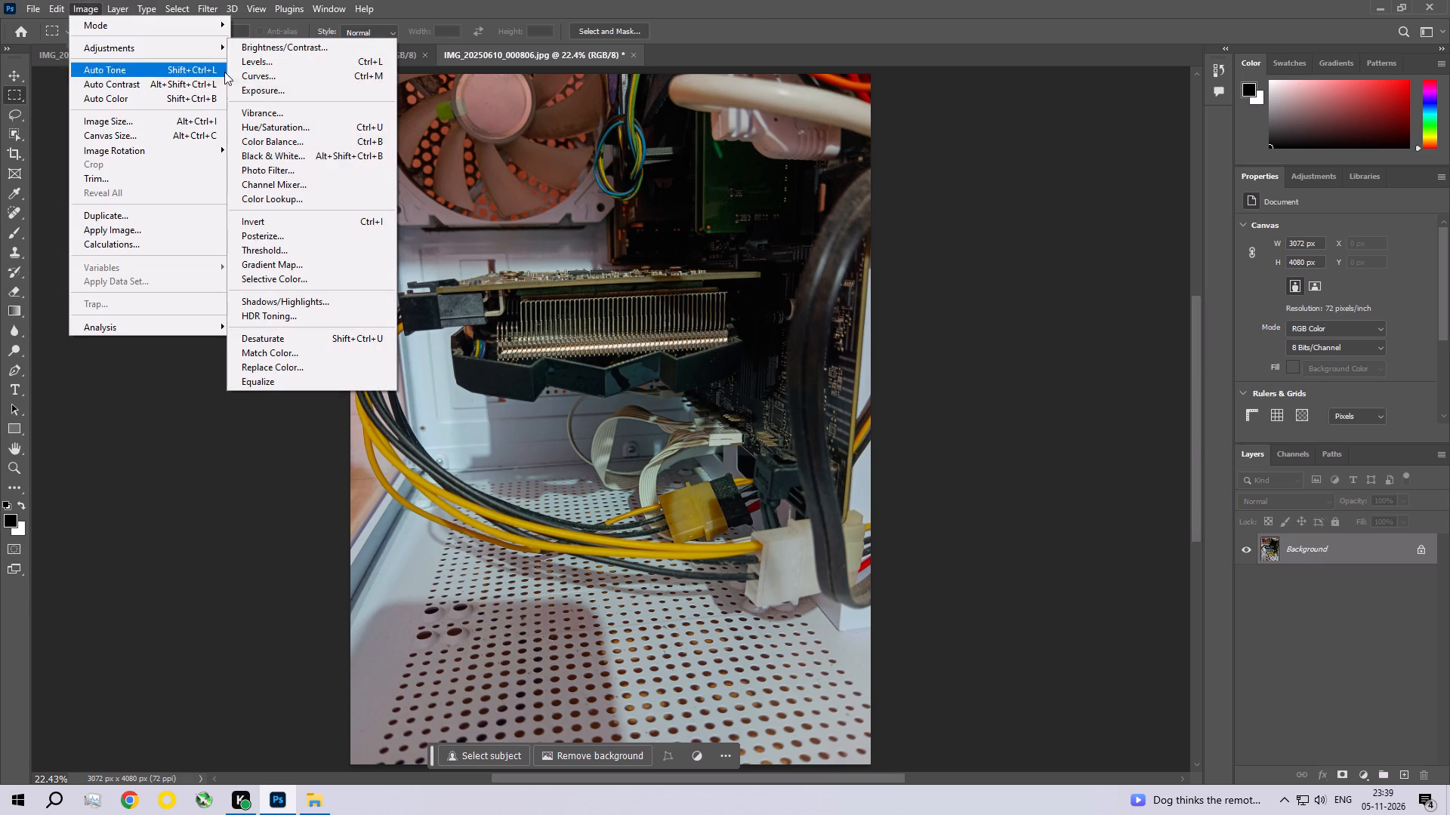
{"action": "left_click", "coordinate": [312, 90]}
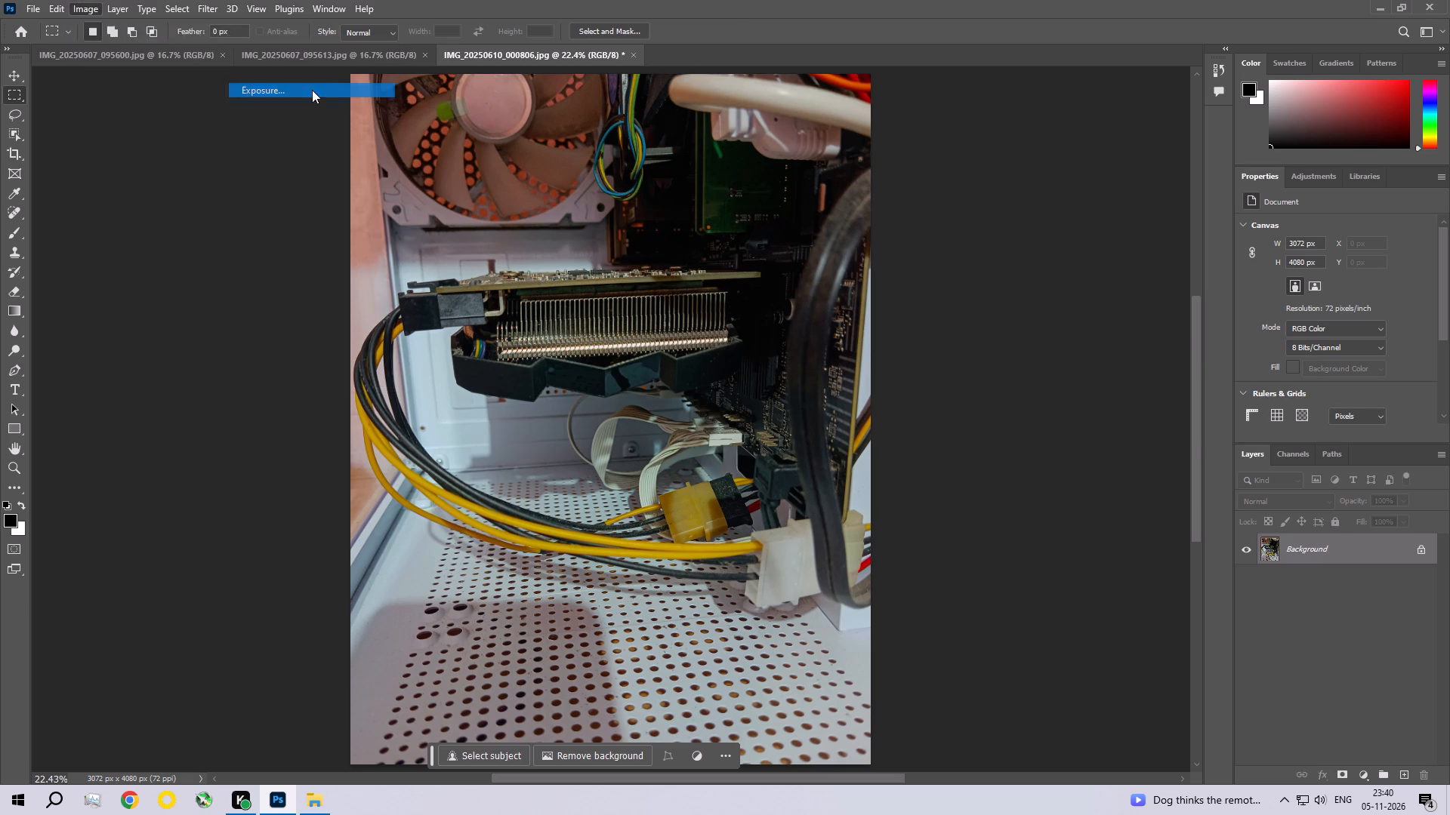
{"action": "left_click", "coordinate": [1207, 278]}
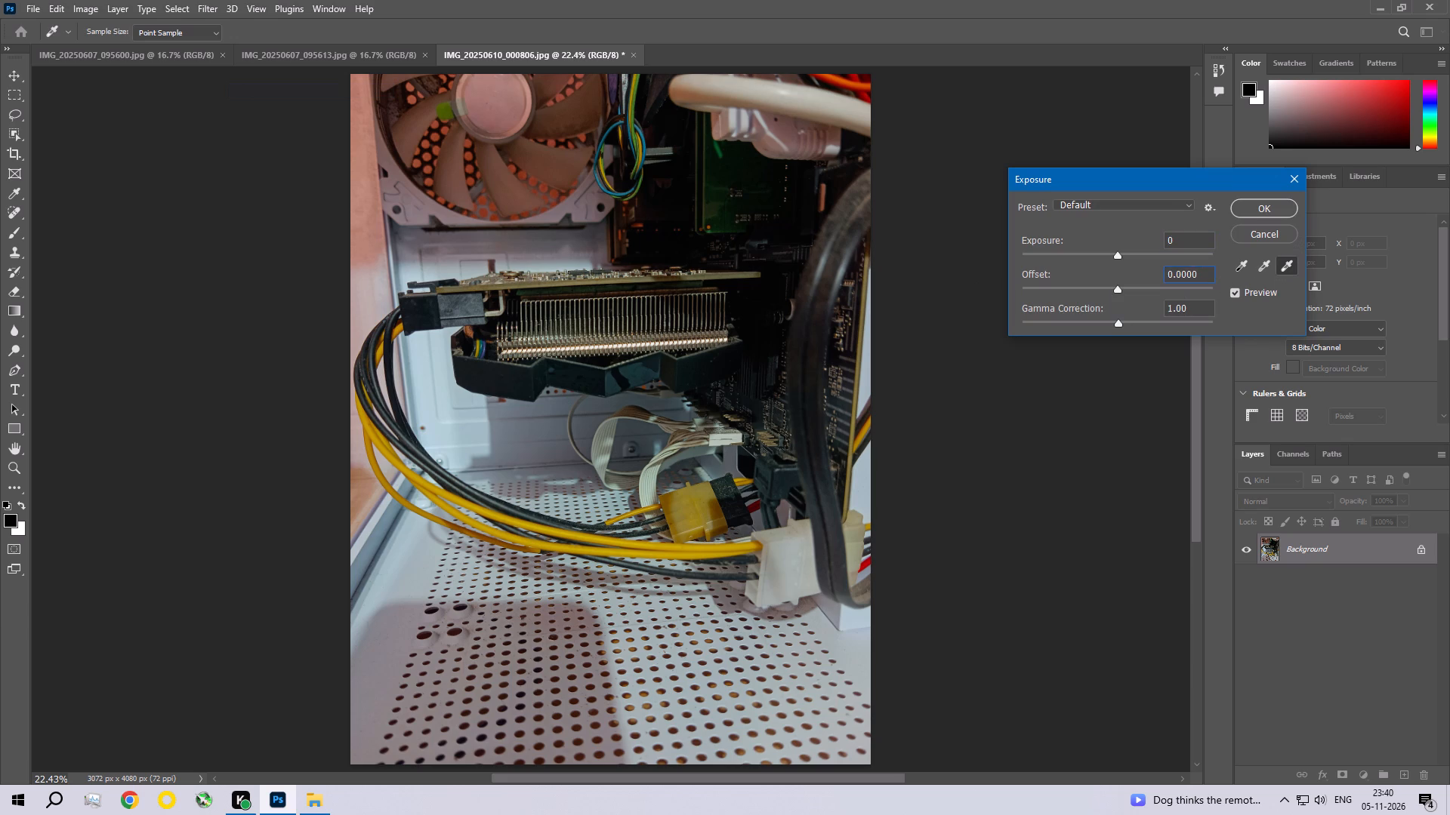
{"action": "key", "text": "BackSpace"}
{"action": "key", "text": "BackSpace"}
{"action": "type", "text": "50"}
{"action": "key", "text": "Return"}
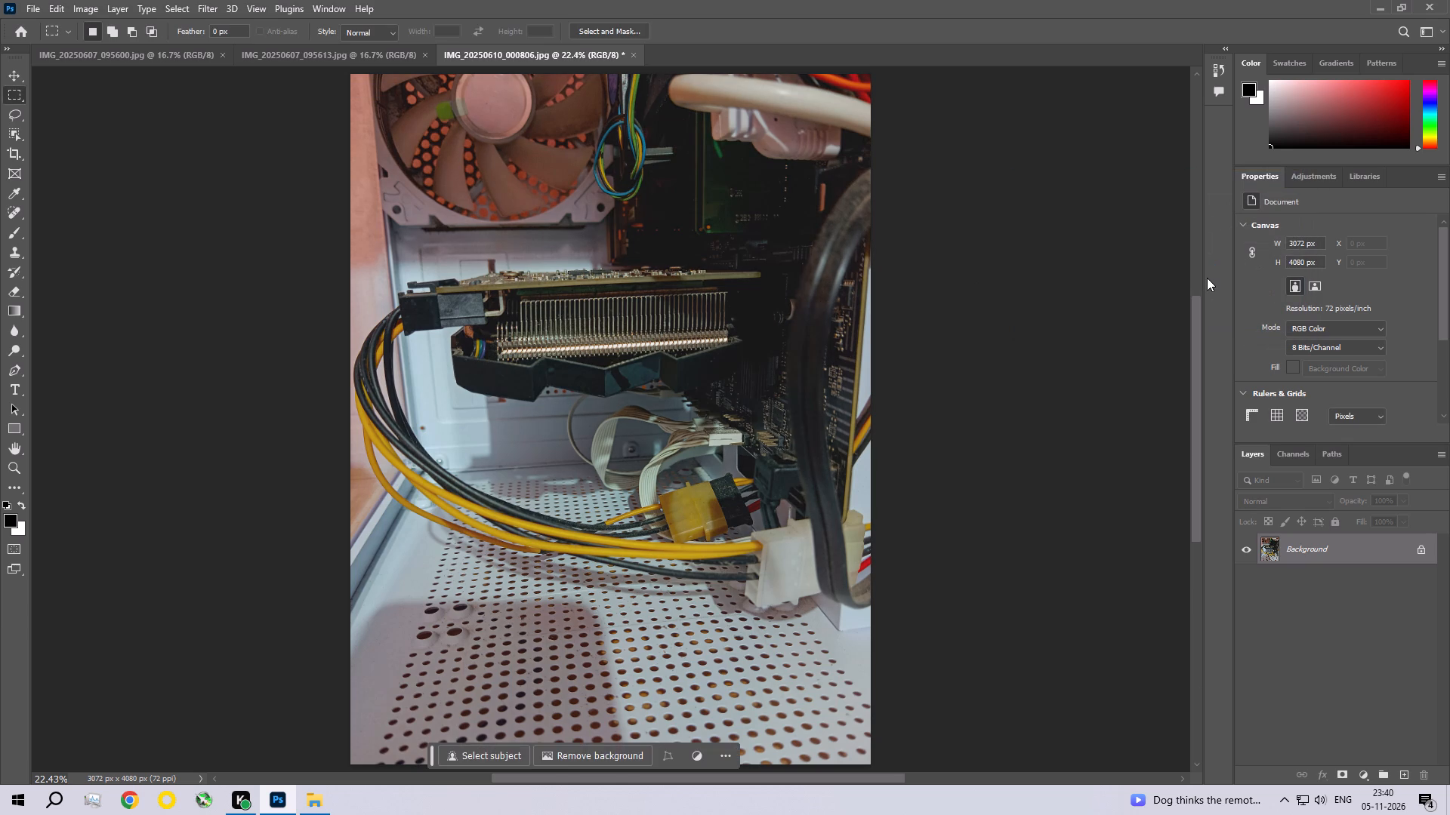
Save the computer interior photo as a JPEG with the offered options and close it.
{"action": "key", "text": "ctrl+s"}
{"action": "left_click", "coordinate": [794, 198]}
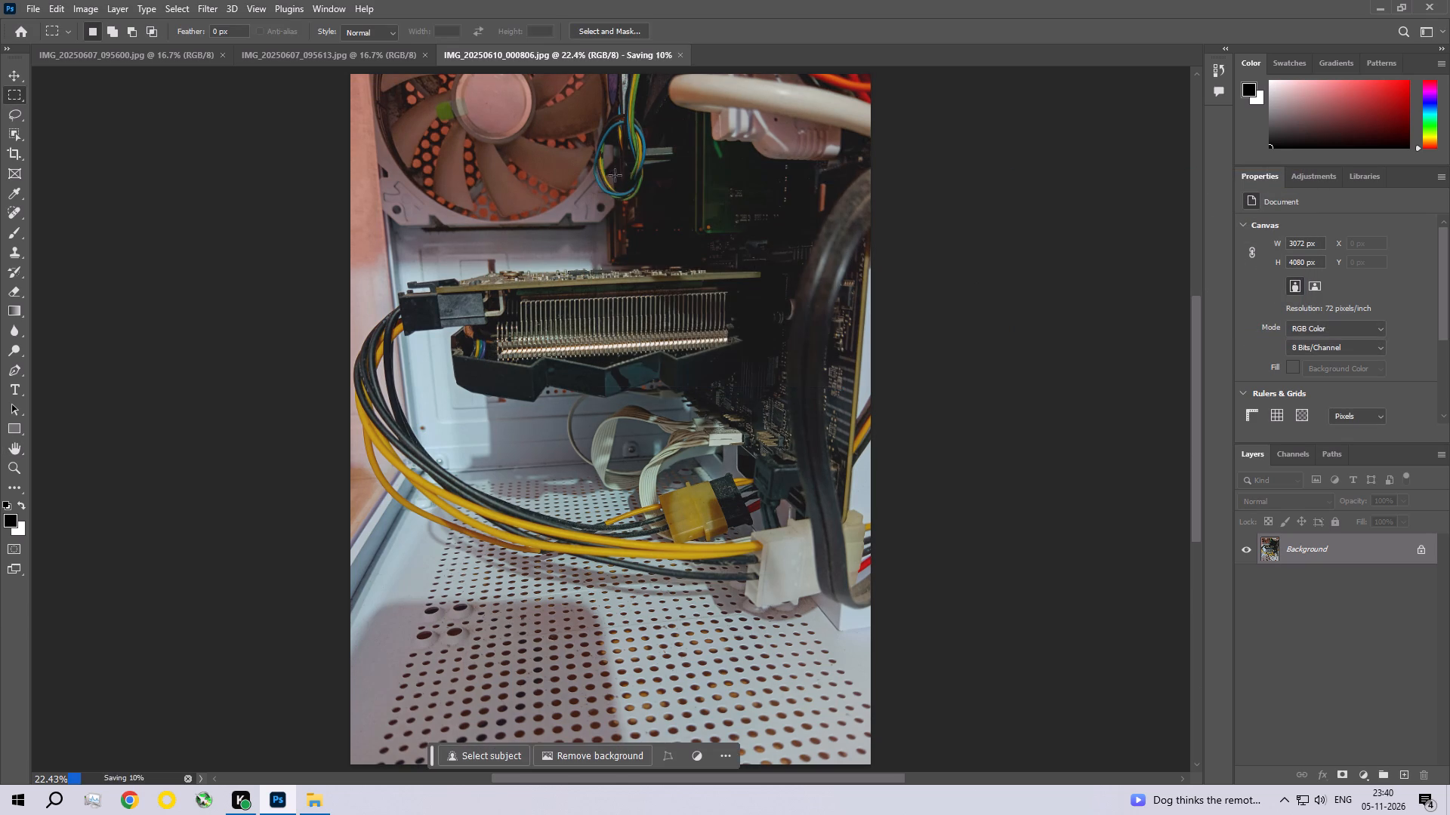
{"action": "left_click", "coordinate": [626, 52]}
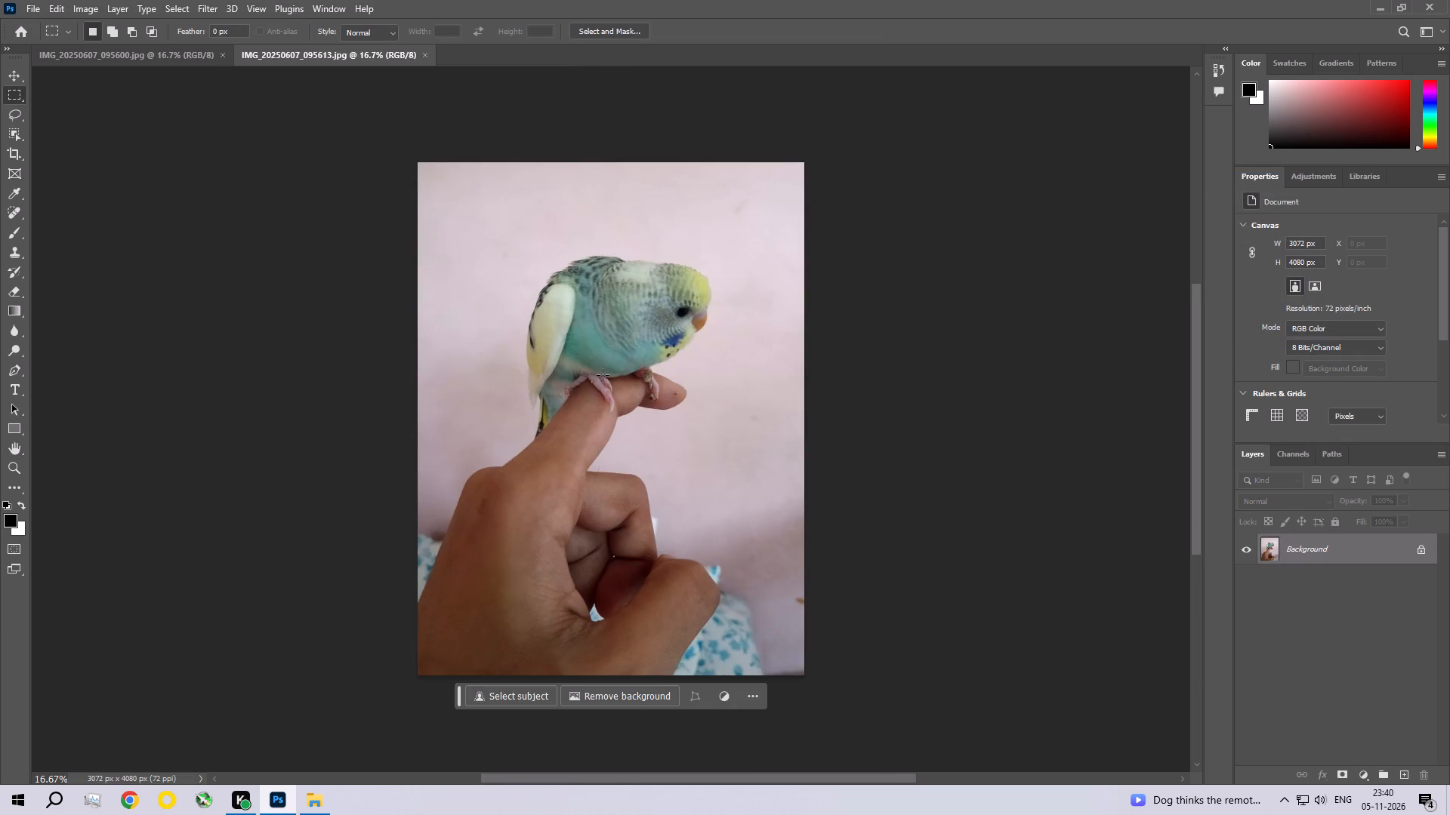
Examine the photo of the budgie perched on a finger, first close up around its head and beak, then as a whole.
{"action": "key", "text": "ctrl+space"}
{"action": "key", "text": "ctrl+space"}
{"action": "key", "text": "ctrl+space"}
{"action": "key", "text": "ctrl+space"}
{"action": "key", "text": "ctrl+space"}
{"action": "key", "text": "ctrl+space"}
{"action": "key", "text": "ctrl+space"}
{"action": "key", "text": "ctrl+space"}
{"action": "key", "text": "ctrl+space"}
{"action": "key", "text": "ctrl+space"}
{"action": "key", "text": "ctrl+space"}
{"action": "key", "text": "ctrl+space"}
{"action": "key", "text": "ctrl+space"}
{"action": "key", "text": "ctrl+space"}
{"action": "key", "text": "ctrl+space"}
{"action": "key", "text": "ctrl+space"}
{"action": "key", "text": "ctrl+space"}
{"action": "key", "text": "ctrl+space"}
{"action": "key", "text": "ctrl+space"}
{"action": "double_click", "coordinate": [673, 306], "text": "ctrl"}
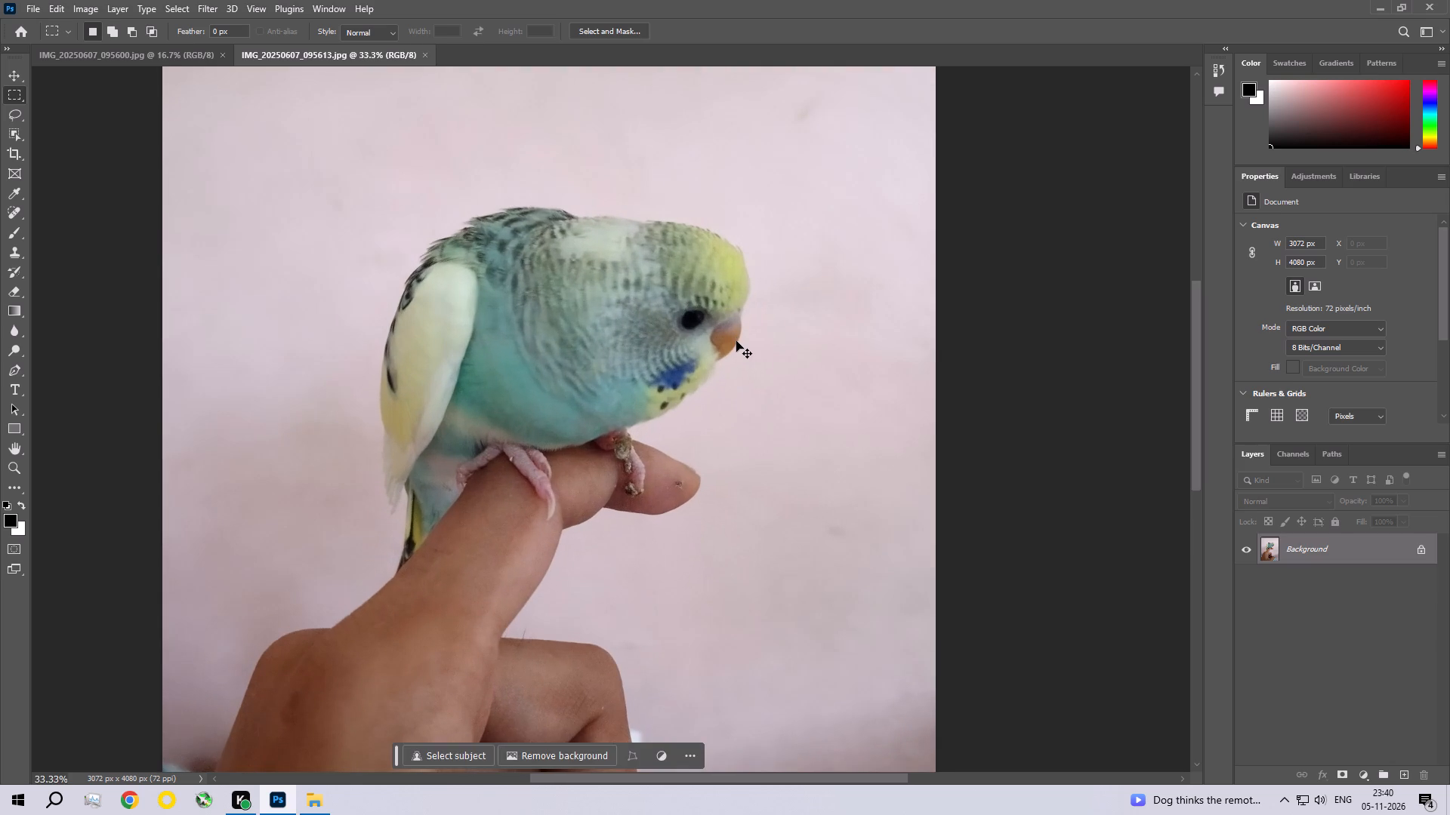
{"action": "key", "text": "ctrl+0"}
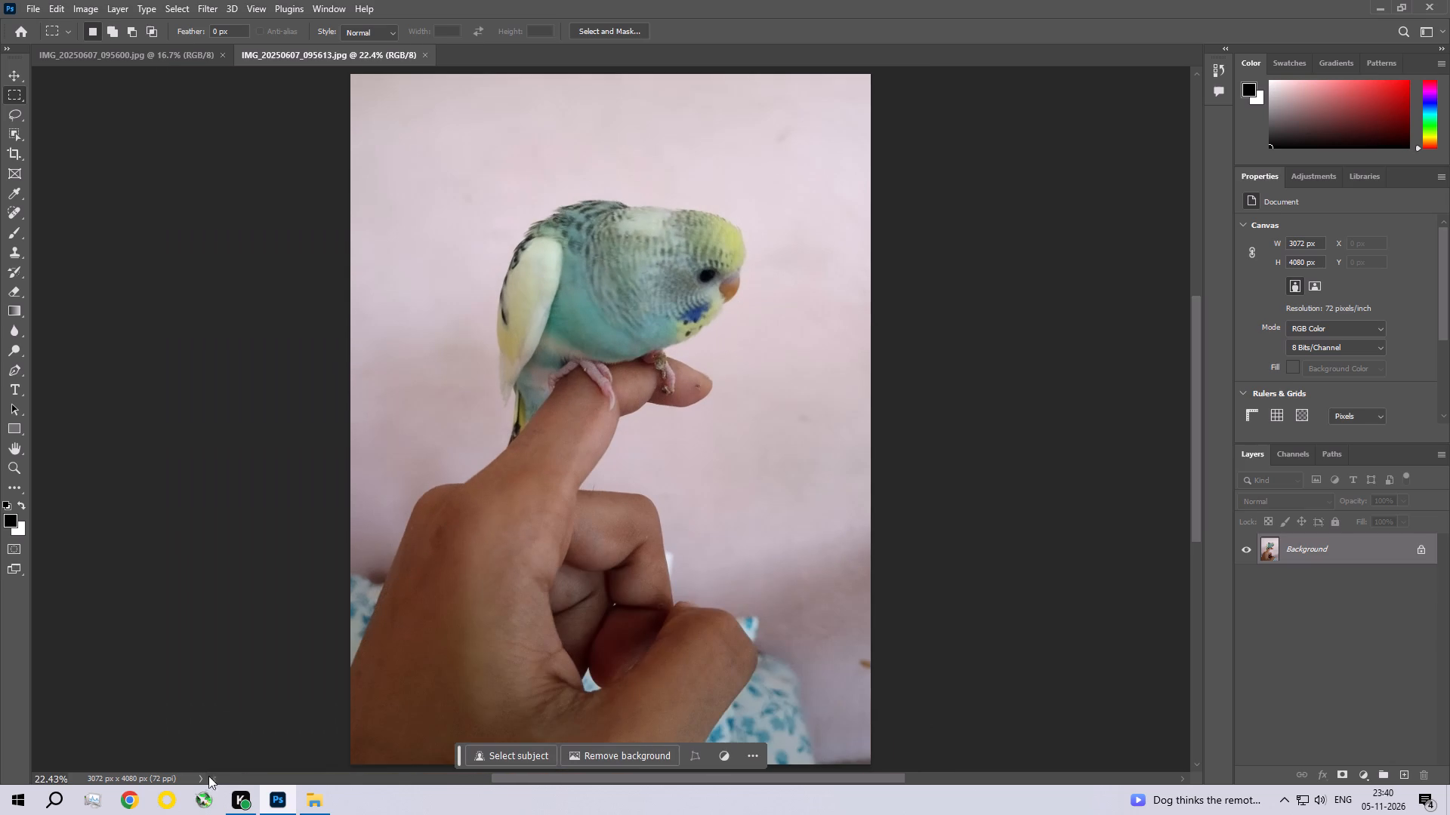